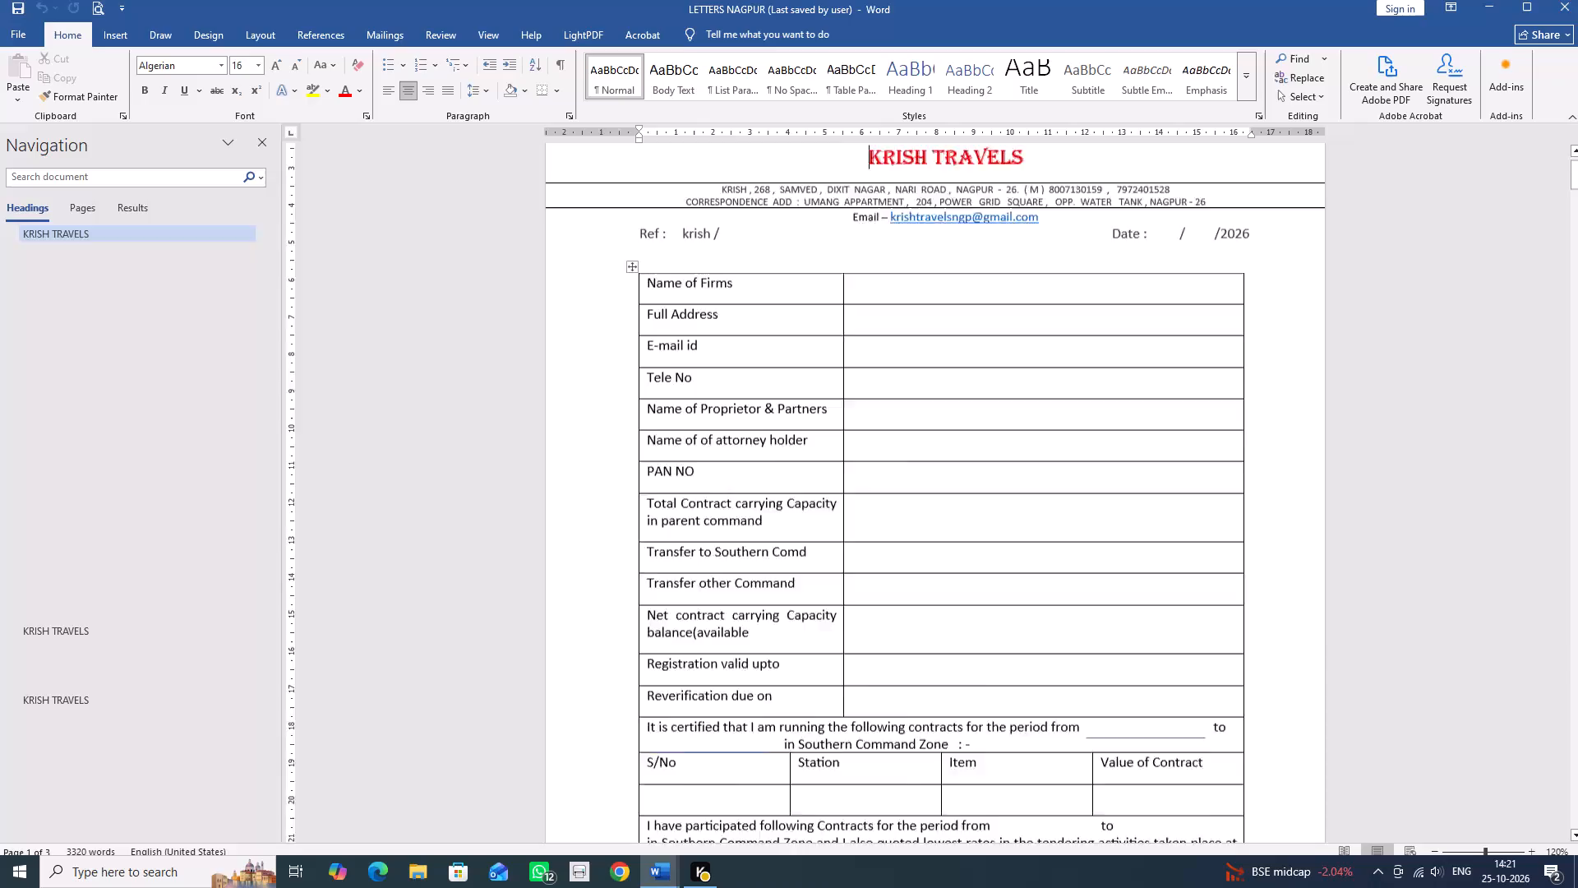
Copy the sentence "I am/have also applying/applied for the following contracts in Station Headquarter Pulgaon." from the PDF in Edge into Word's upper blank full-width row.
scroll(1037, 577, "down", 6)
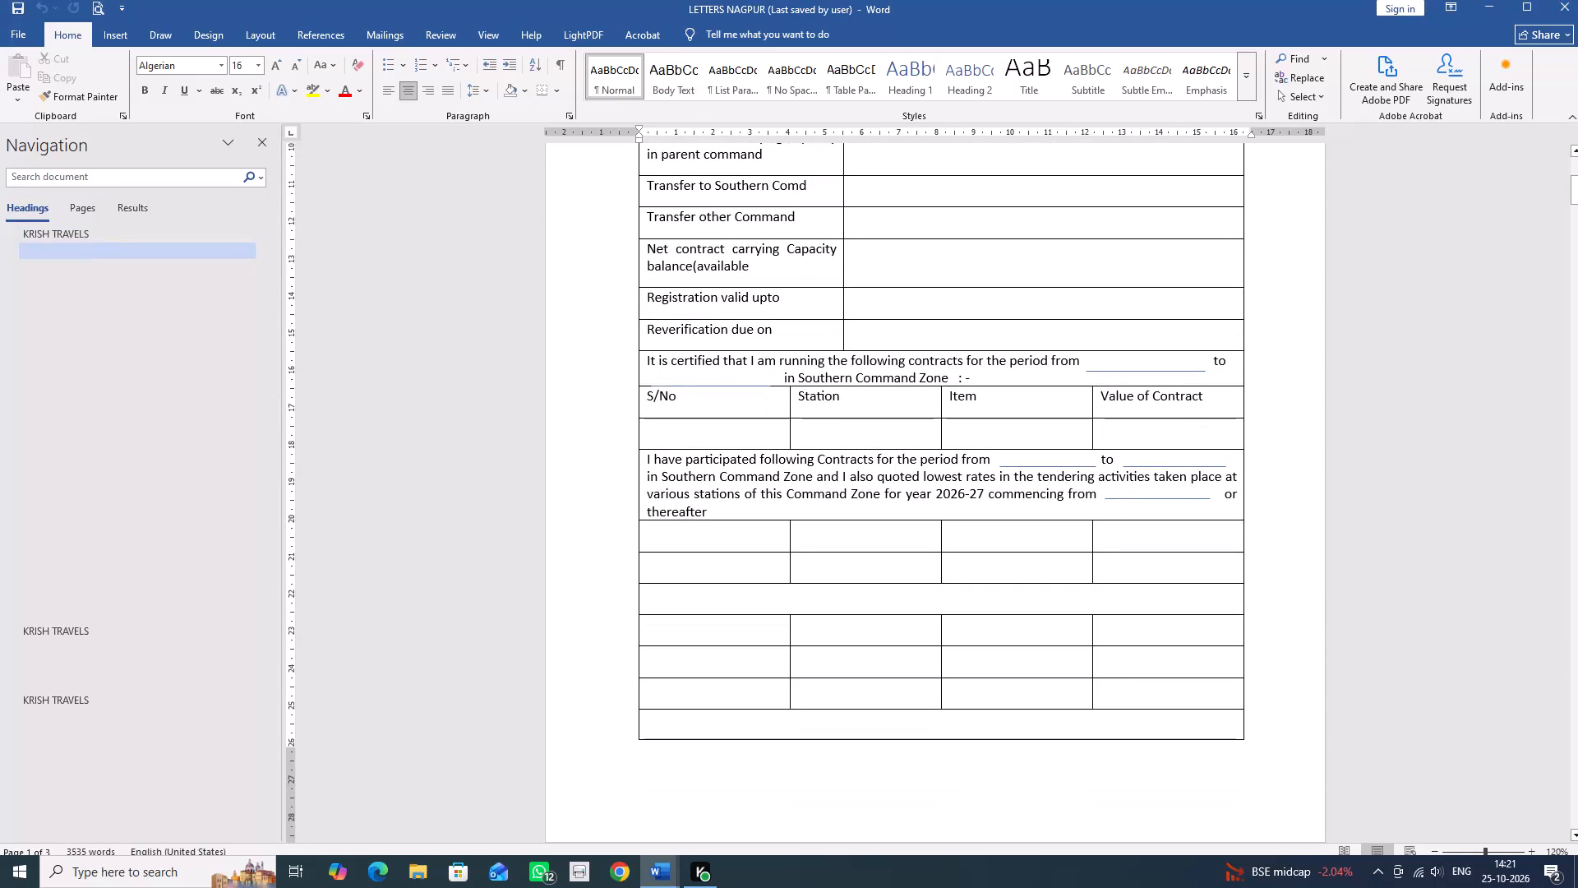
left_click(374, 874)
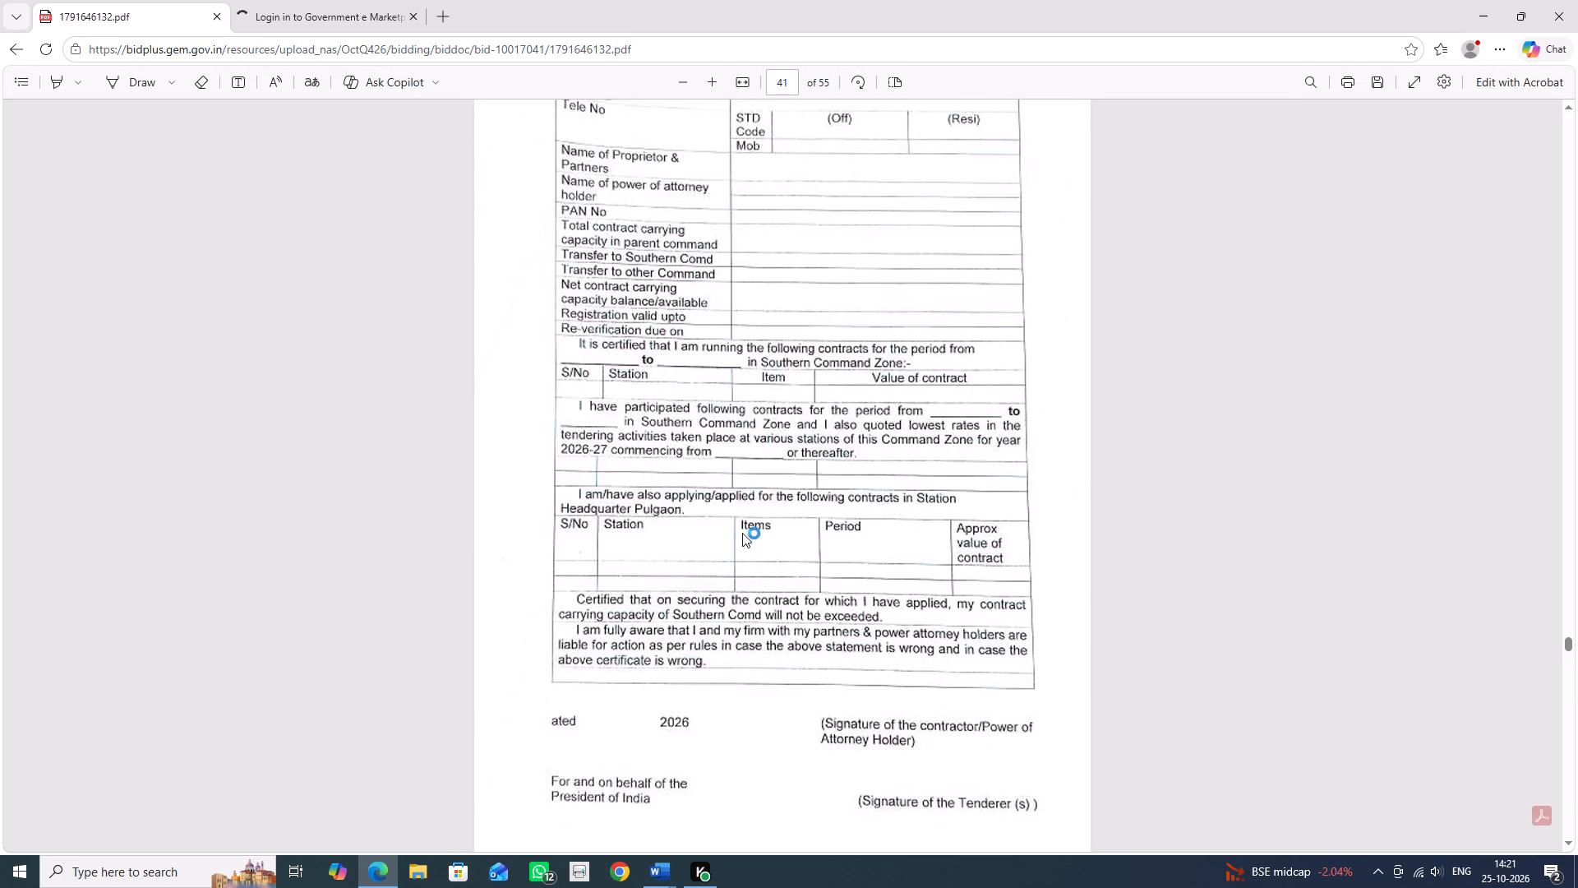
key("alt+Tab")
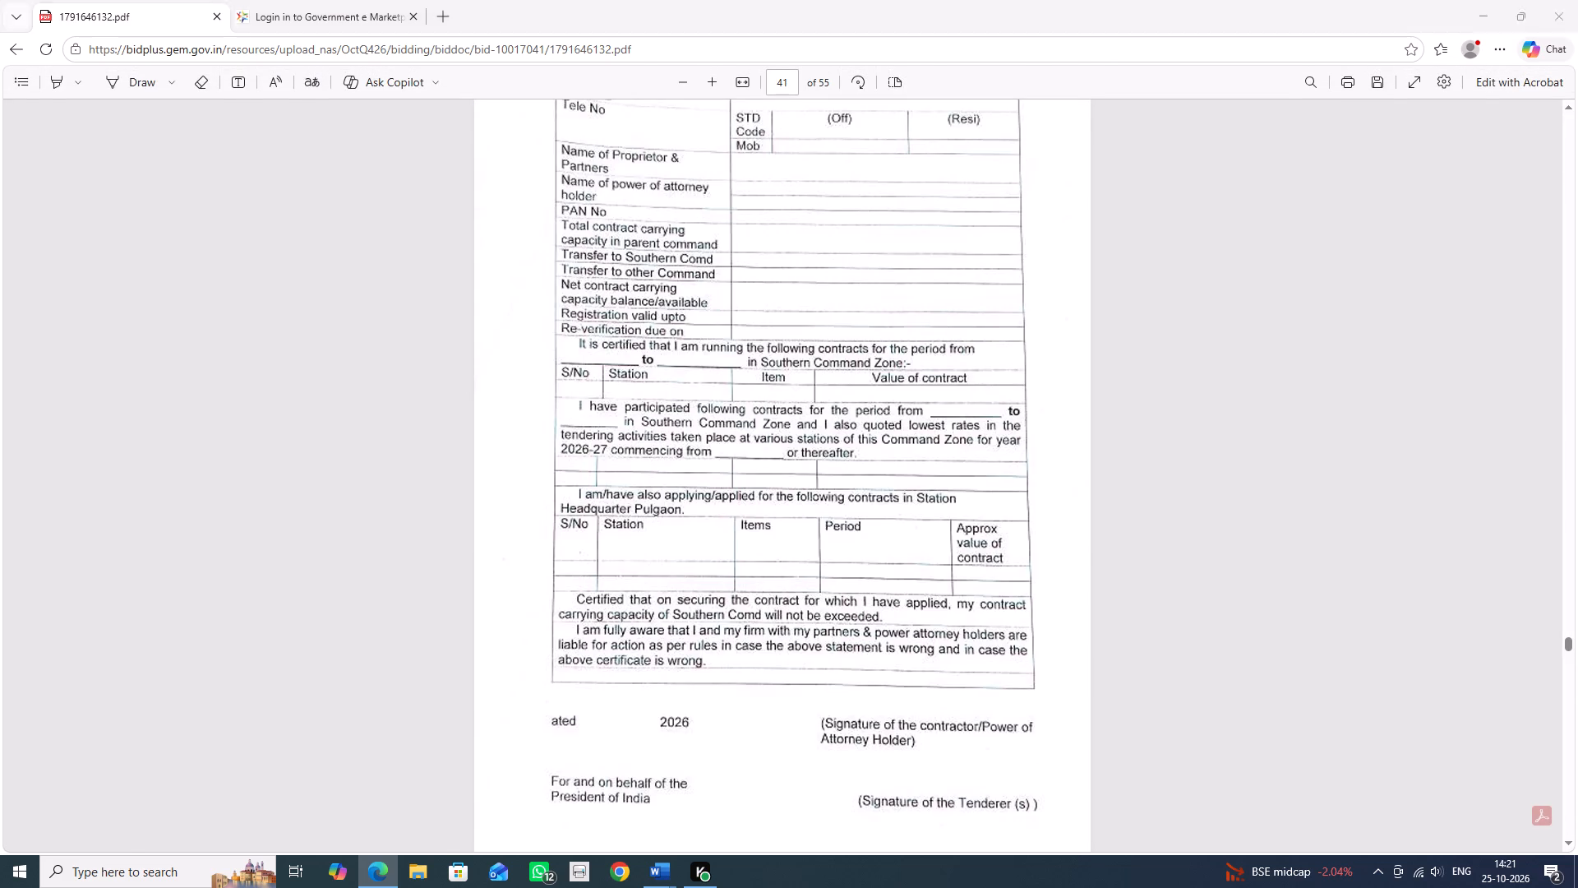
key("alt+Tab")
key("alt+Tab")
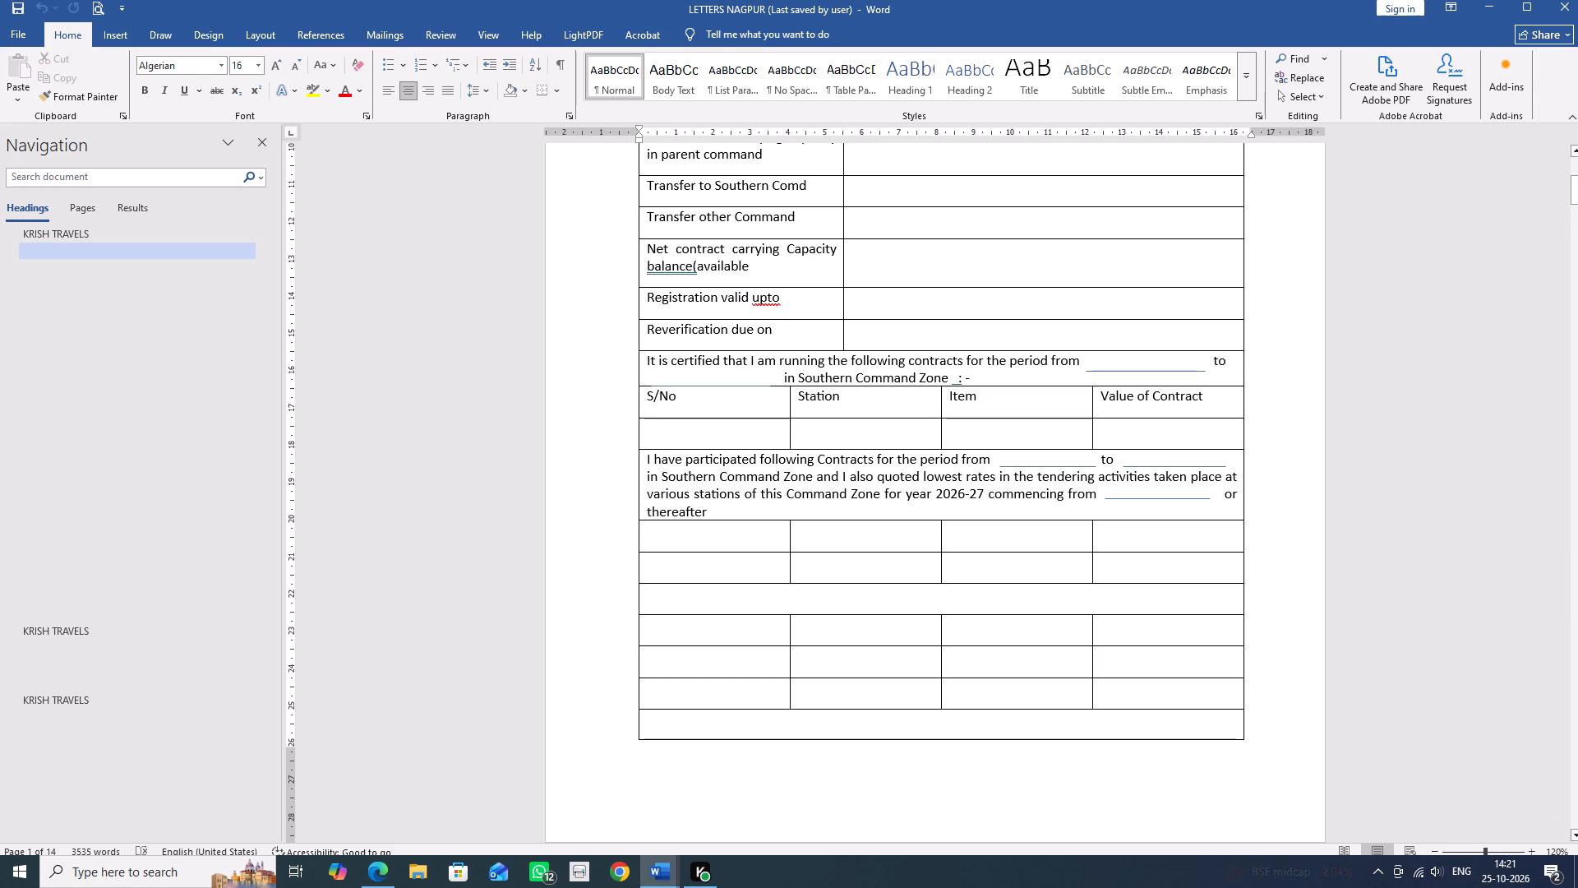
left_click(744, 604)
key("alt+Tab")
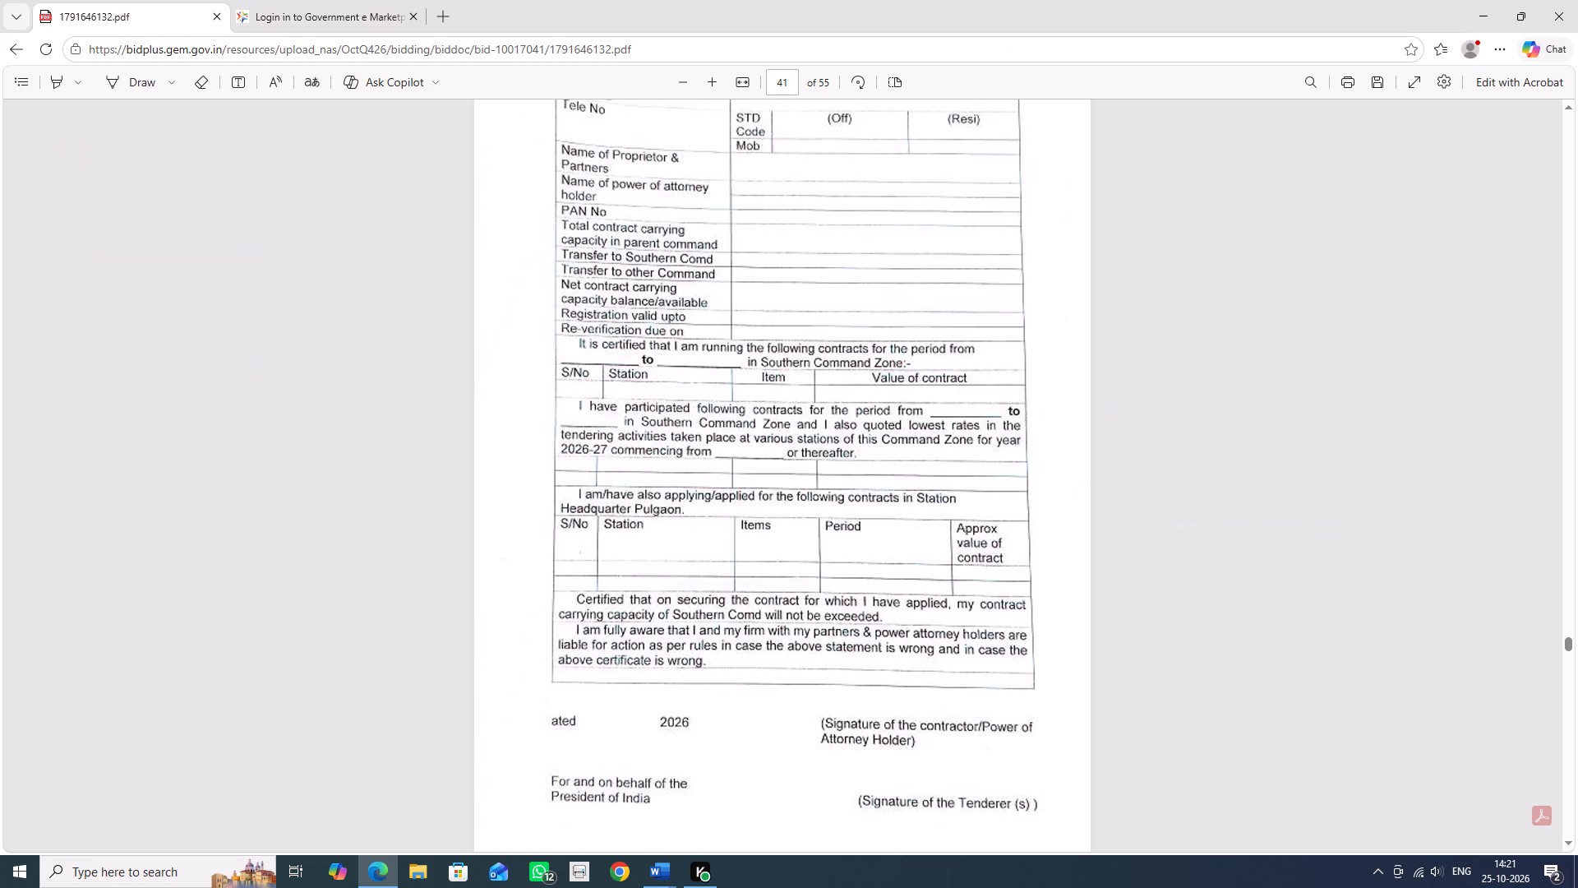
key("alt+Tab")
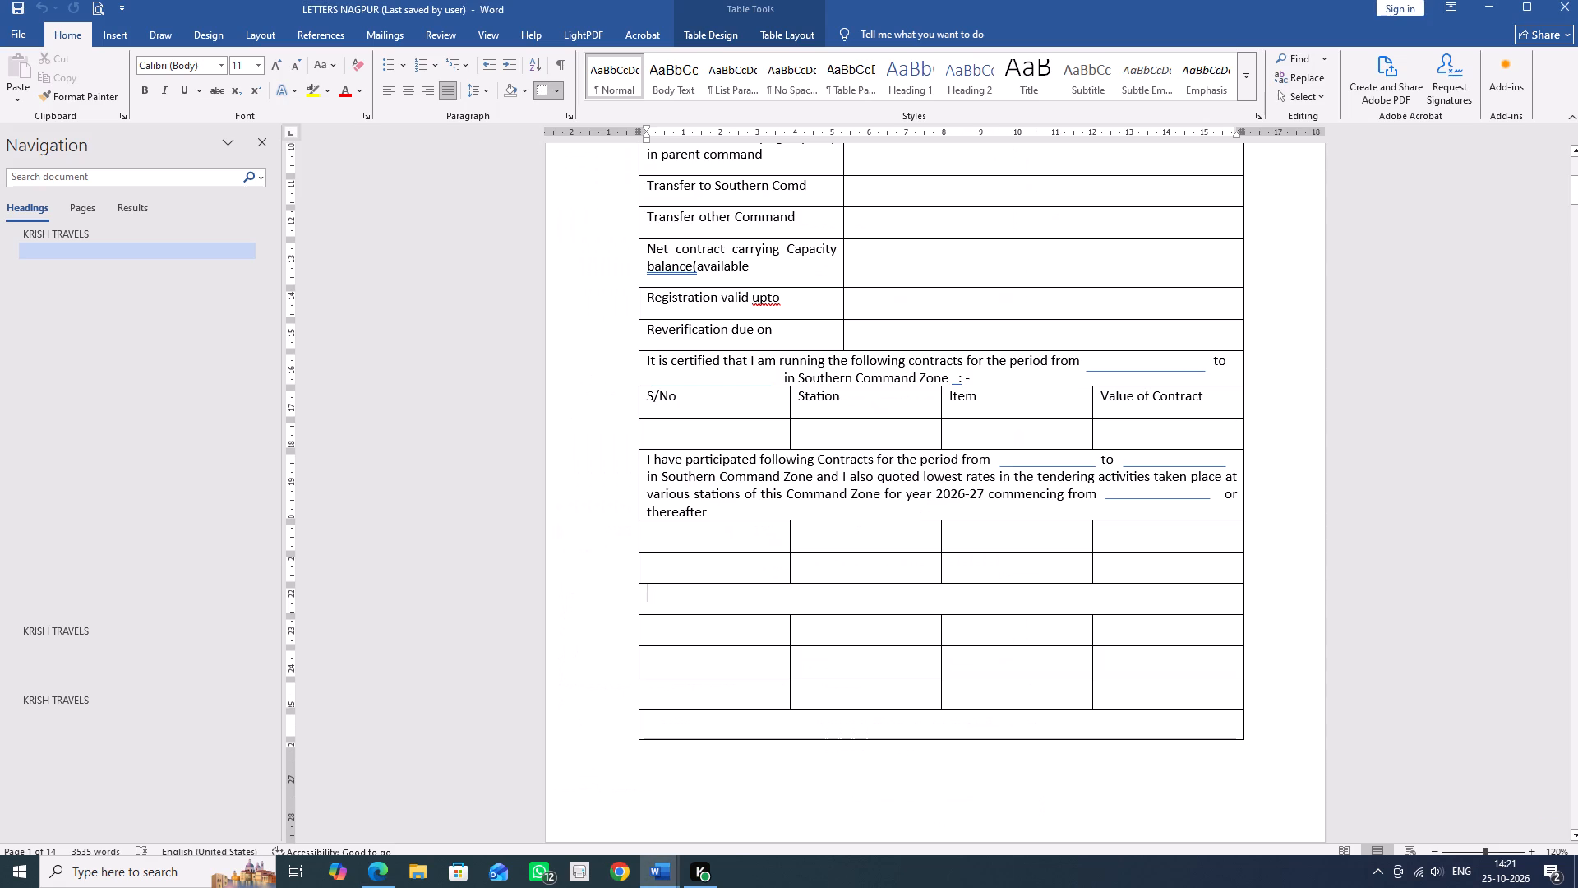
key("alt+Tab")
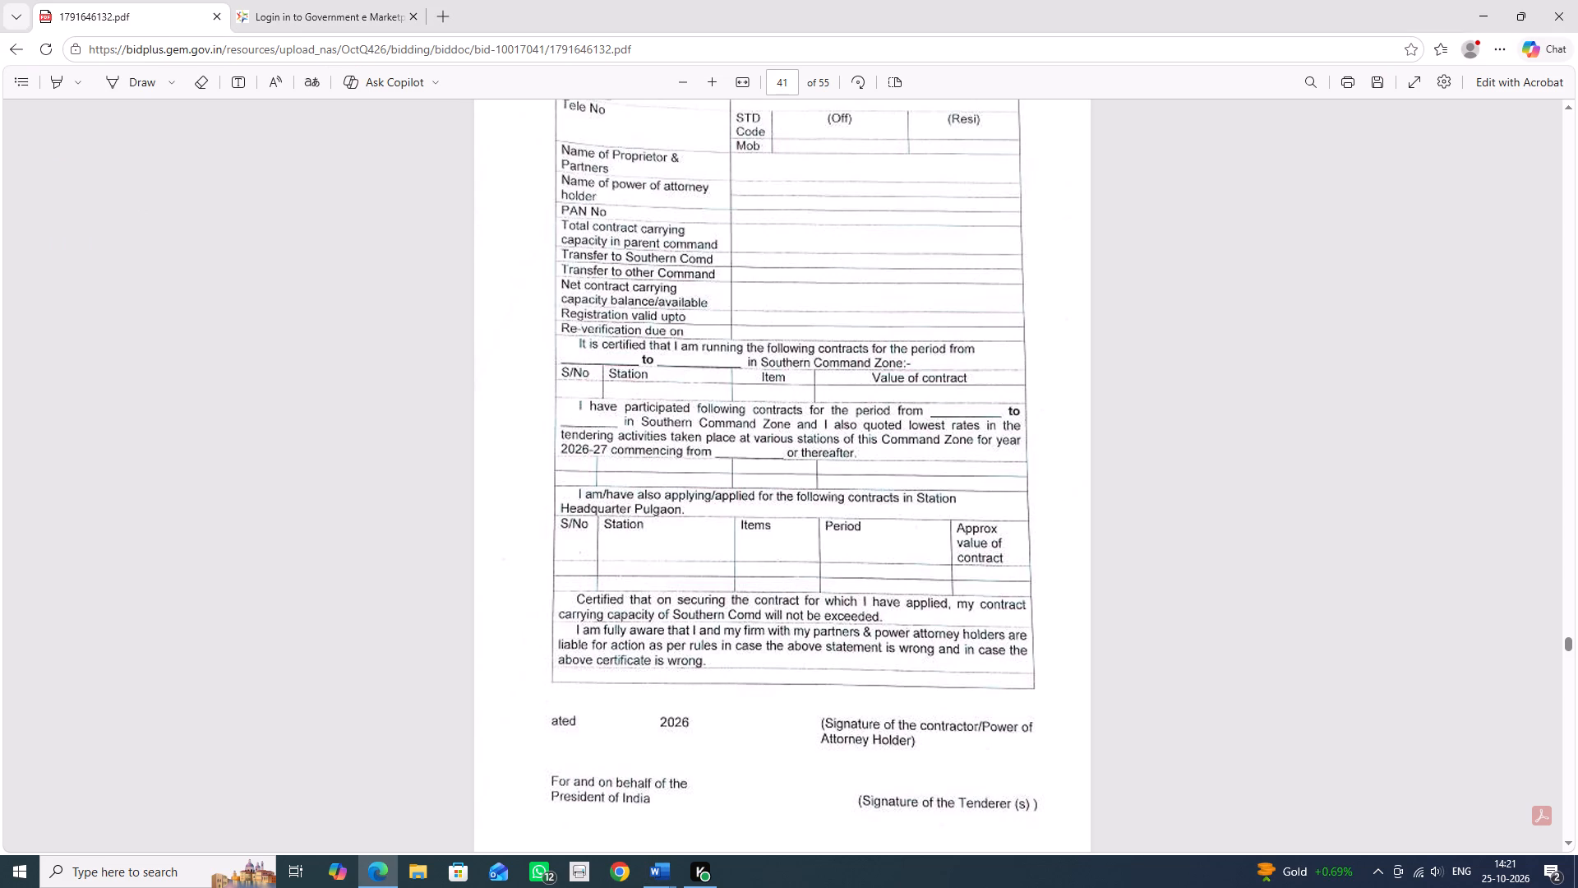
left_click_drag(576, 488, 690, 510)
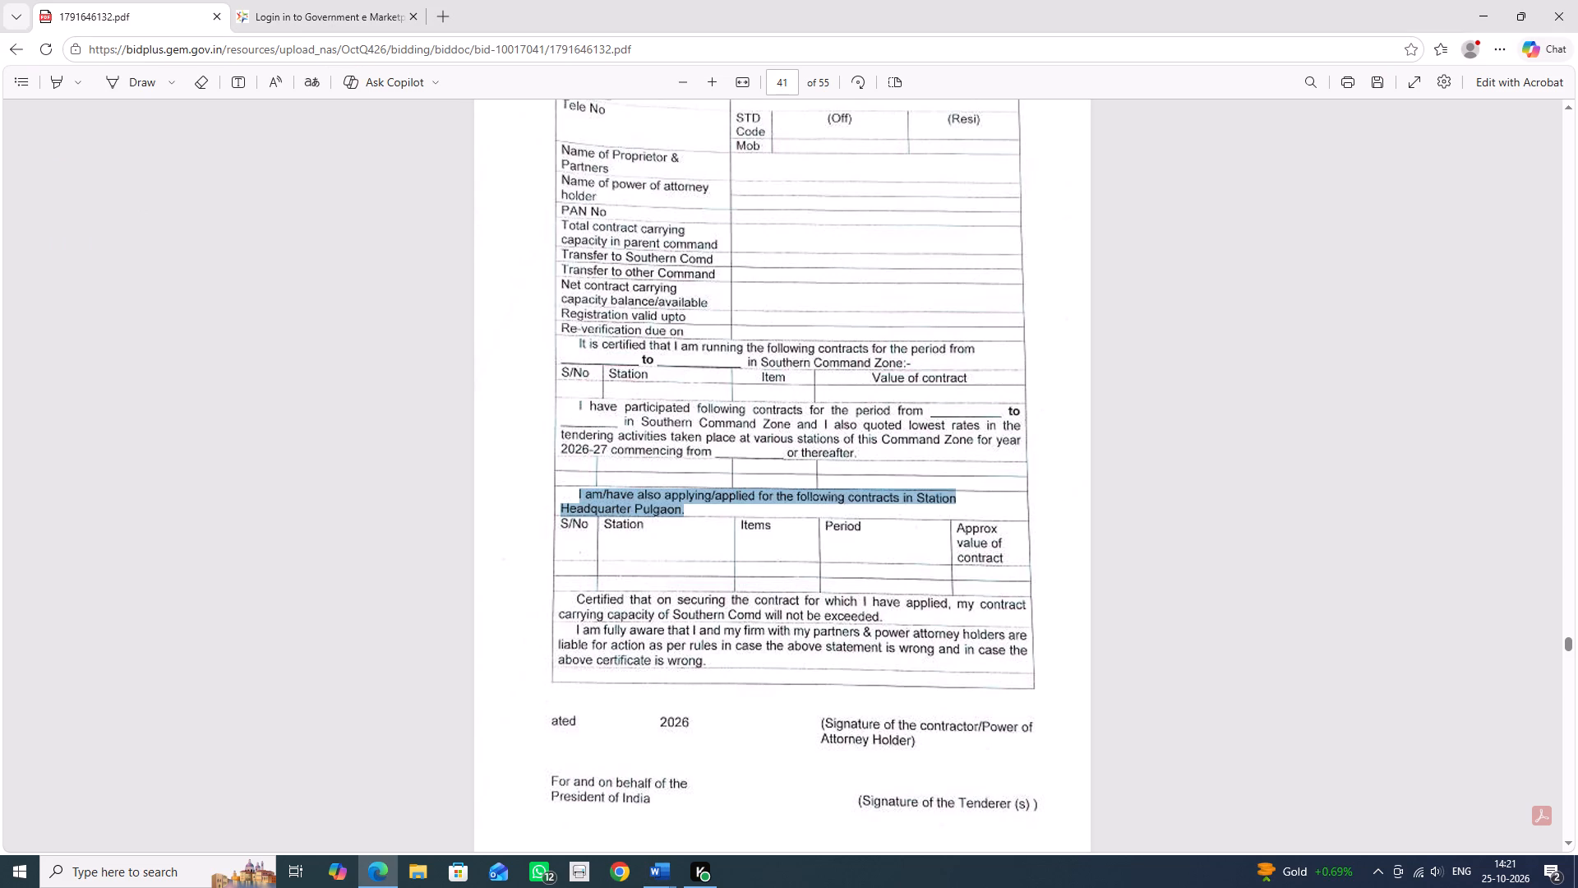
left_click_drag(690, 510, 690, 510)
key("ctrl+c")
key("alt+Tab")
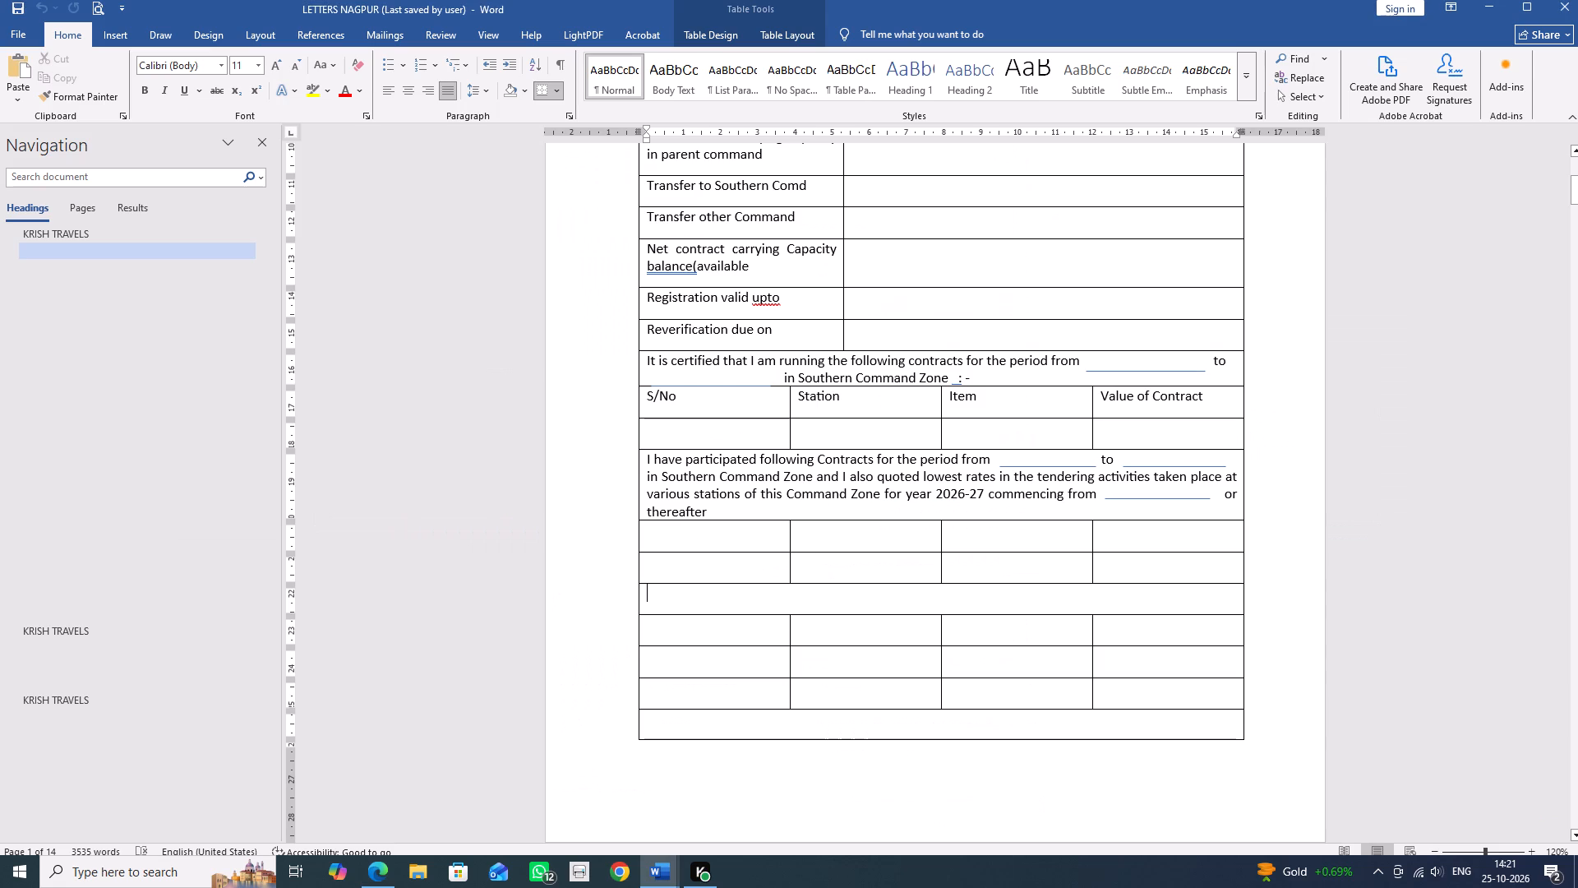
key("ctrl+v")
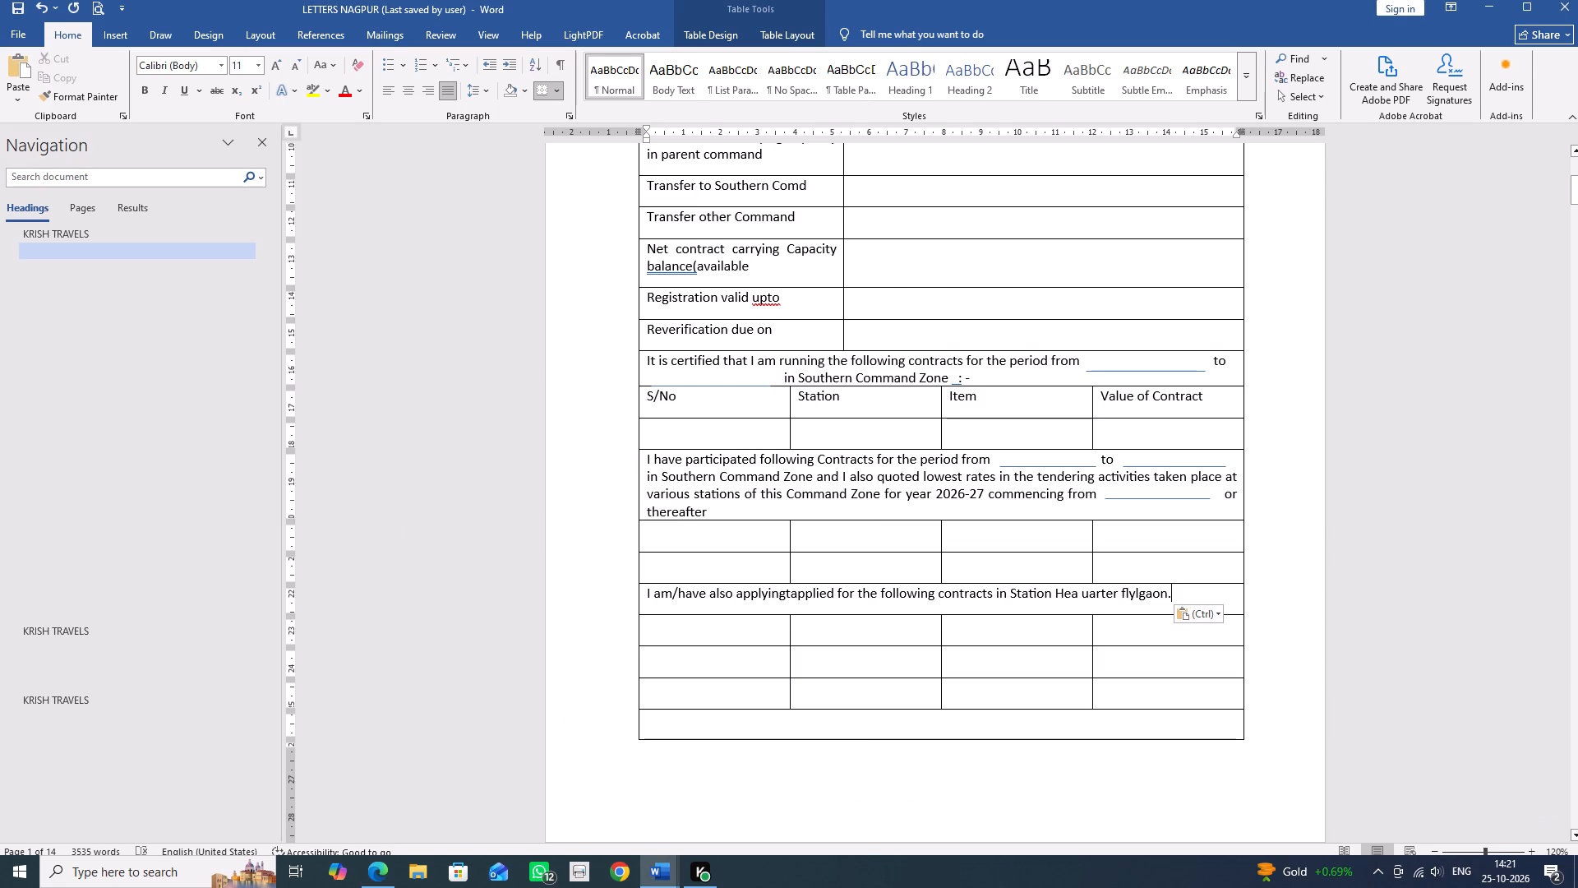
Check the pasted sentence against the PDF and replace the stray "t" between "applying" and "applied" with a spaced slash.
key("alt+Tab")
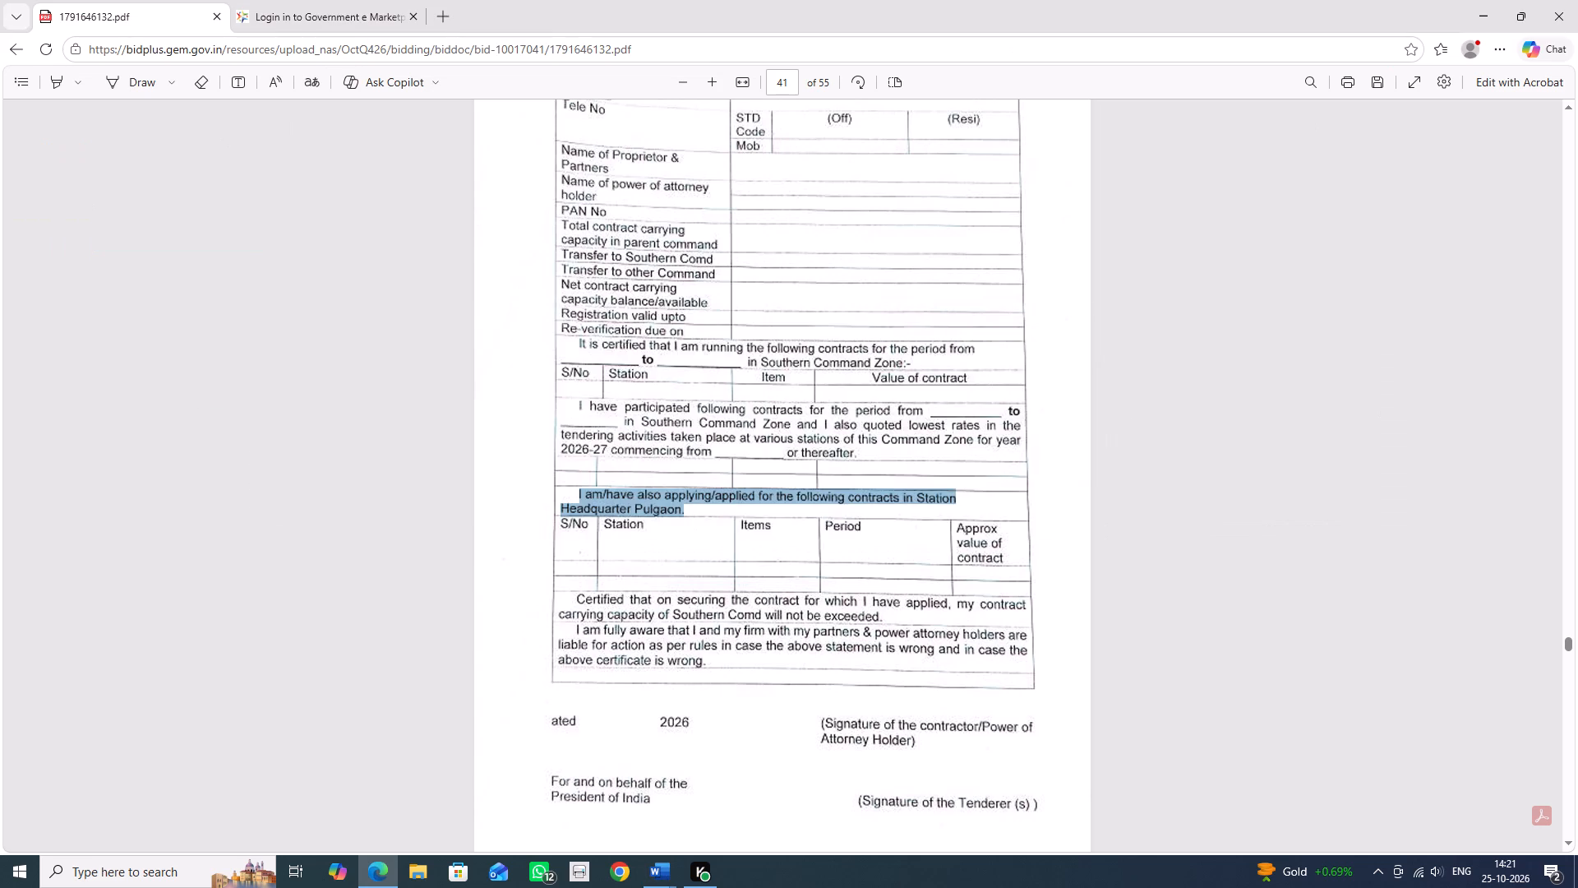
key("alt+Tab")
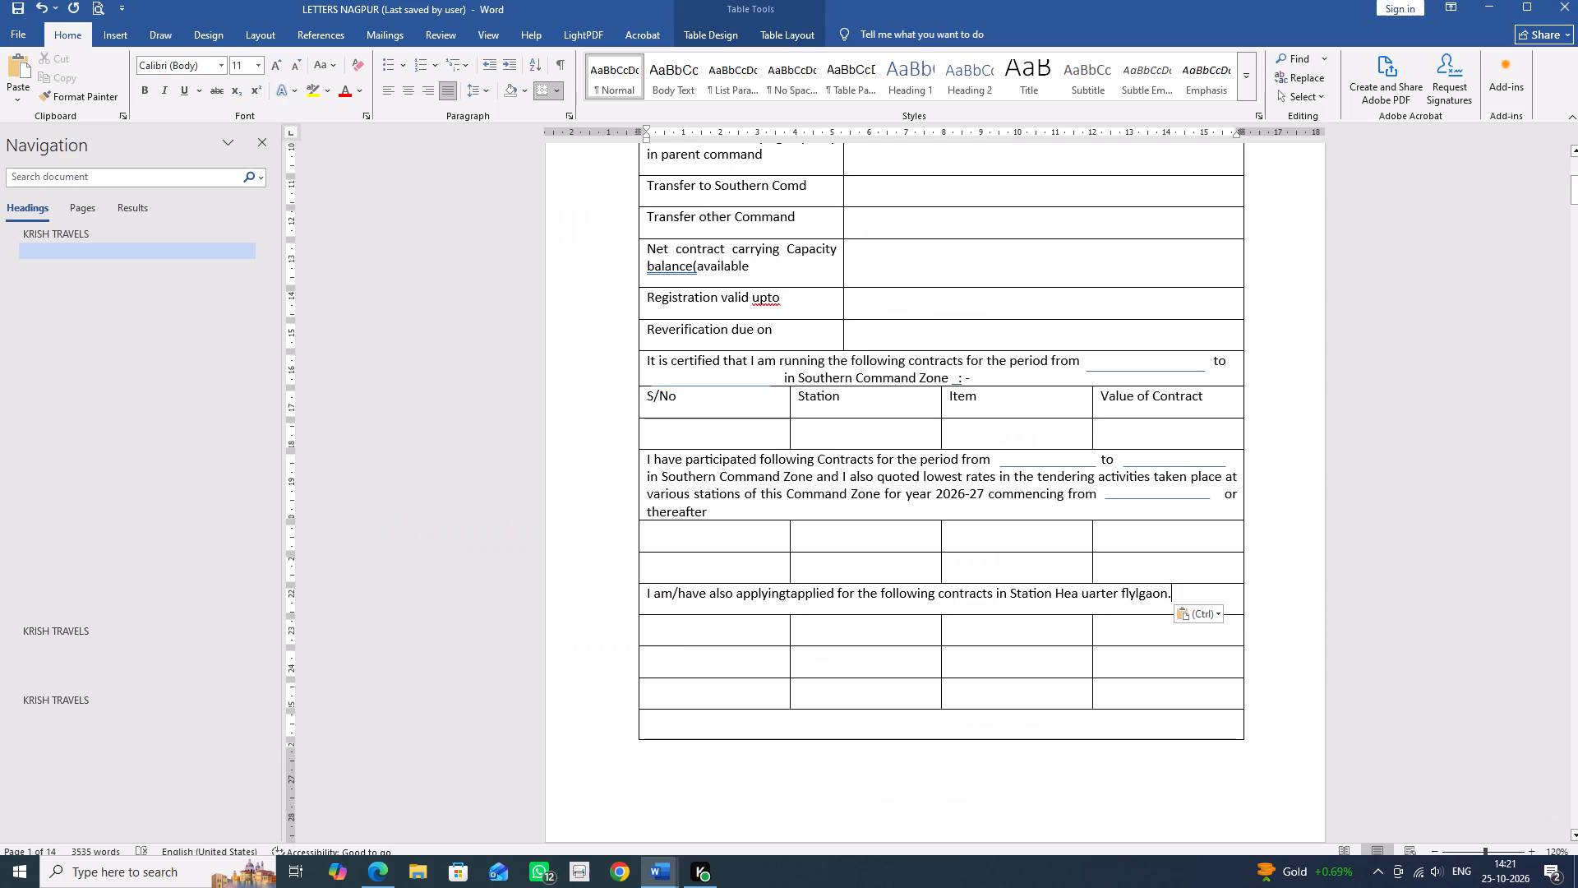
key("alt+Tab")
key("alt+Tab")
left_click(786, 593)
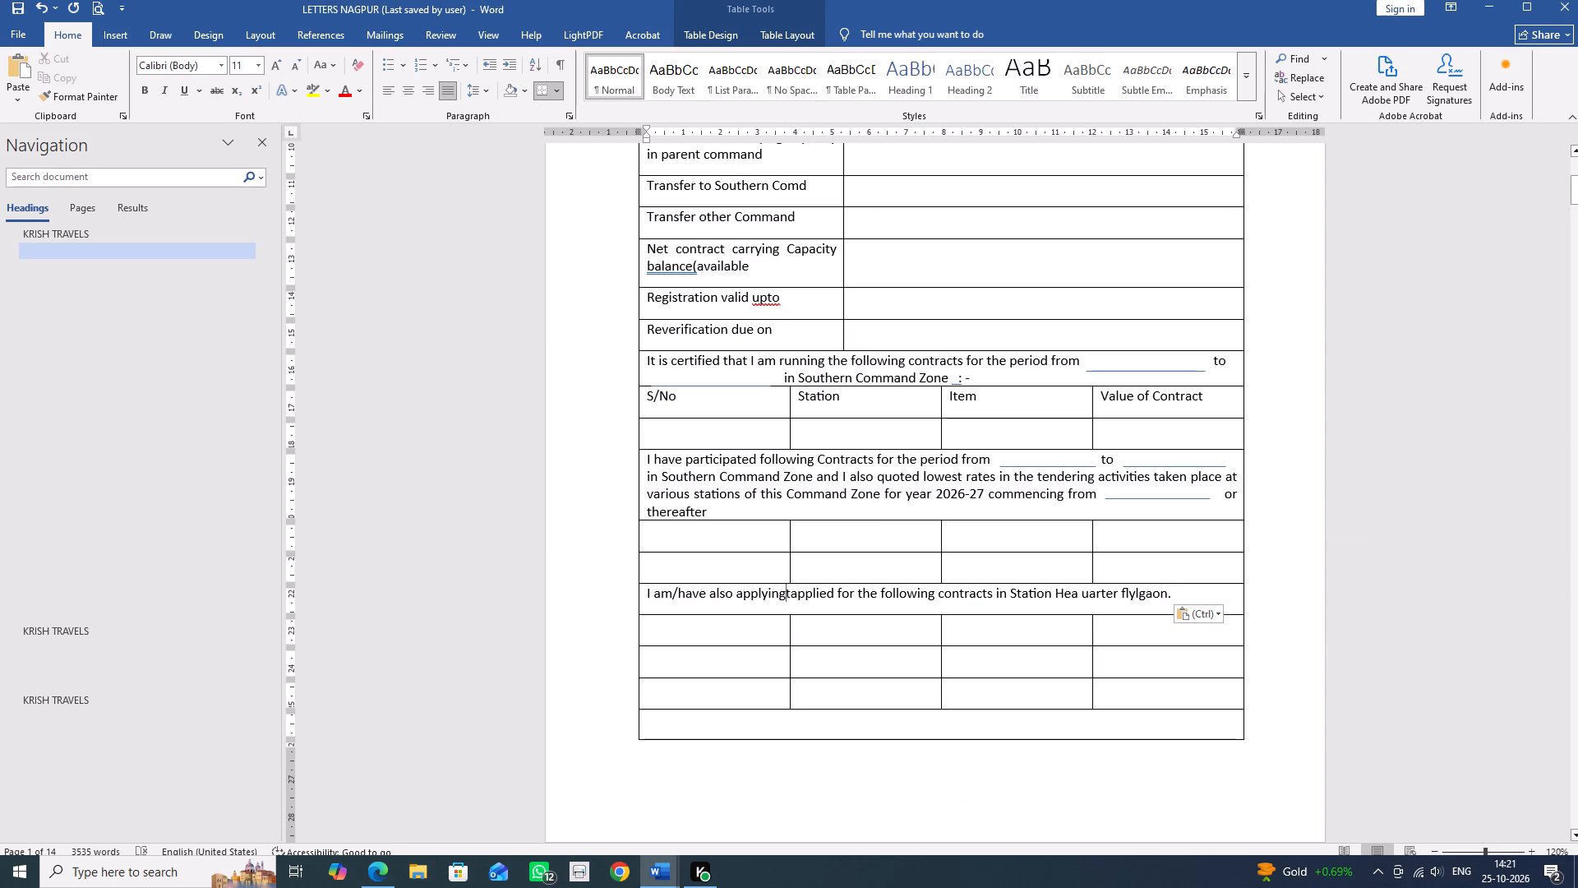
key("Delete")
key("space")
type("/")
key("space")
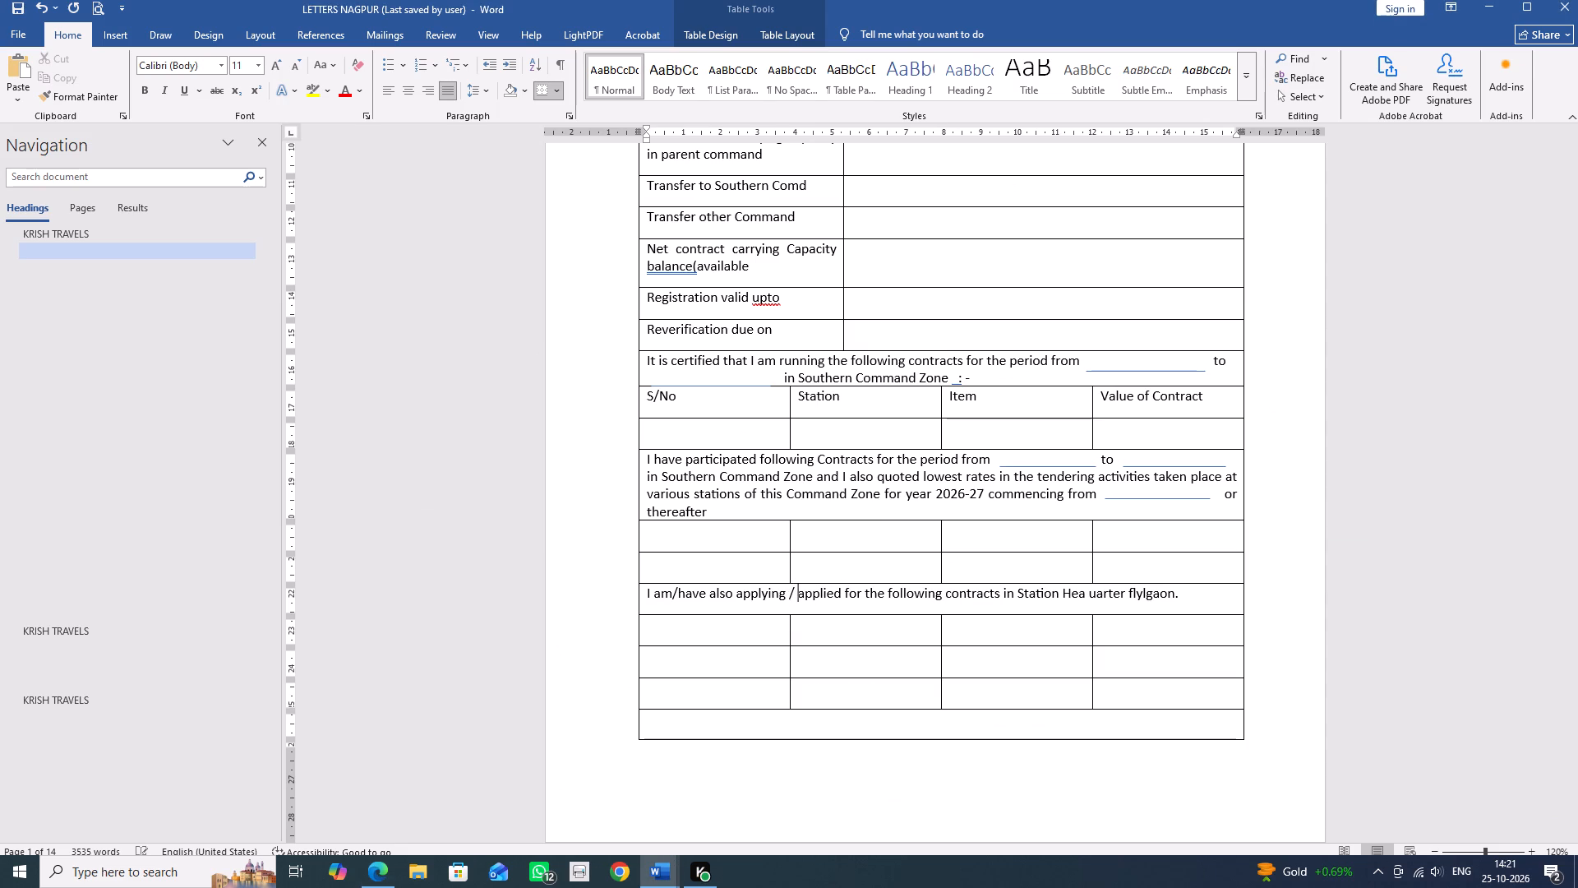
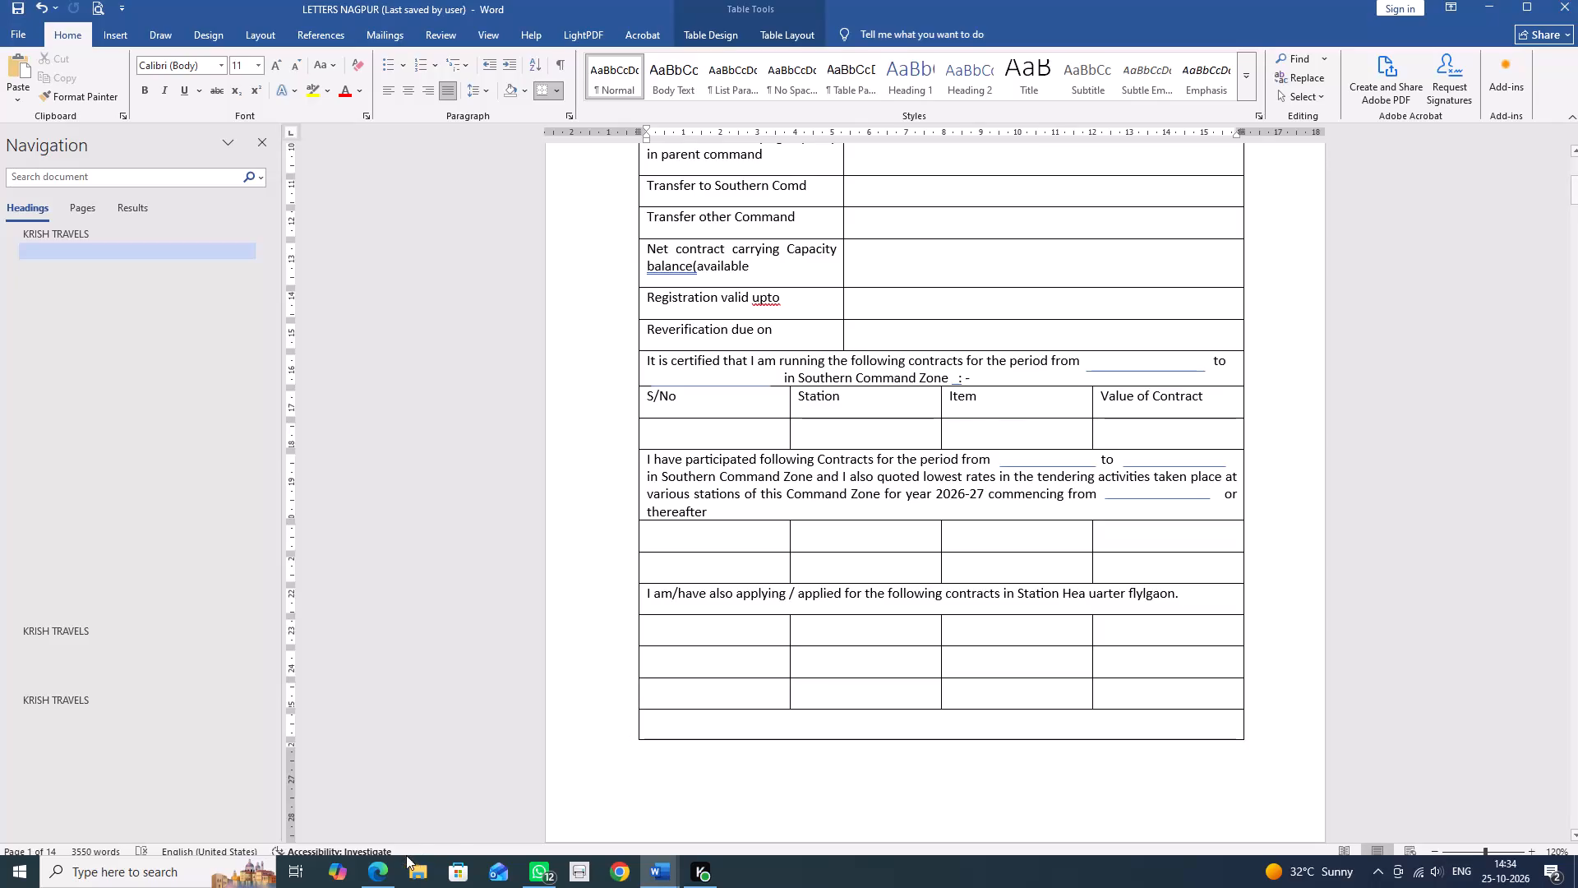
Correct the end of the pasted sentence to "Headquarter Pulgaon" as in the PDF and save the document.
left_click(374, 865)
key("alt+Tab")
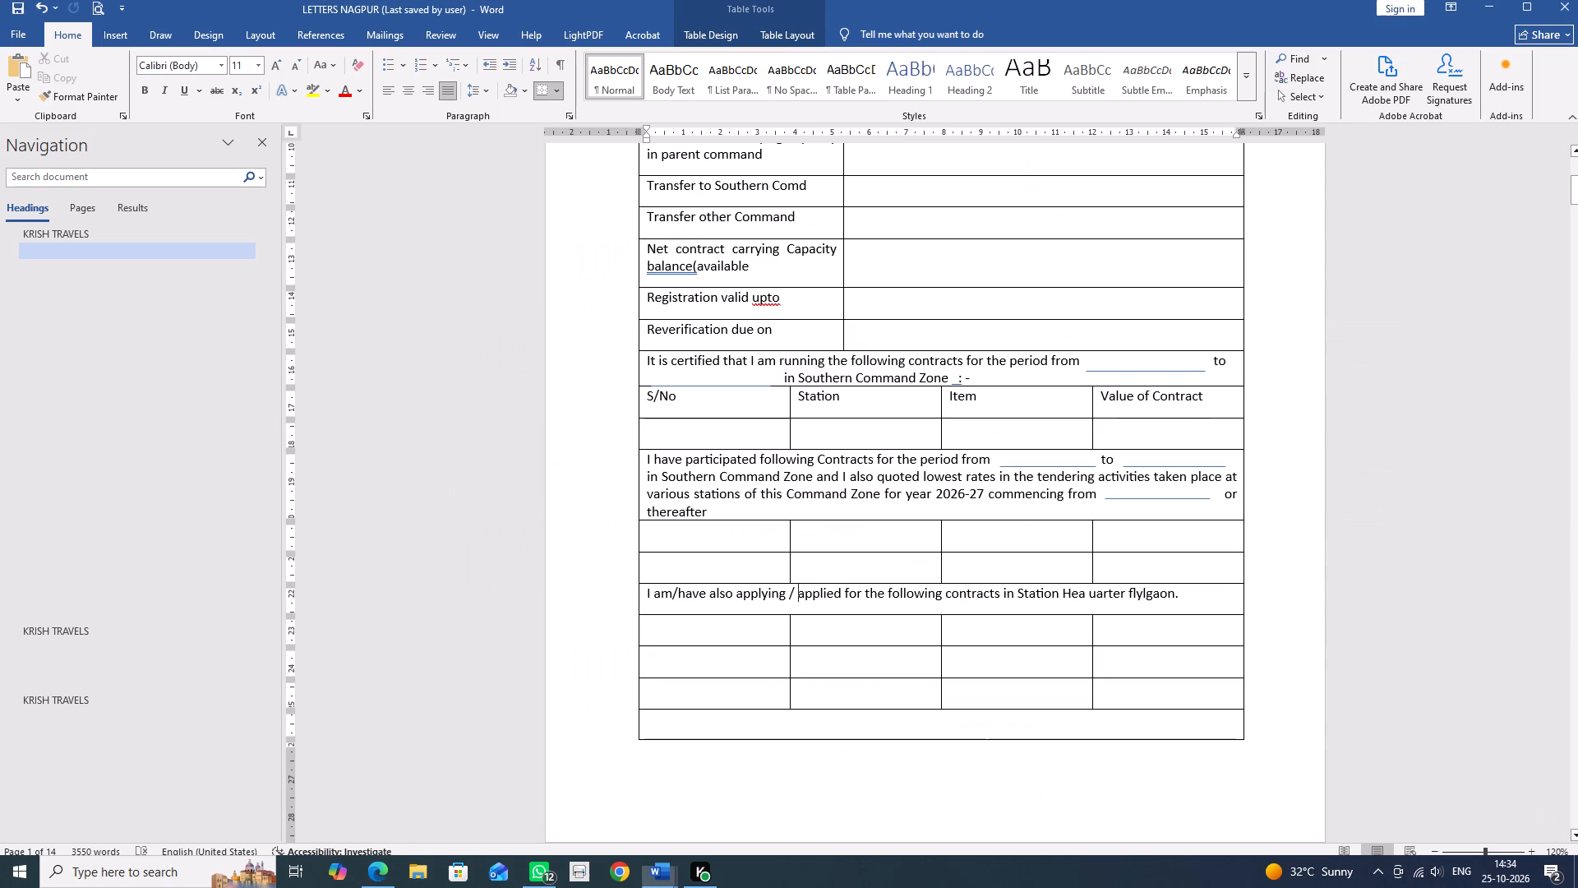
key("alt+Tab")
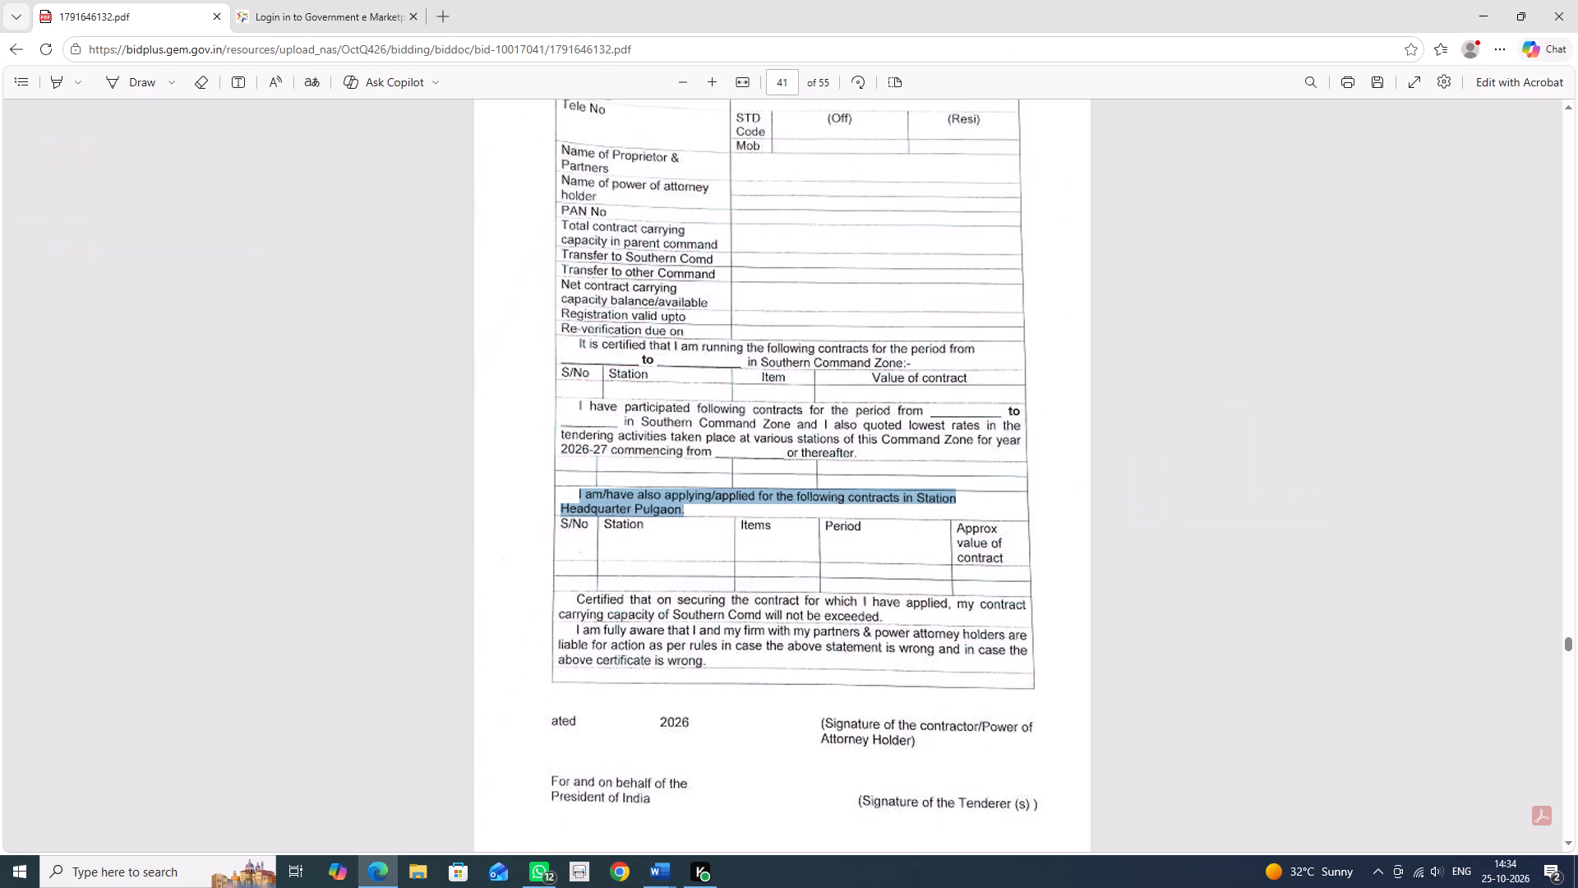
key("alt+Tab")
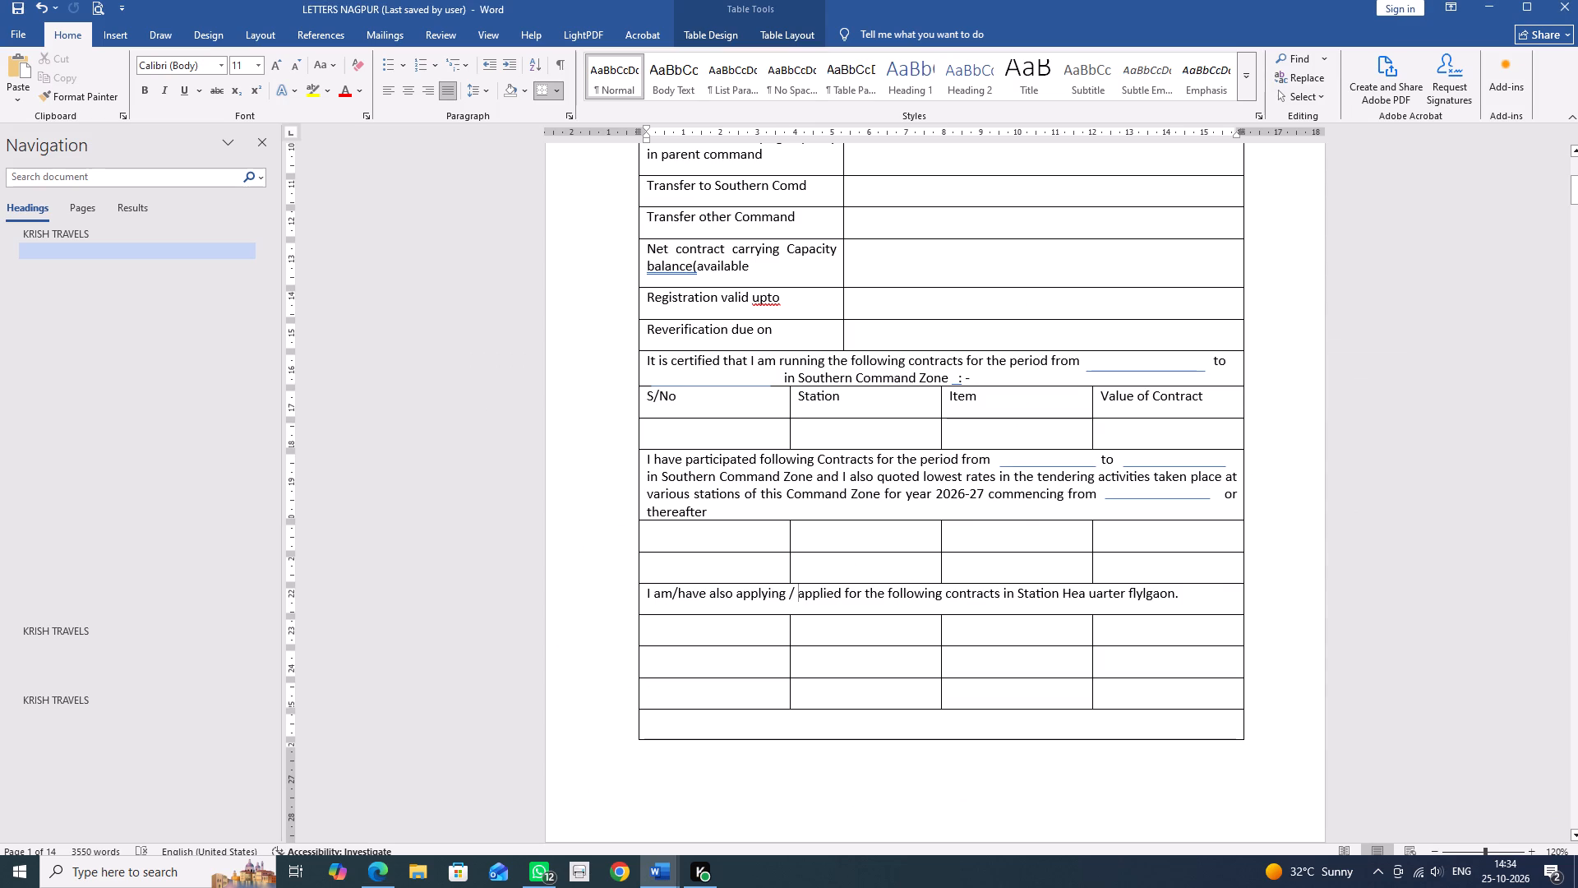
left_click(1082, 590)
key("Right")
type("dq")
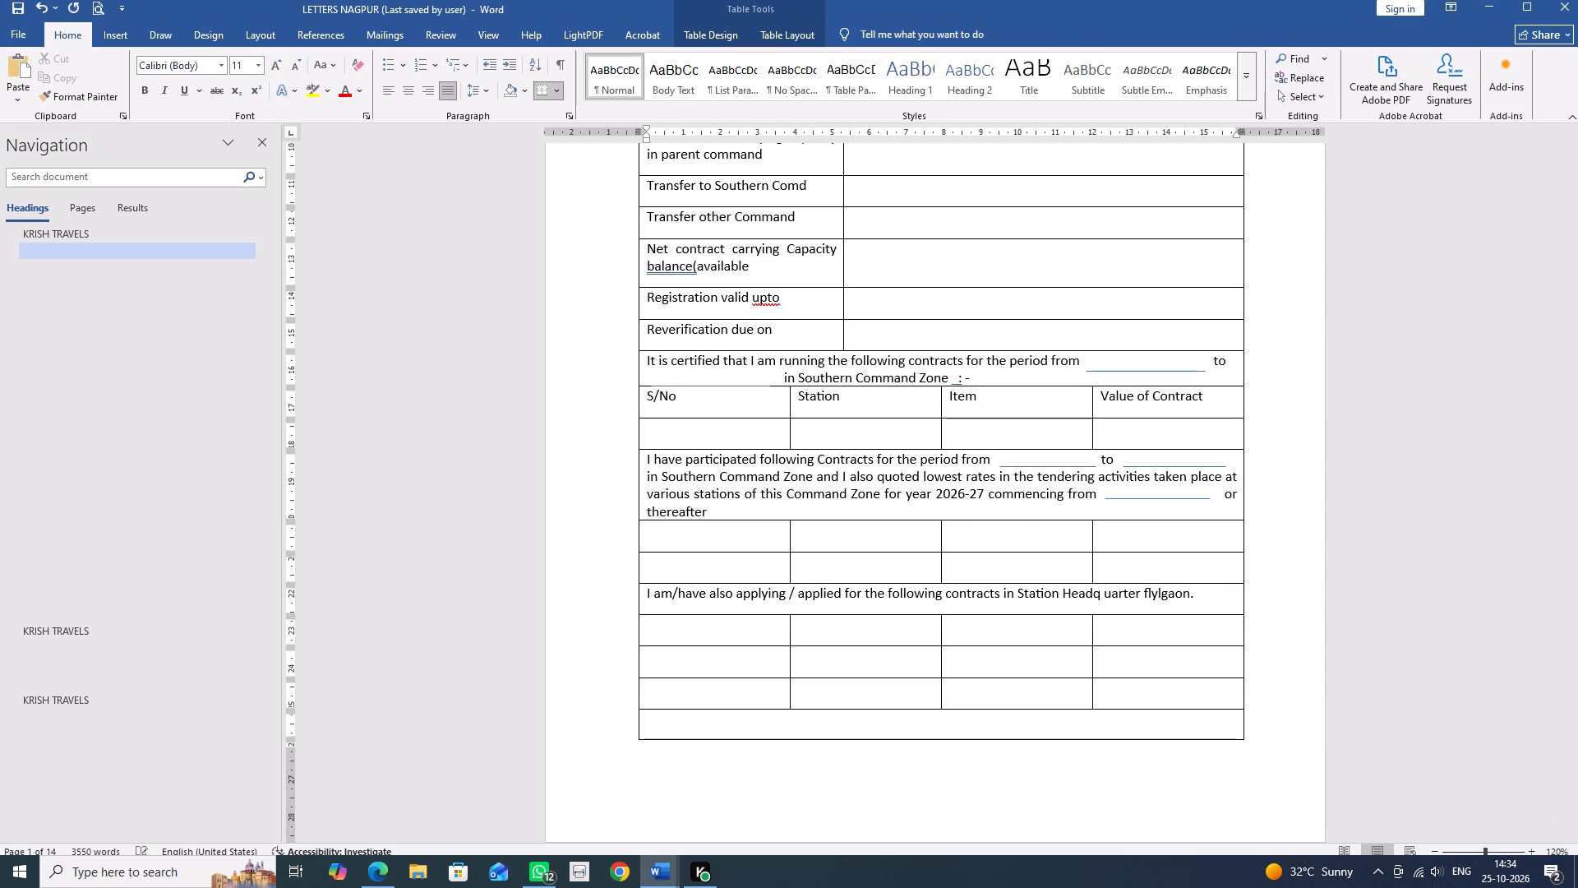
key("Delete")
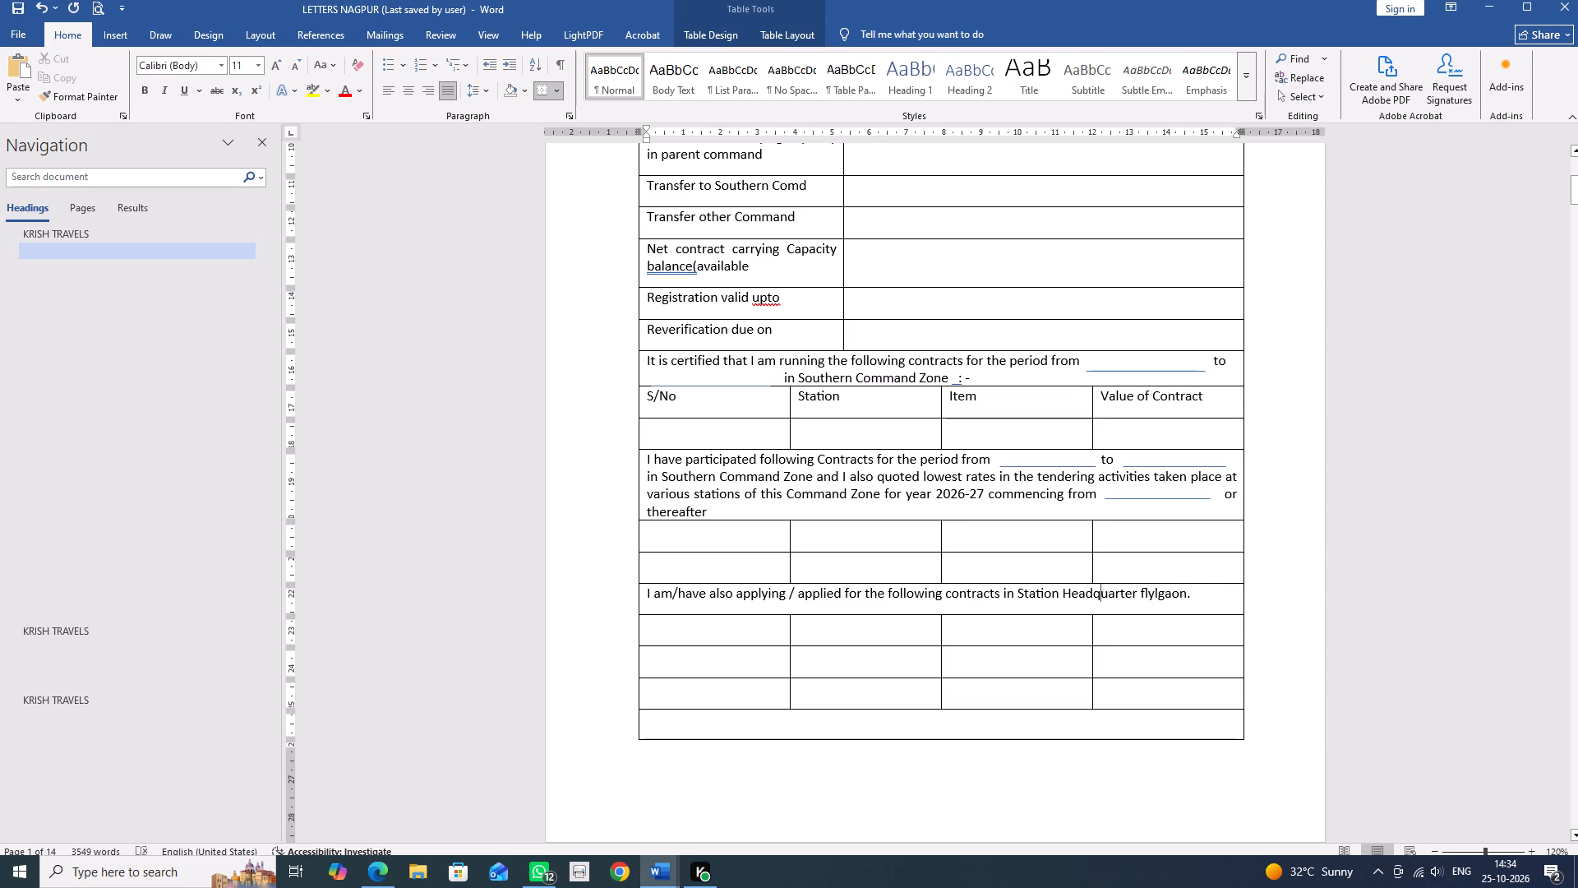
left_click(1142, 592)
key("Delete")
key("Delete")
key("Delete")
type("Pu")
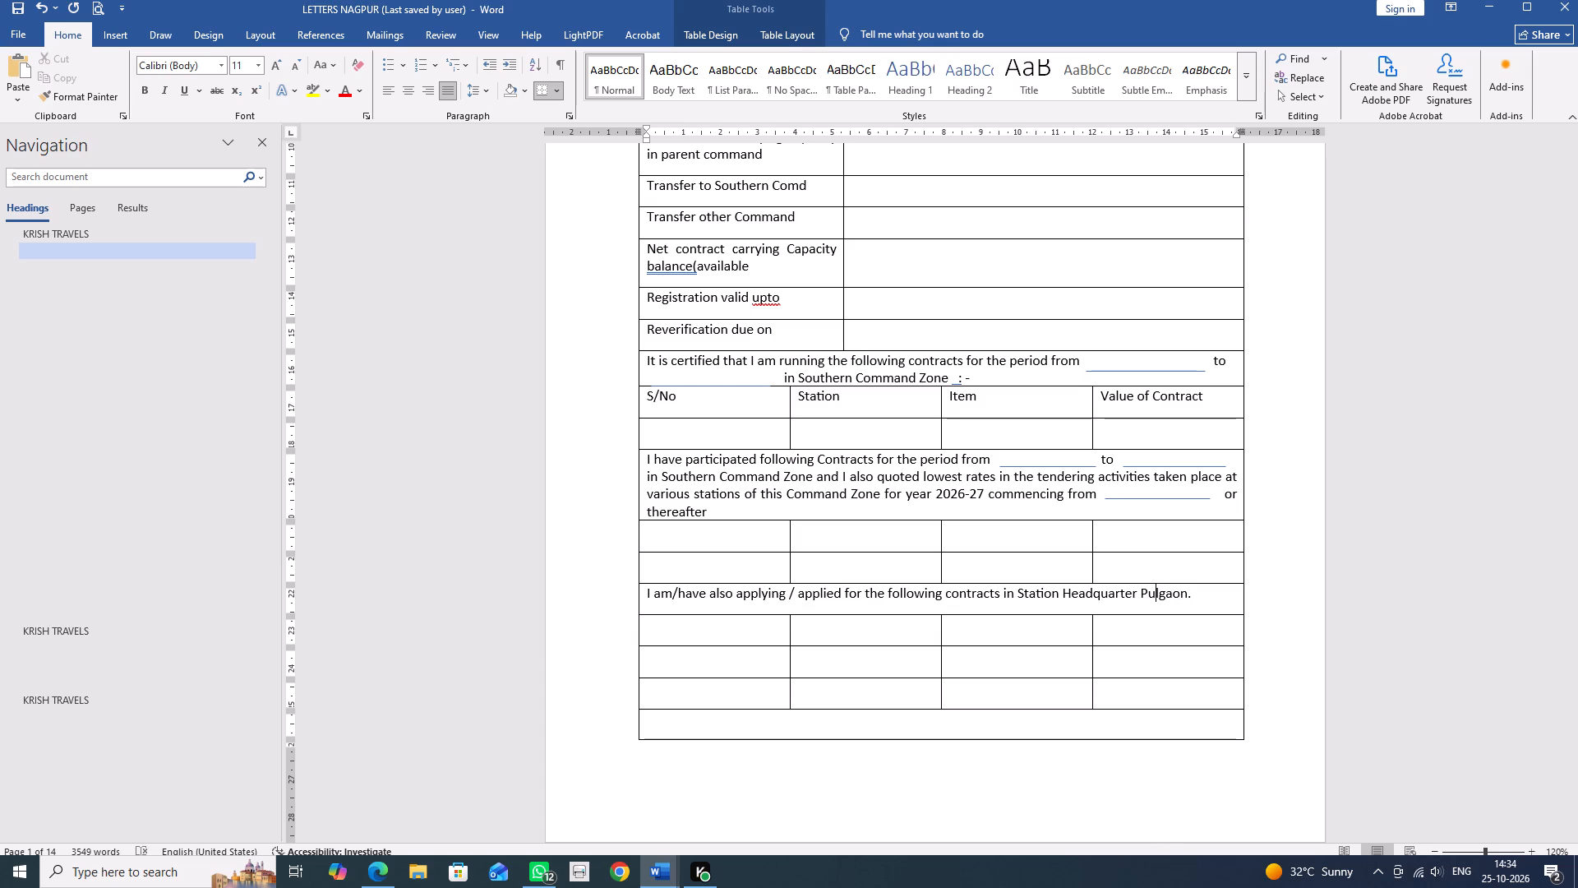
key("ctrl+s")
Compare with the PDF's table and narrow the S/No, Station and Item columns, leaving Value of Contract the widest.
key("alt+Tab")
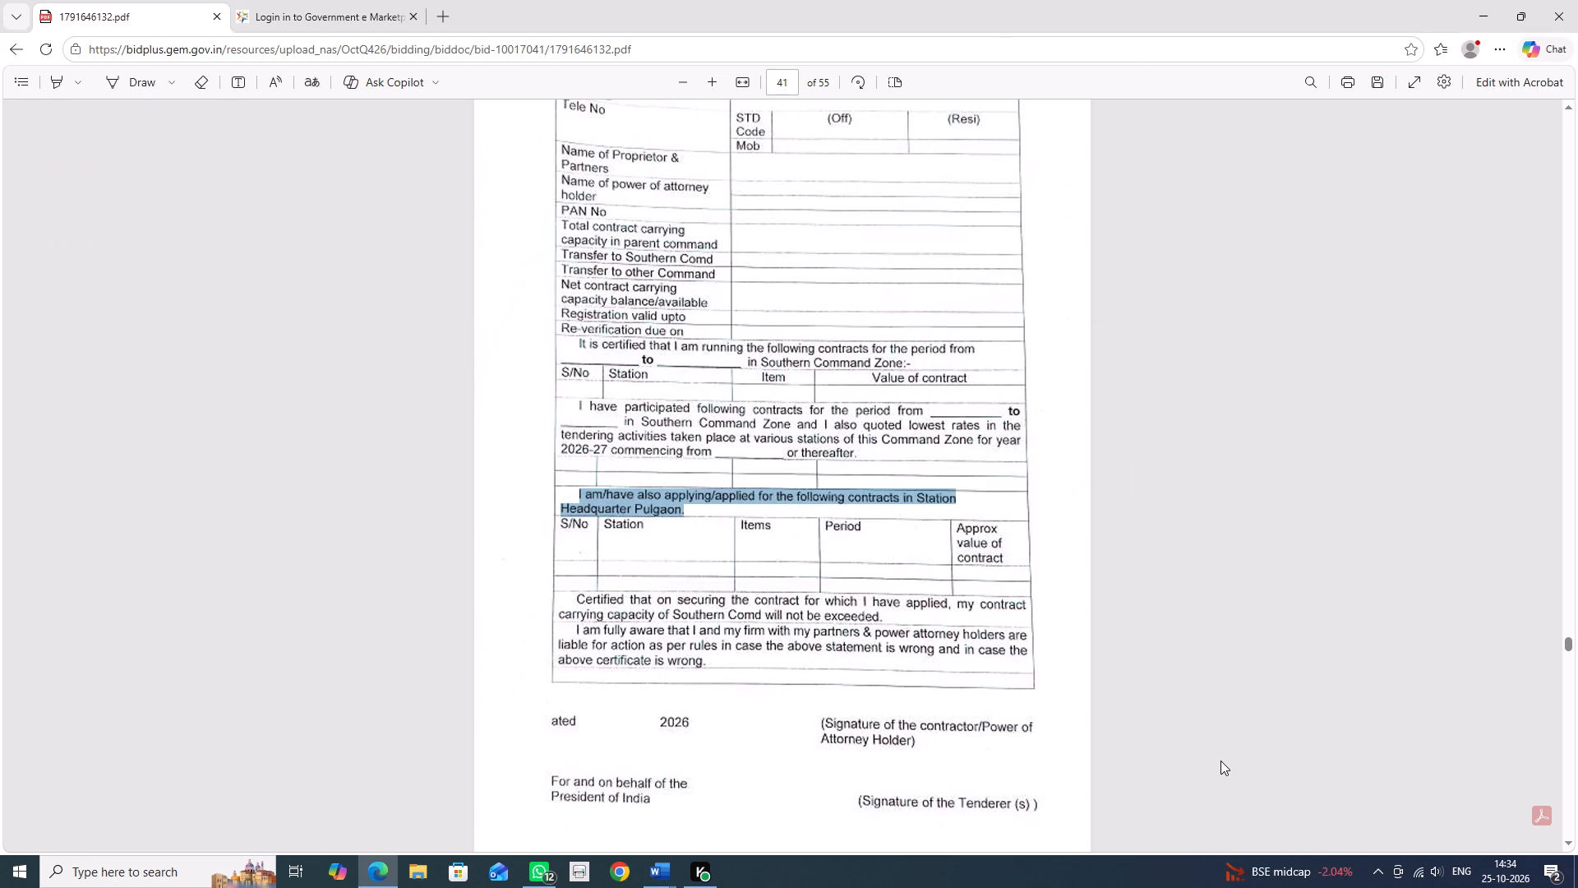
key("alt+Tab")
key("alt+Tab")
key("alt+Tab")
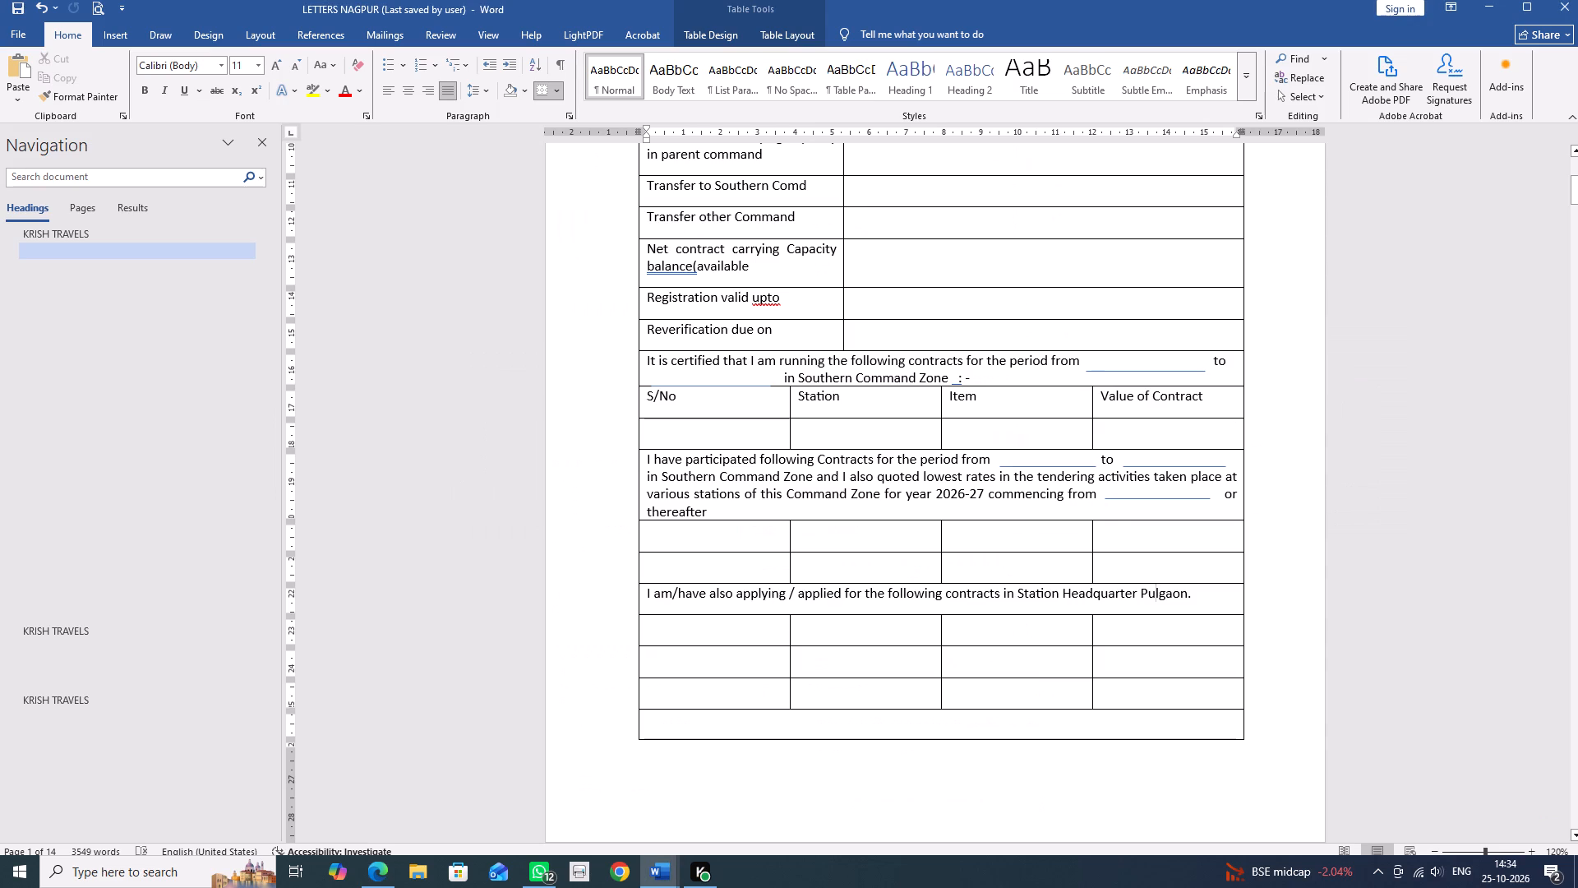
key("alt+Tab")
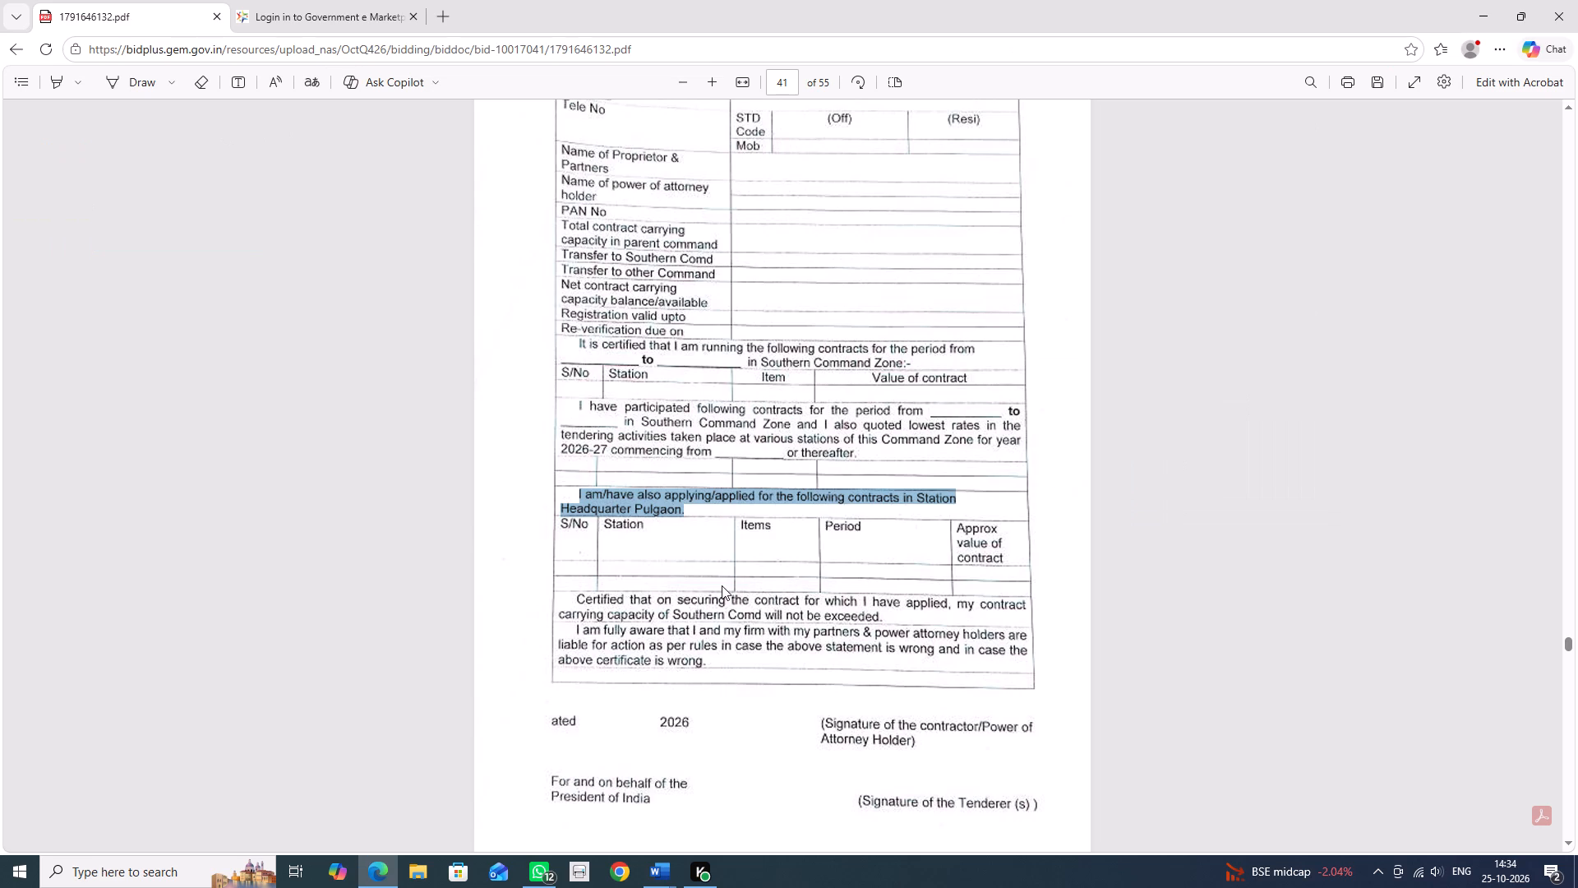
key("alt+Tab")
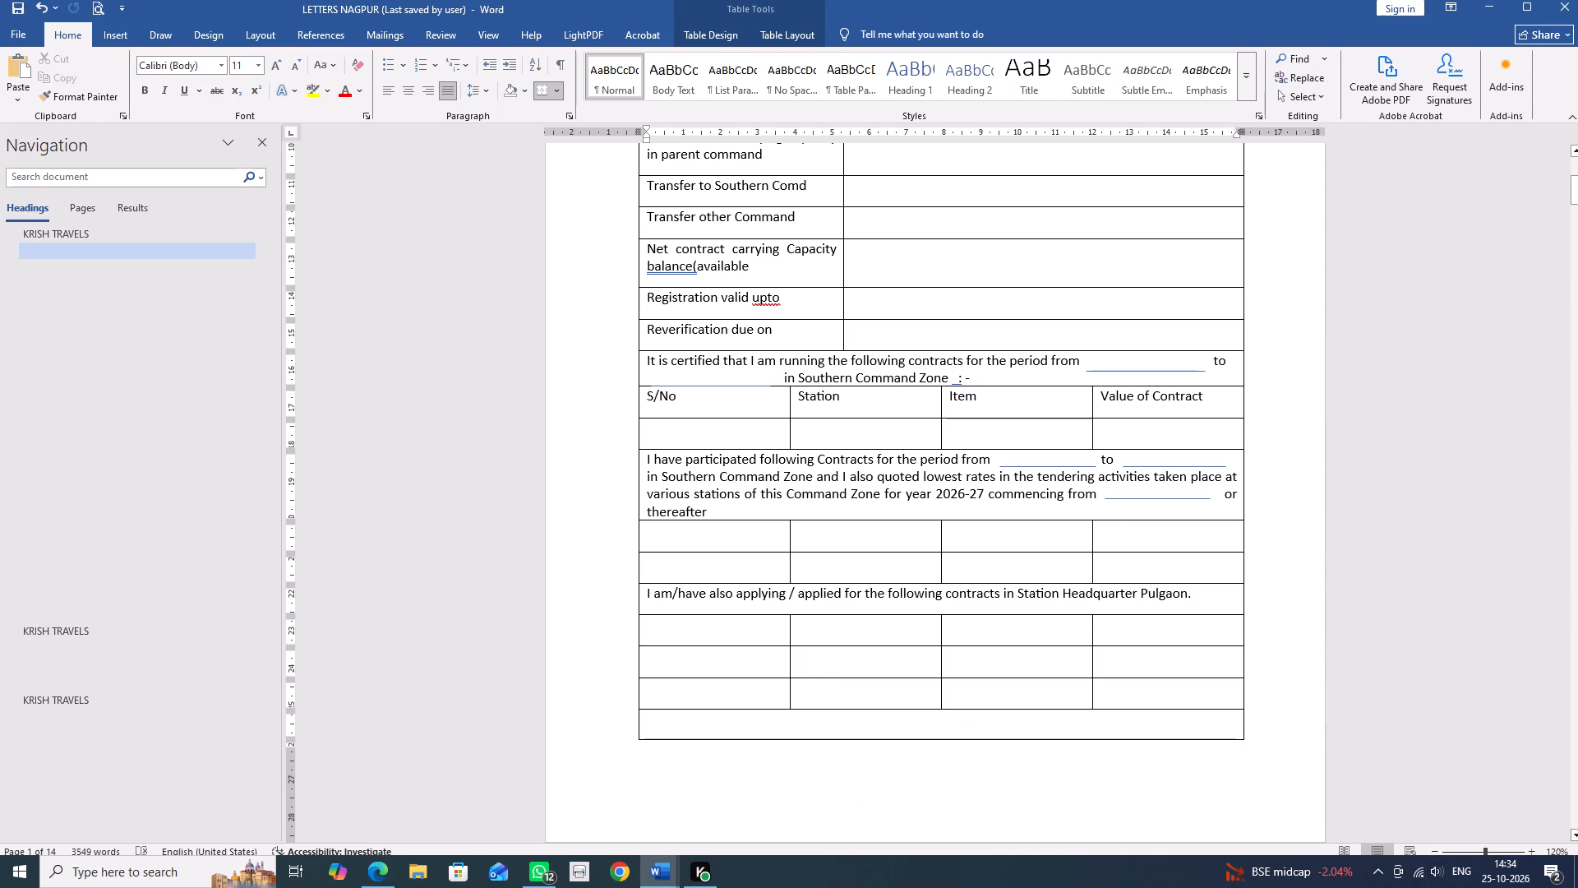
key("alt+Tab")
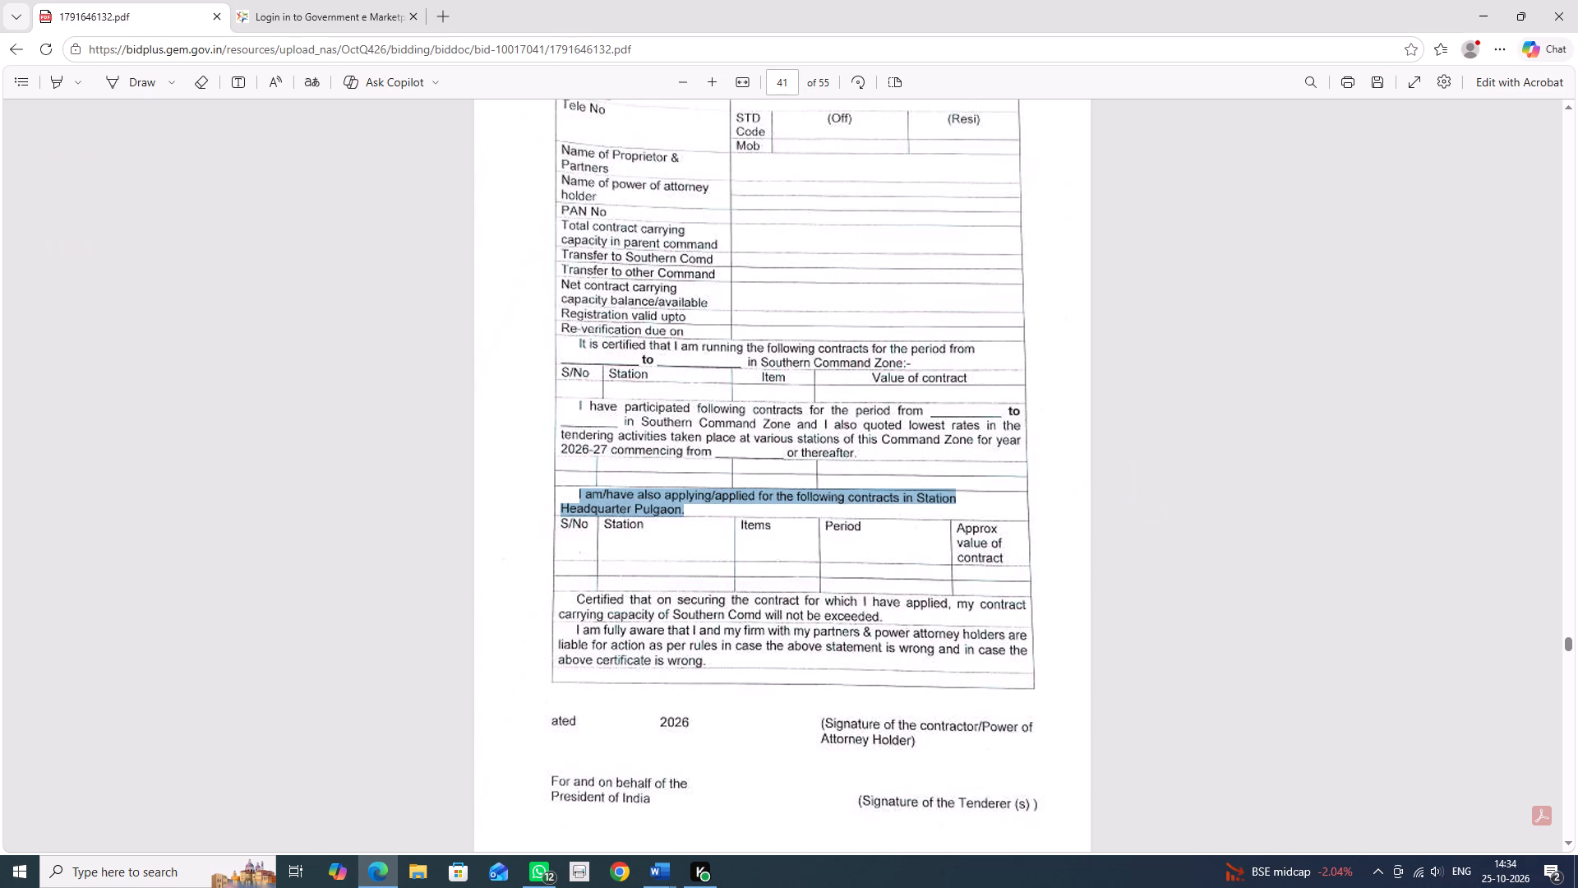
key("alt+Tab")
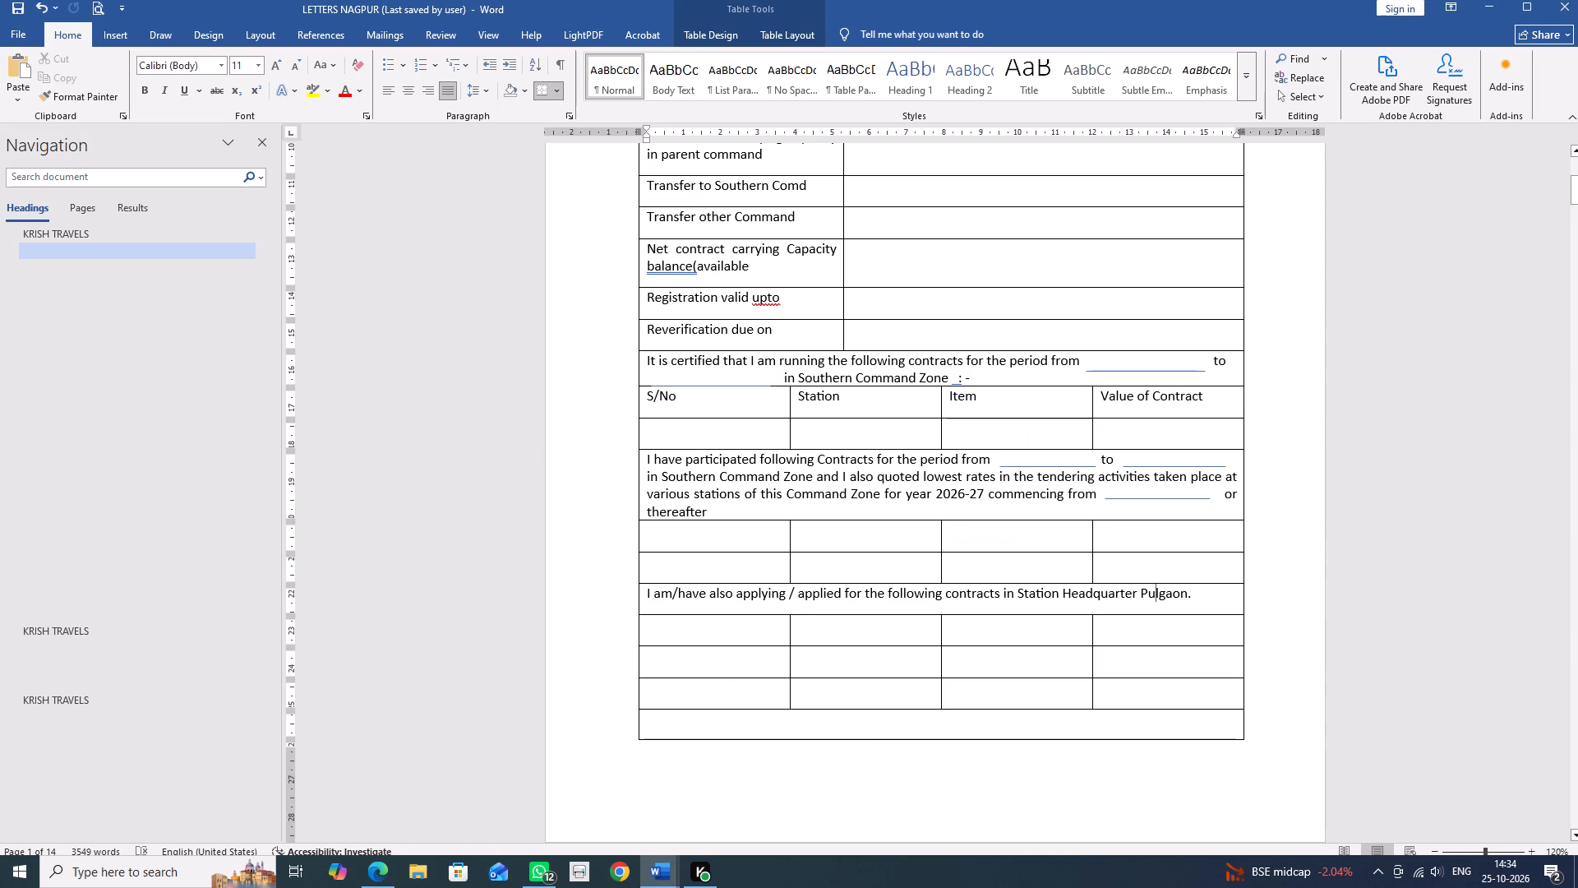
left_click_drag(789, 404, 714, 416)
key("alt+Tab")
key("alt+Tab")
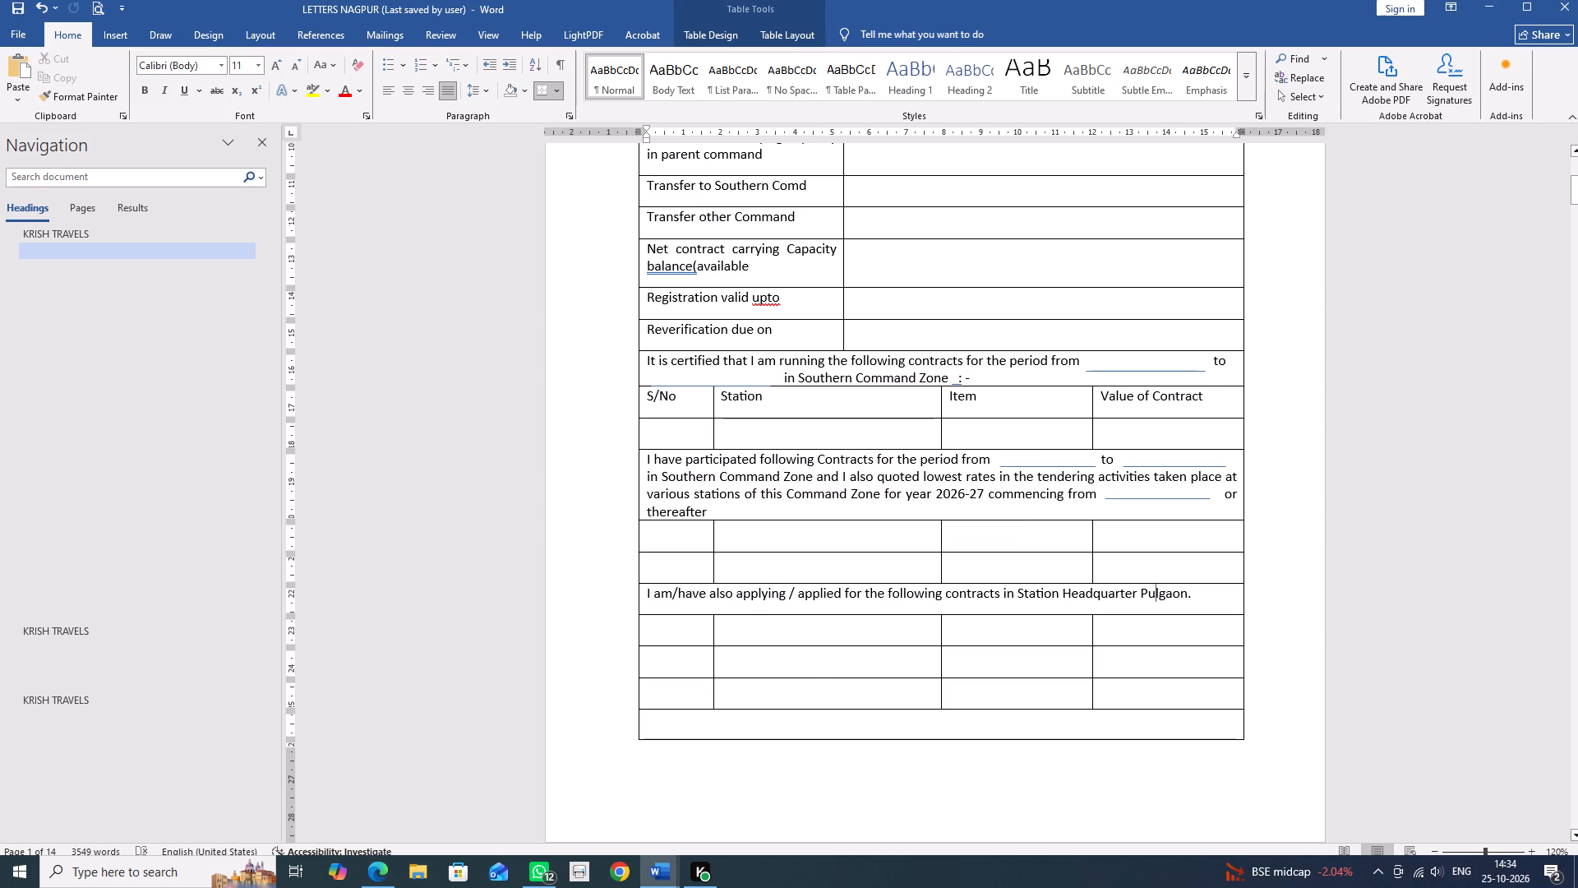
left_click_drag(939, 408, 818, 430)
key("alt+Tab")
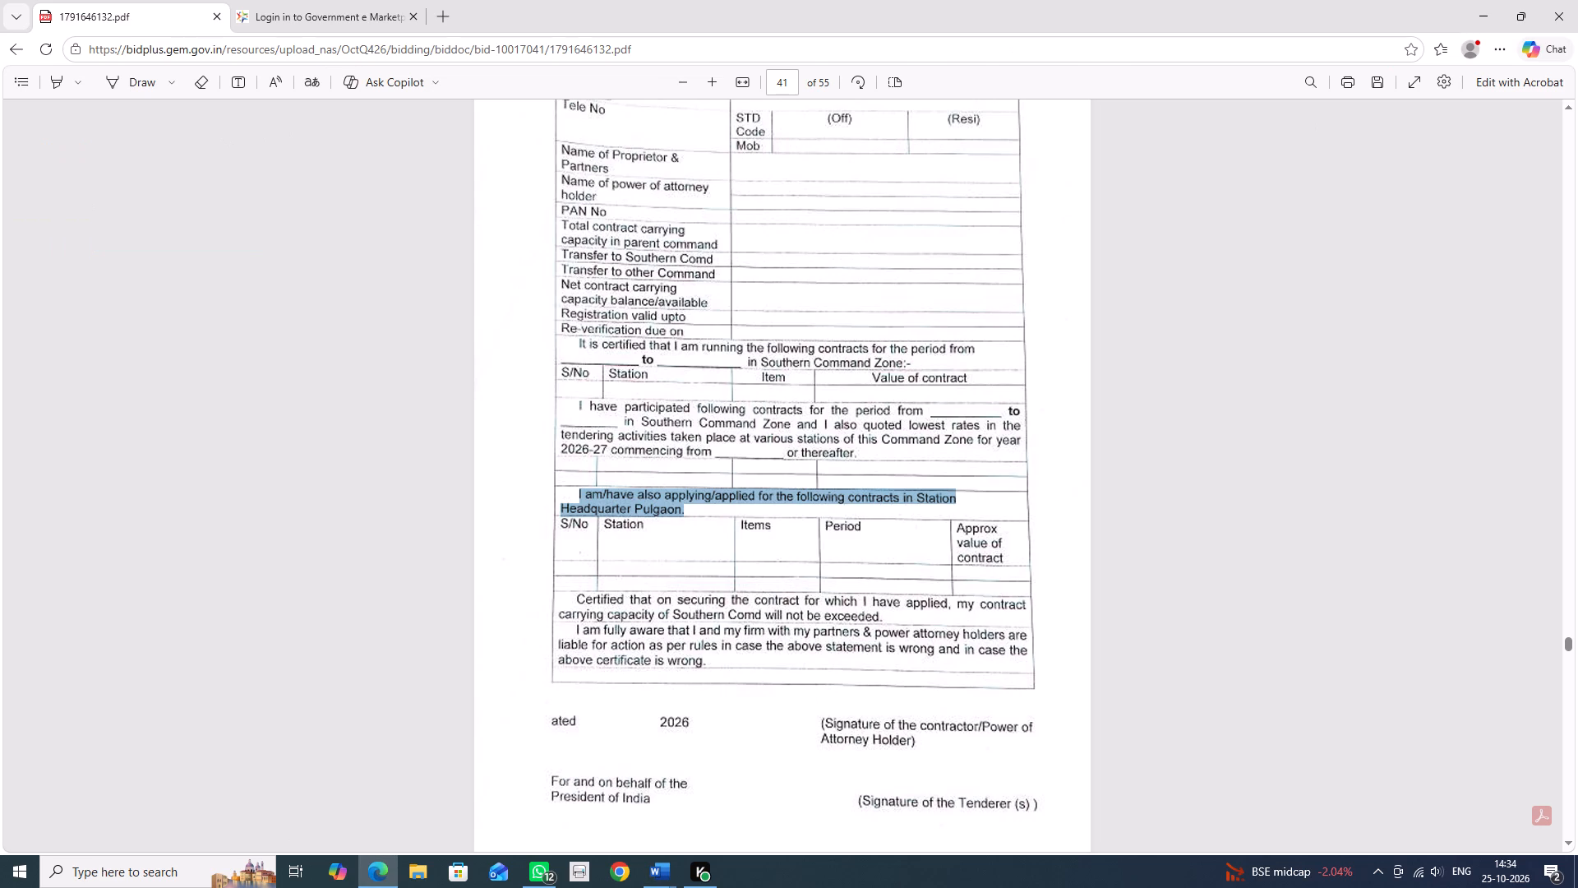
key("alt+Tab")
left_click_drag(1091, 409, 985, 423)
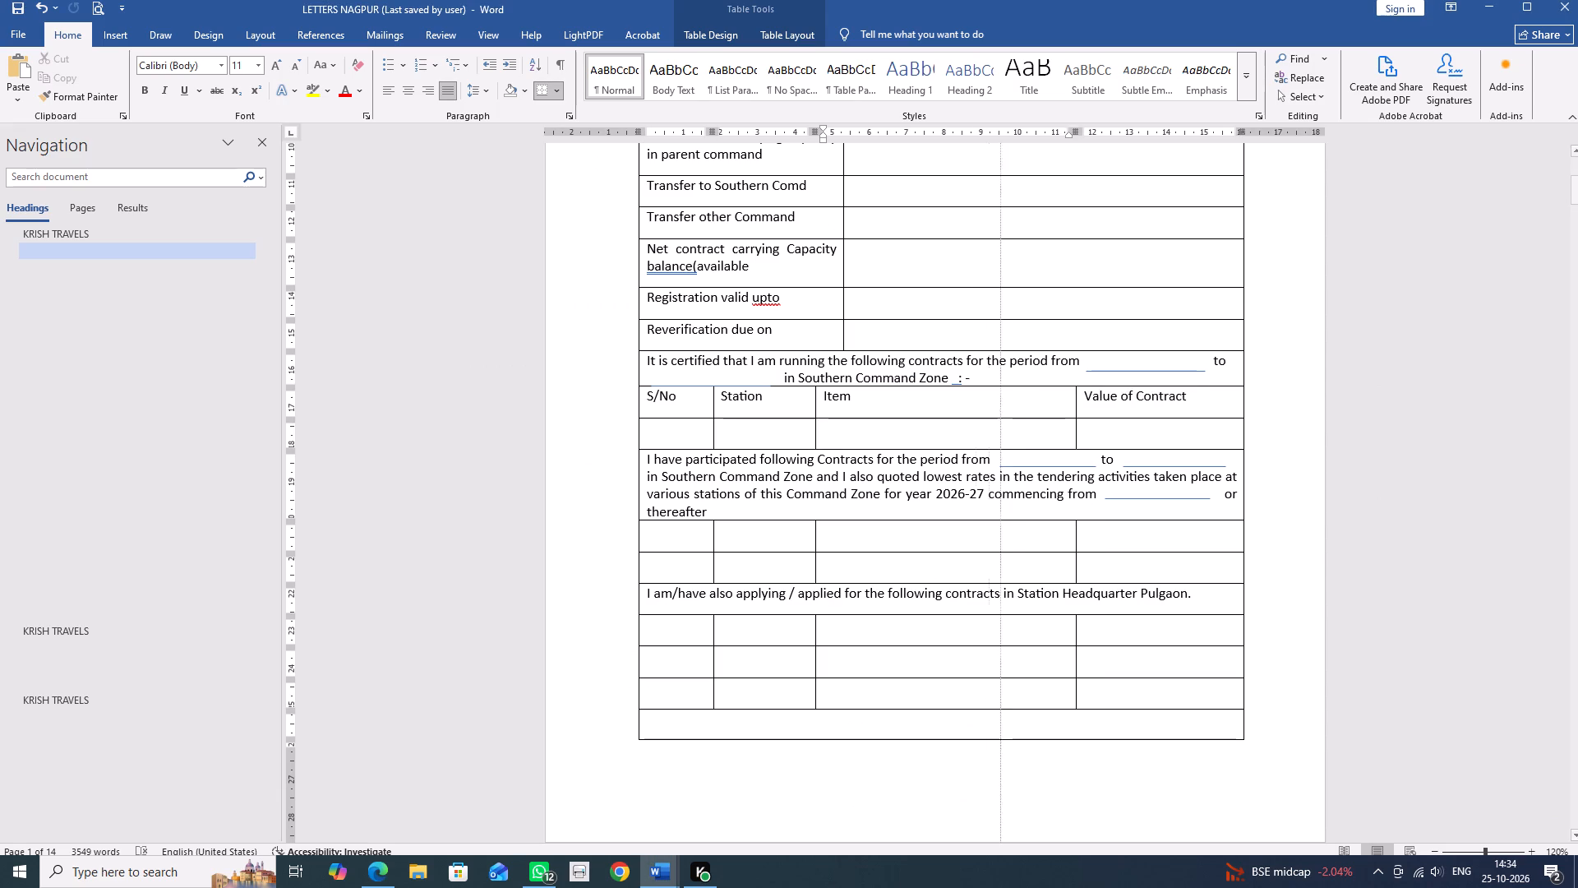
left_click_drag(985, 423, 925, 427)
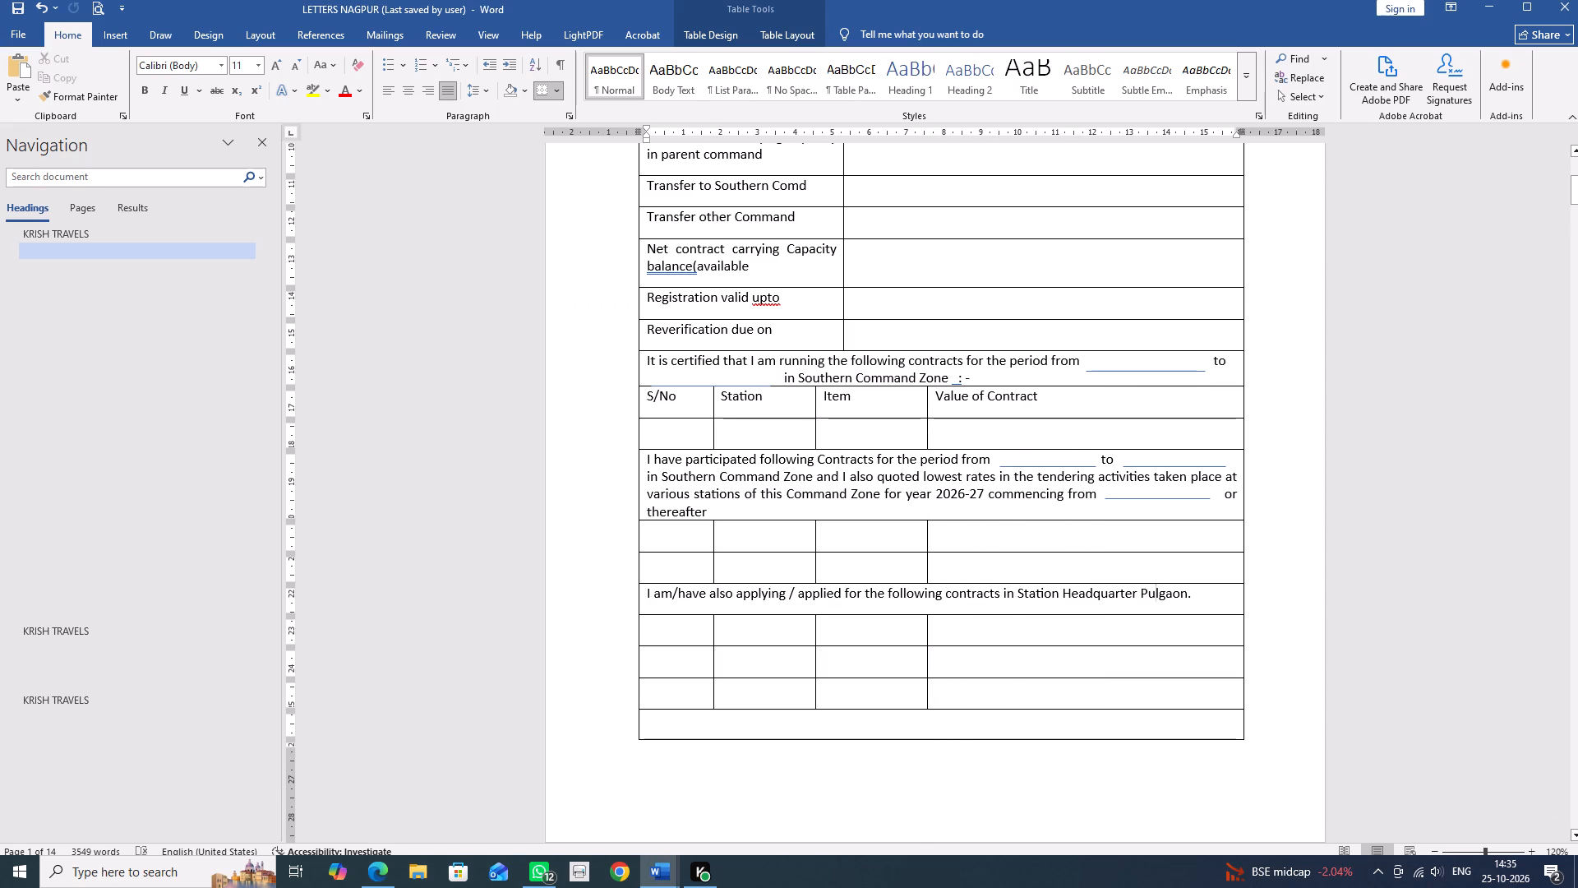
Centre the S/No, Station, Item and Value of Contract headings in their cells.
left_click_drag(650, 395, 1035, 386)
key("ctrl+e")
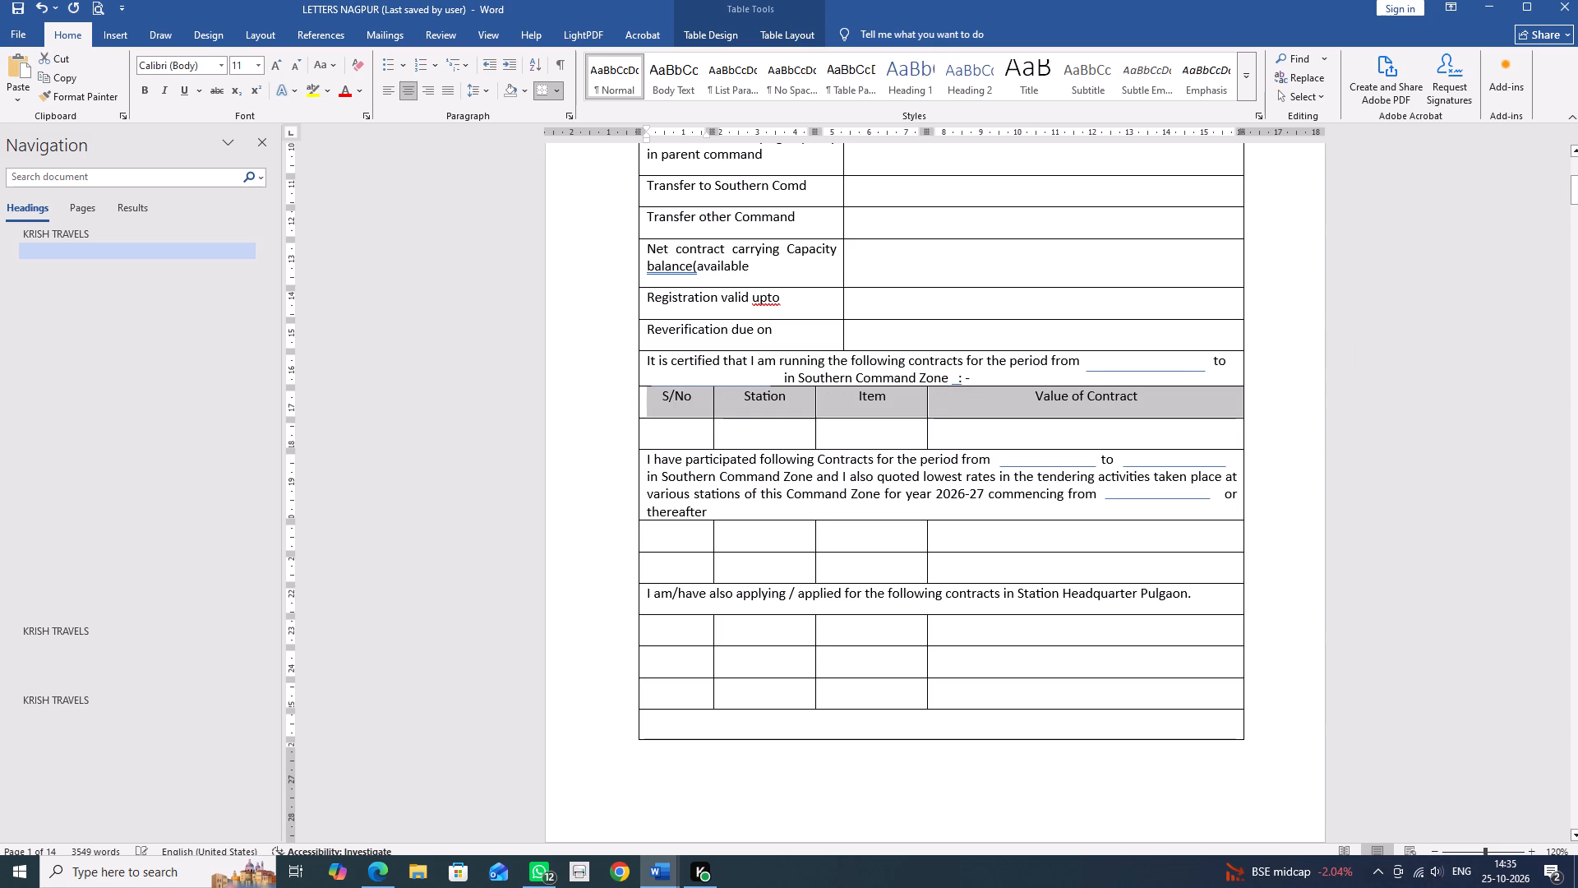
left_click(1037, 404)
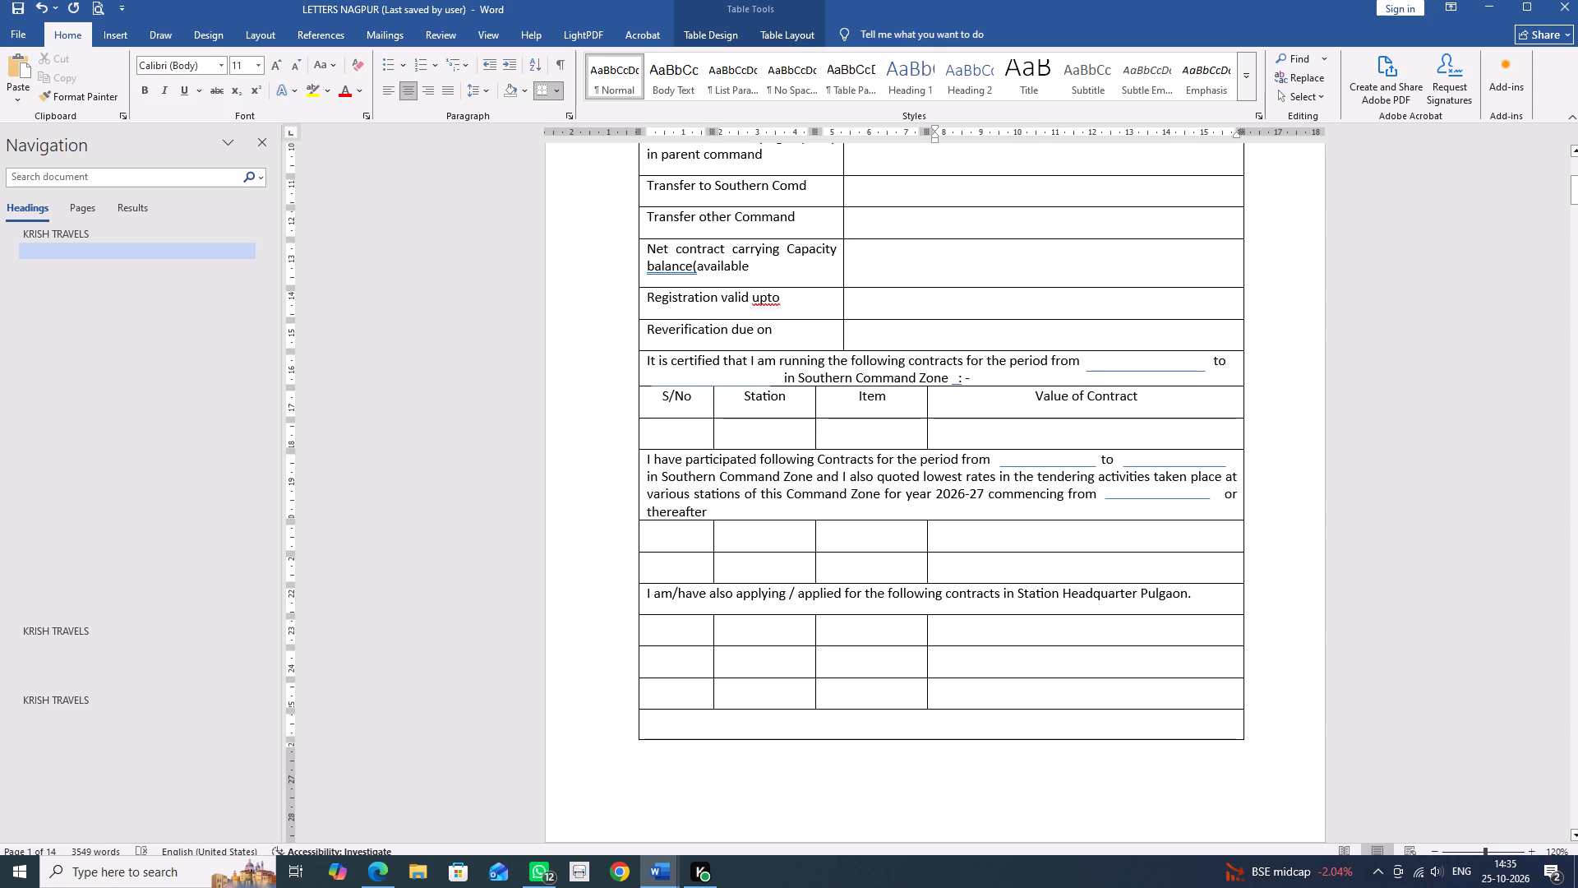
Split the last cell of each of the three blank rows below the Pulgaon sentence into two columns, matching the PDF.
key("alt+Tab")
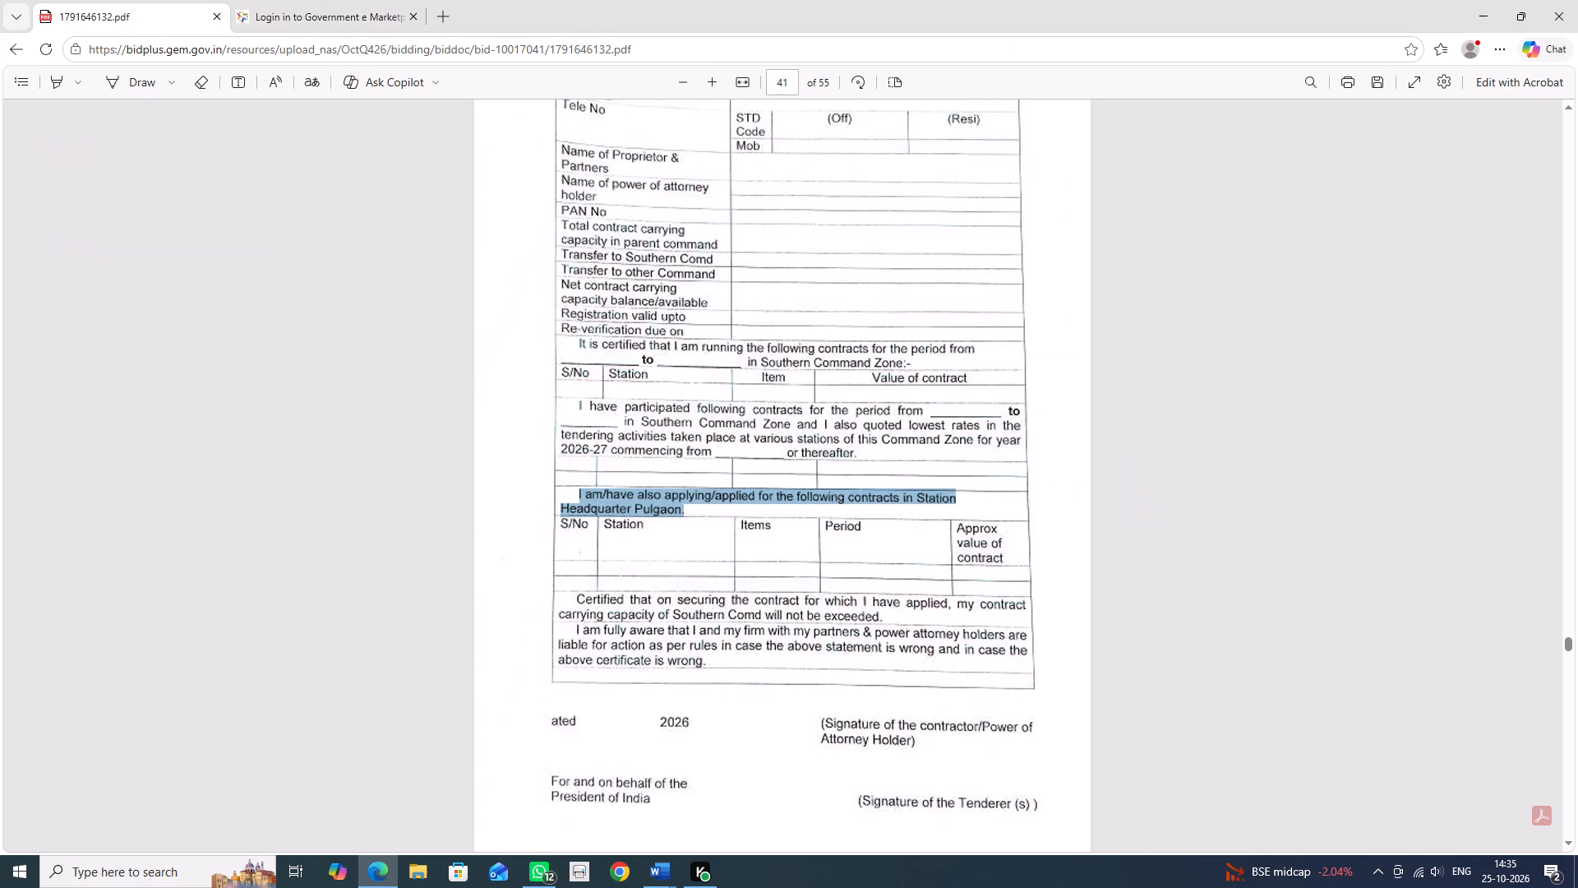
key("alt+Tab")
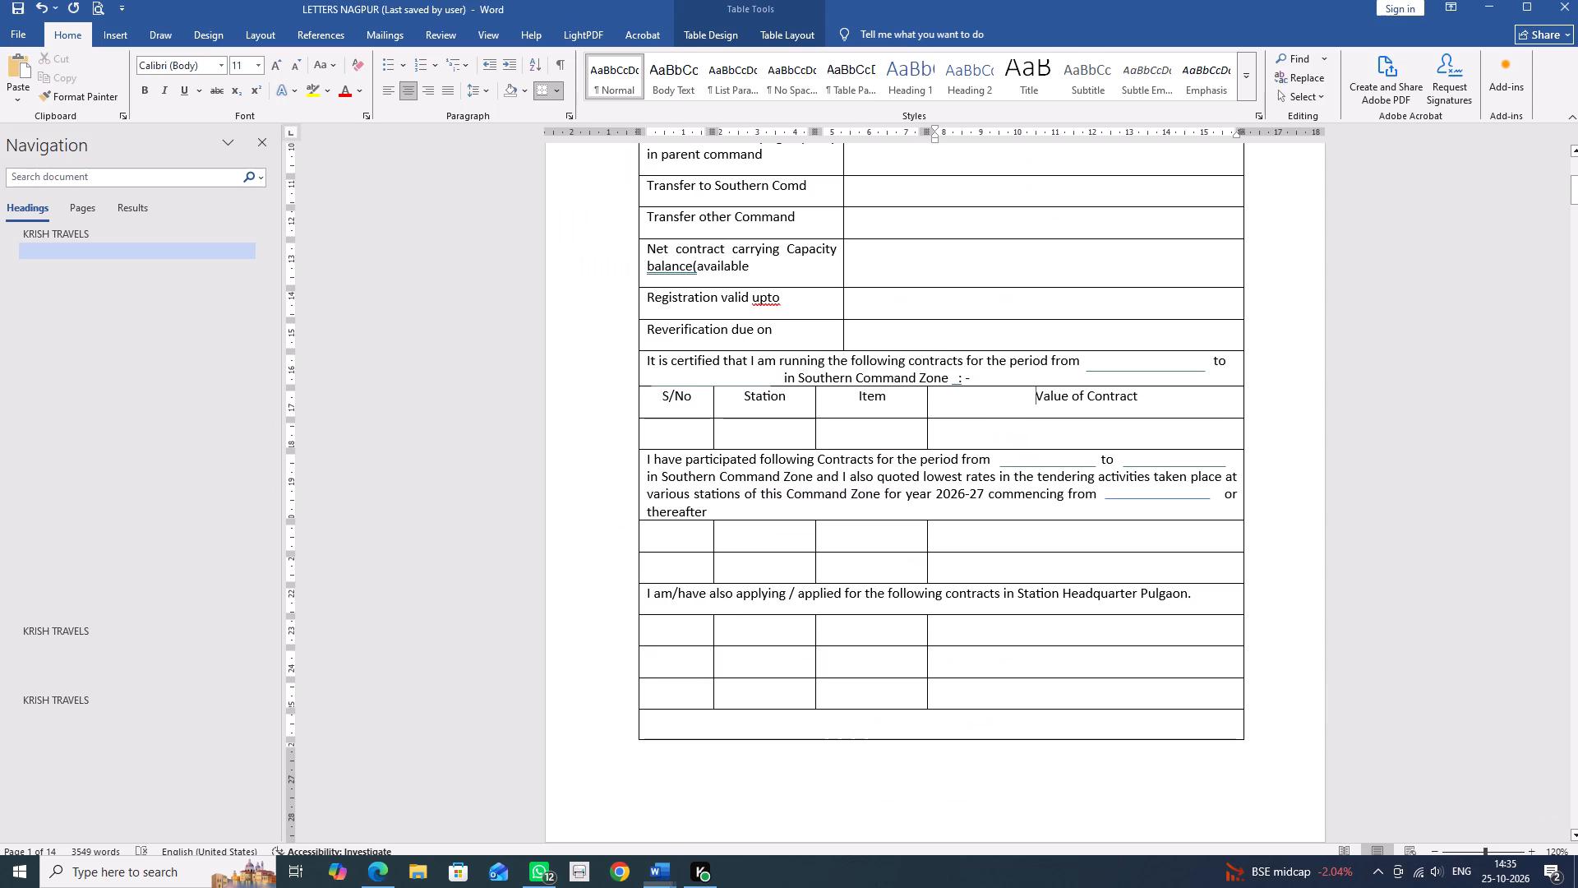
left_click(1040, 633)
right_click(1040, 633)
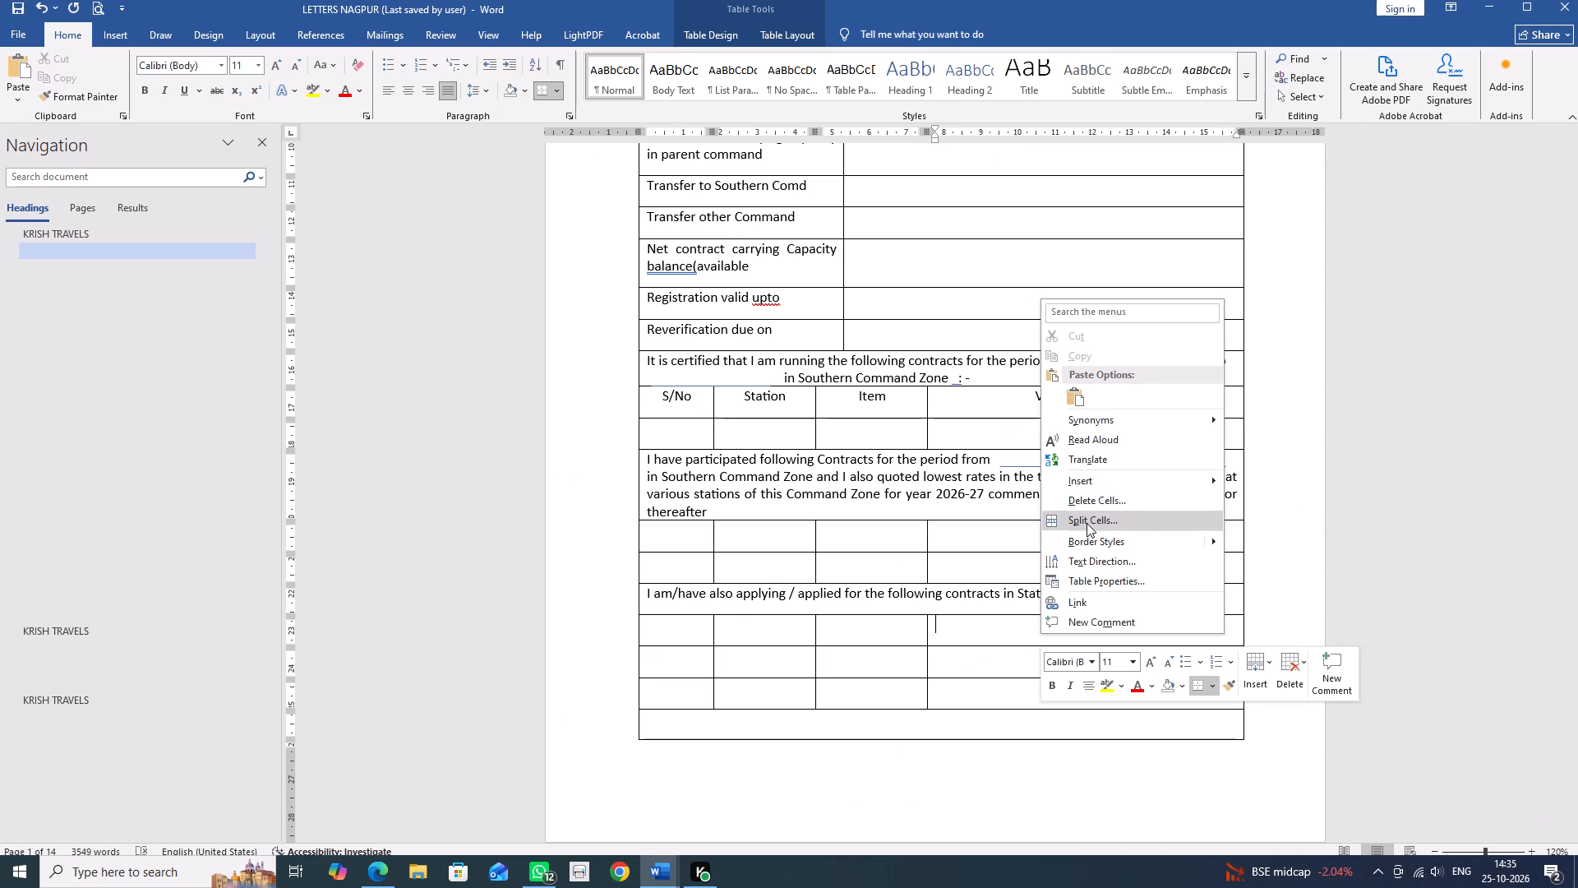
left_click(1087, 523)
left_click(765, 462)
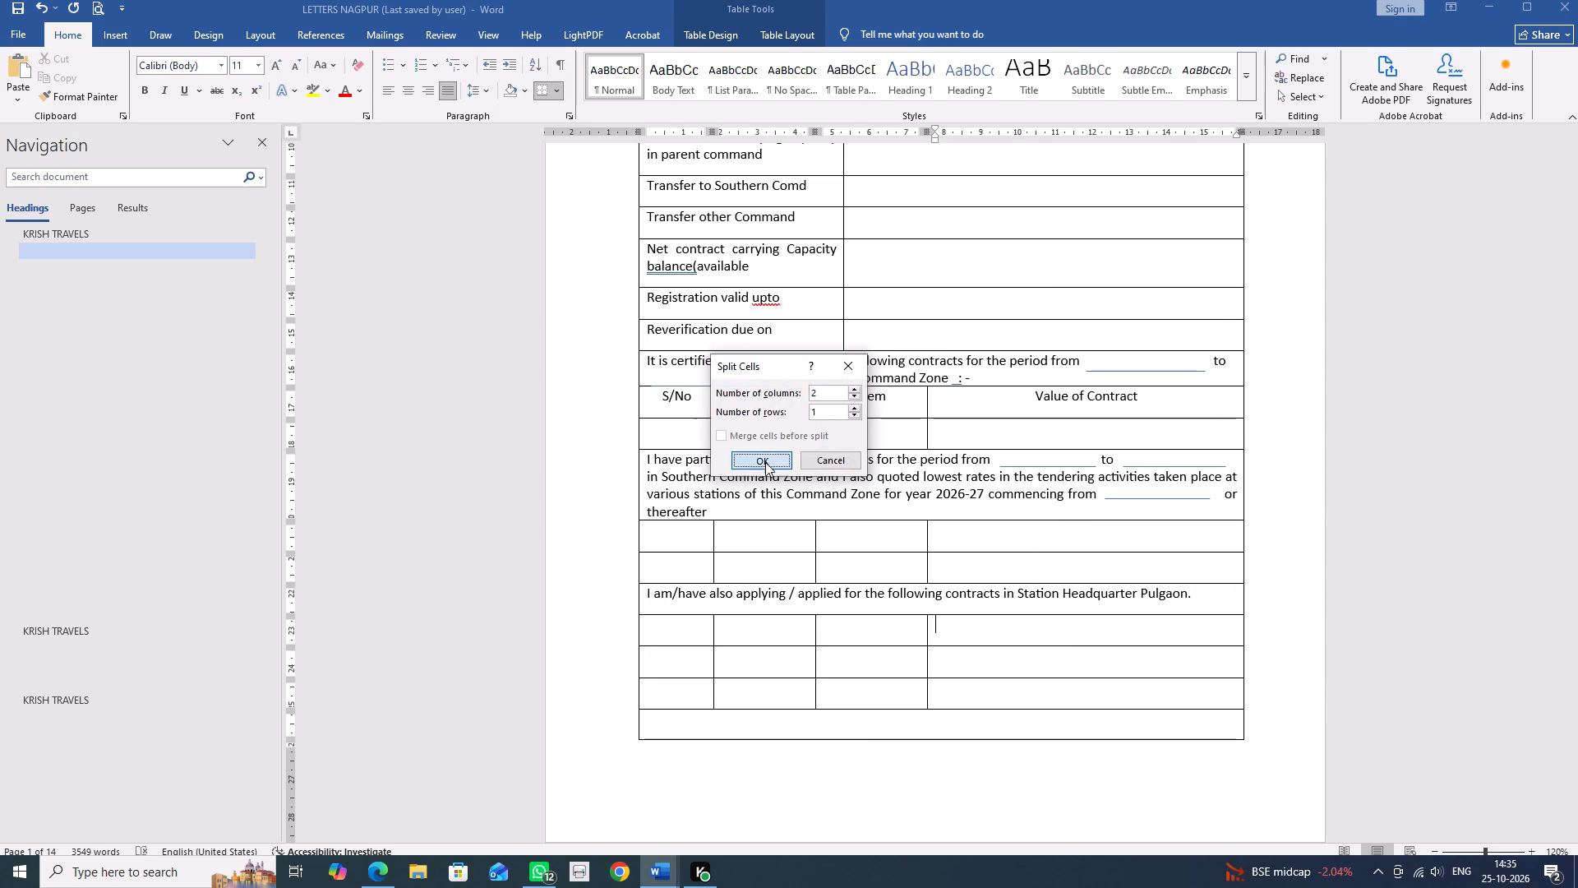
left_click(1008, 663)
key("ctrl+y")
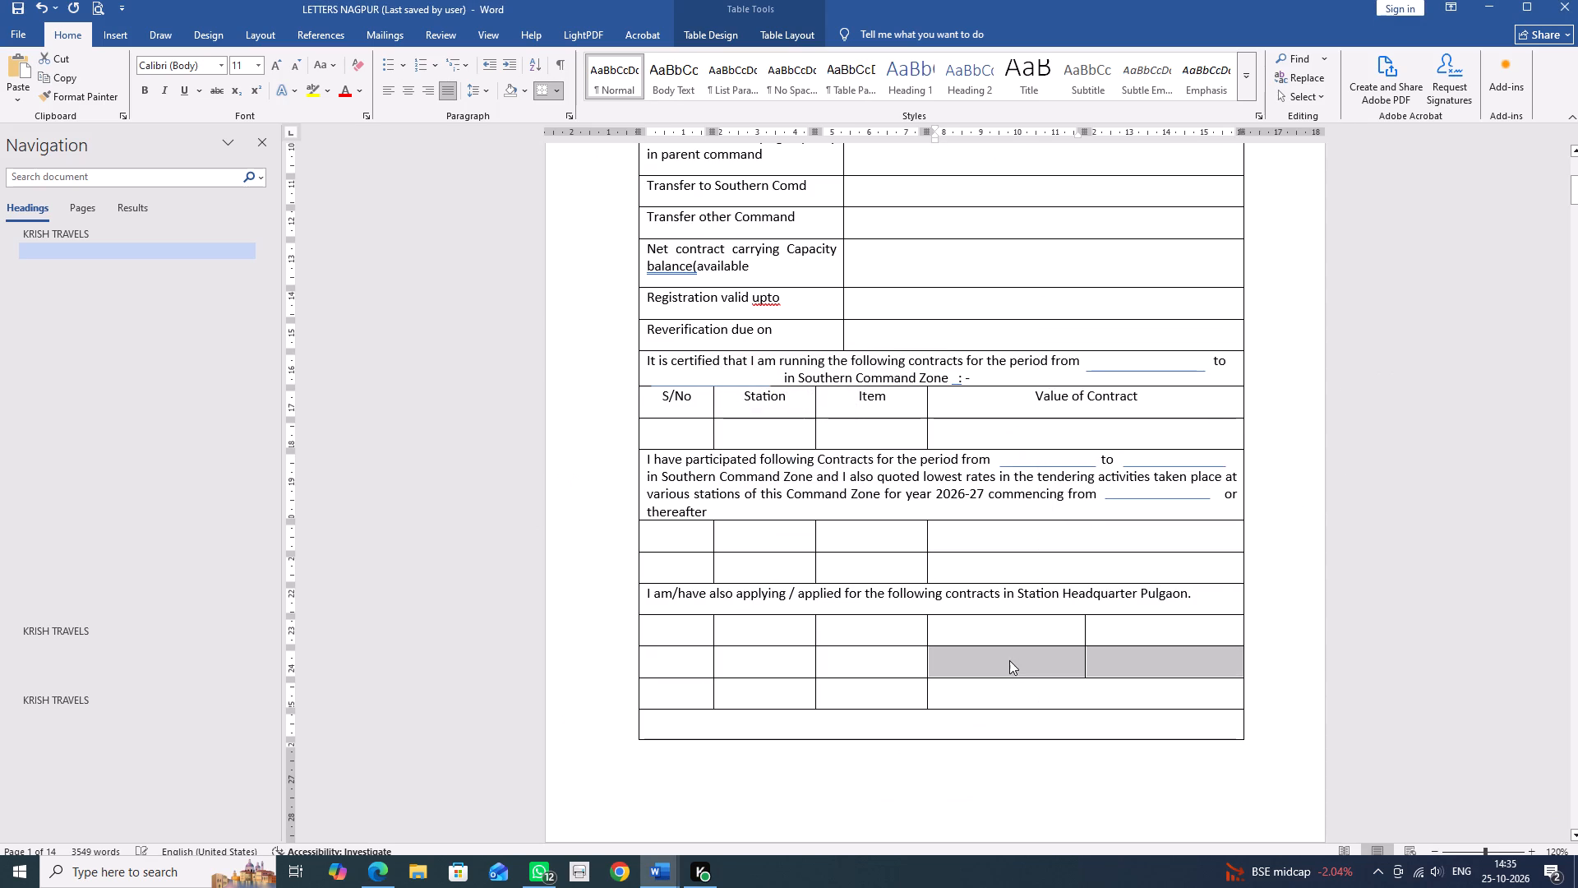
left_click(1009, 690)
key("ctrl+y")
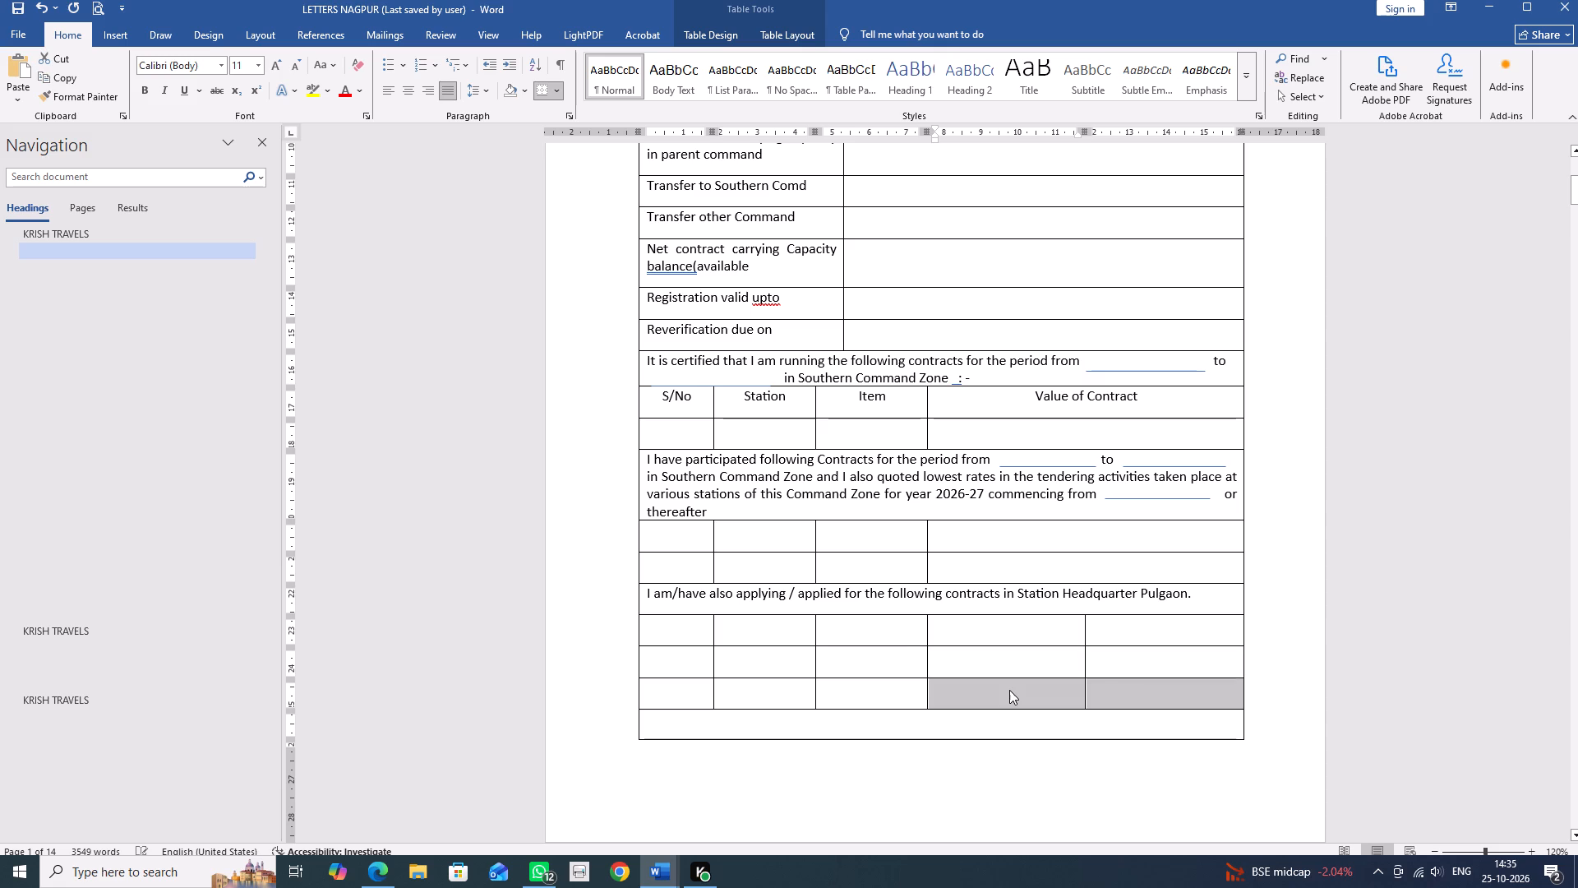
Copy the S/No, Station, Item and Value of Contract headings into the first row below the Pulgaon sentence.
left_click_drag(657, 399, 1074, 417)
key("ctrl+c")
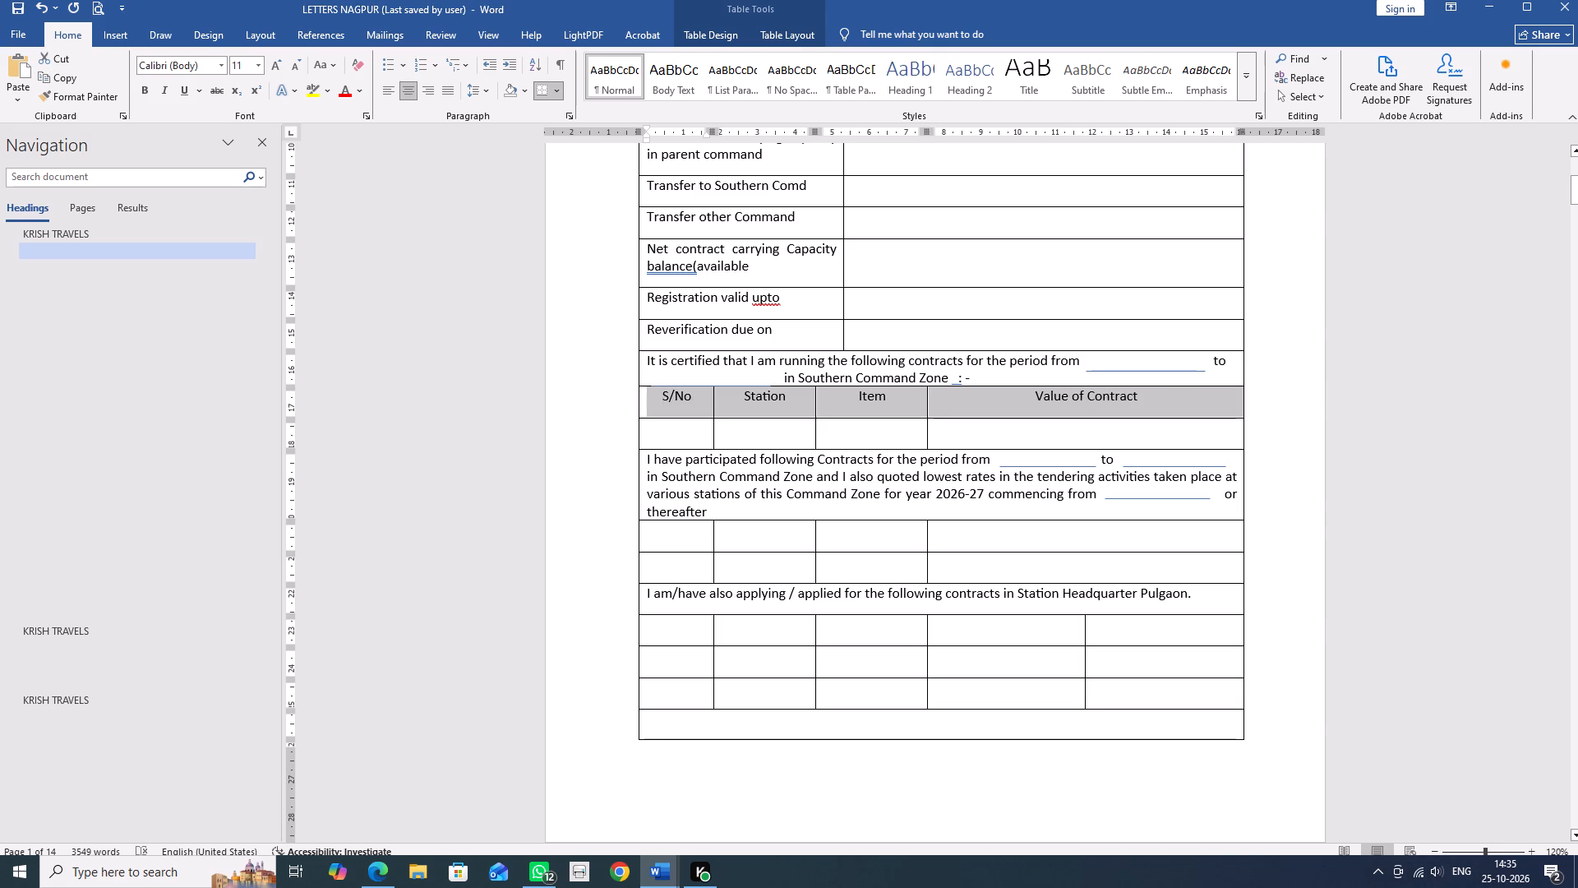
left_click(651, 628)
key("ctrl+v")
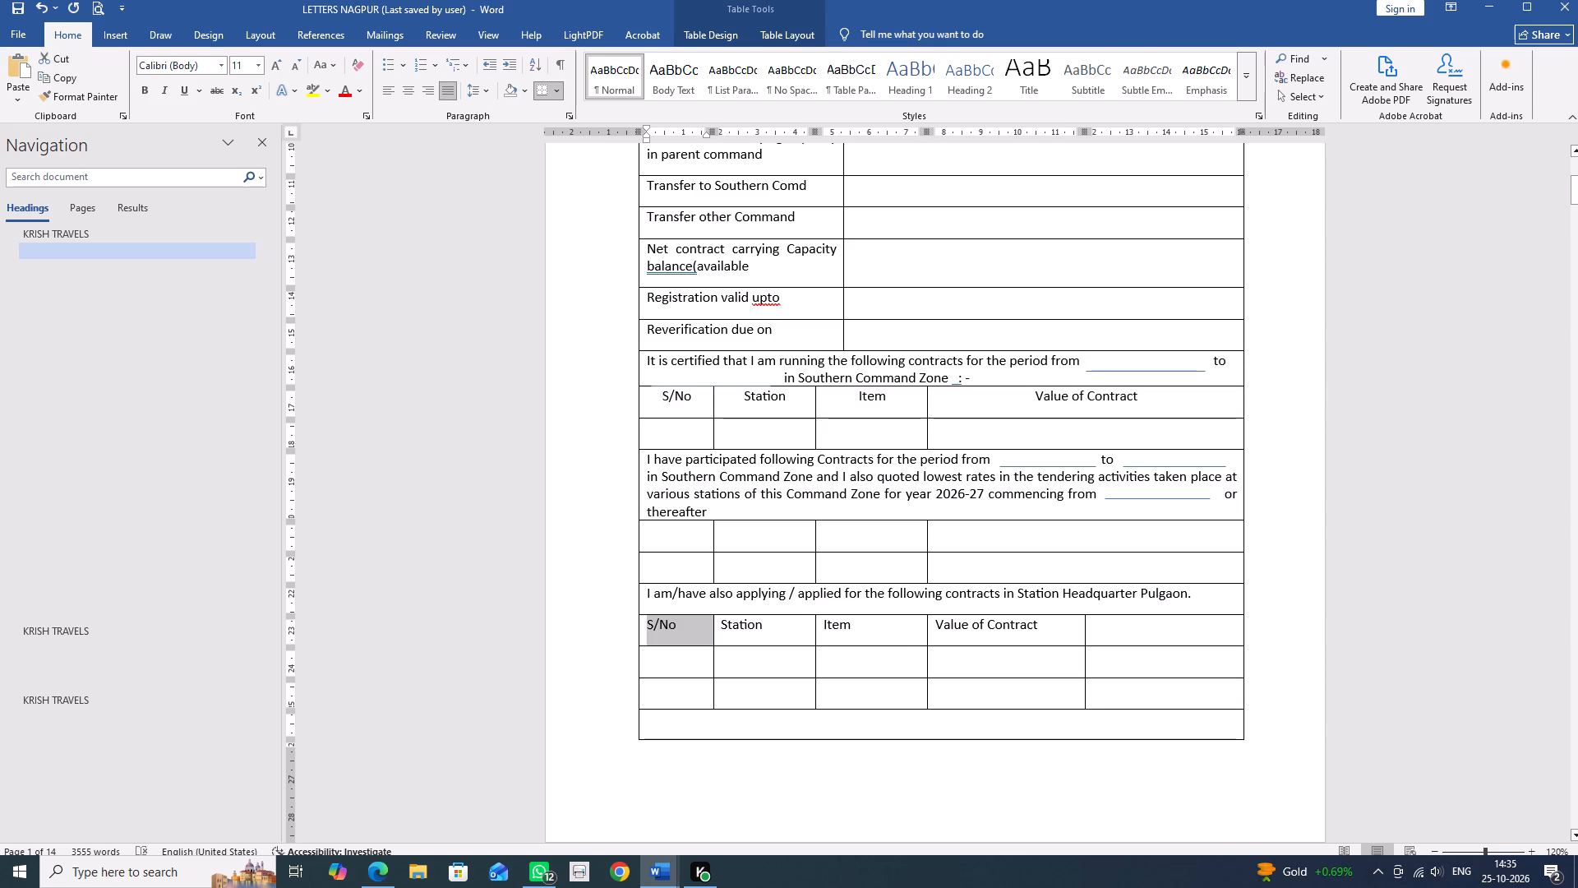
Check the PDF's headings and replace the copied "Value of Contract" in the lower heading row with "Period".
key("alt+Tab")
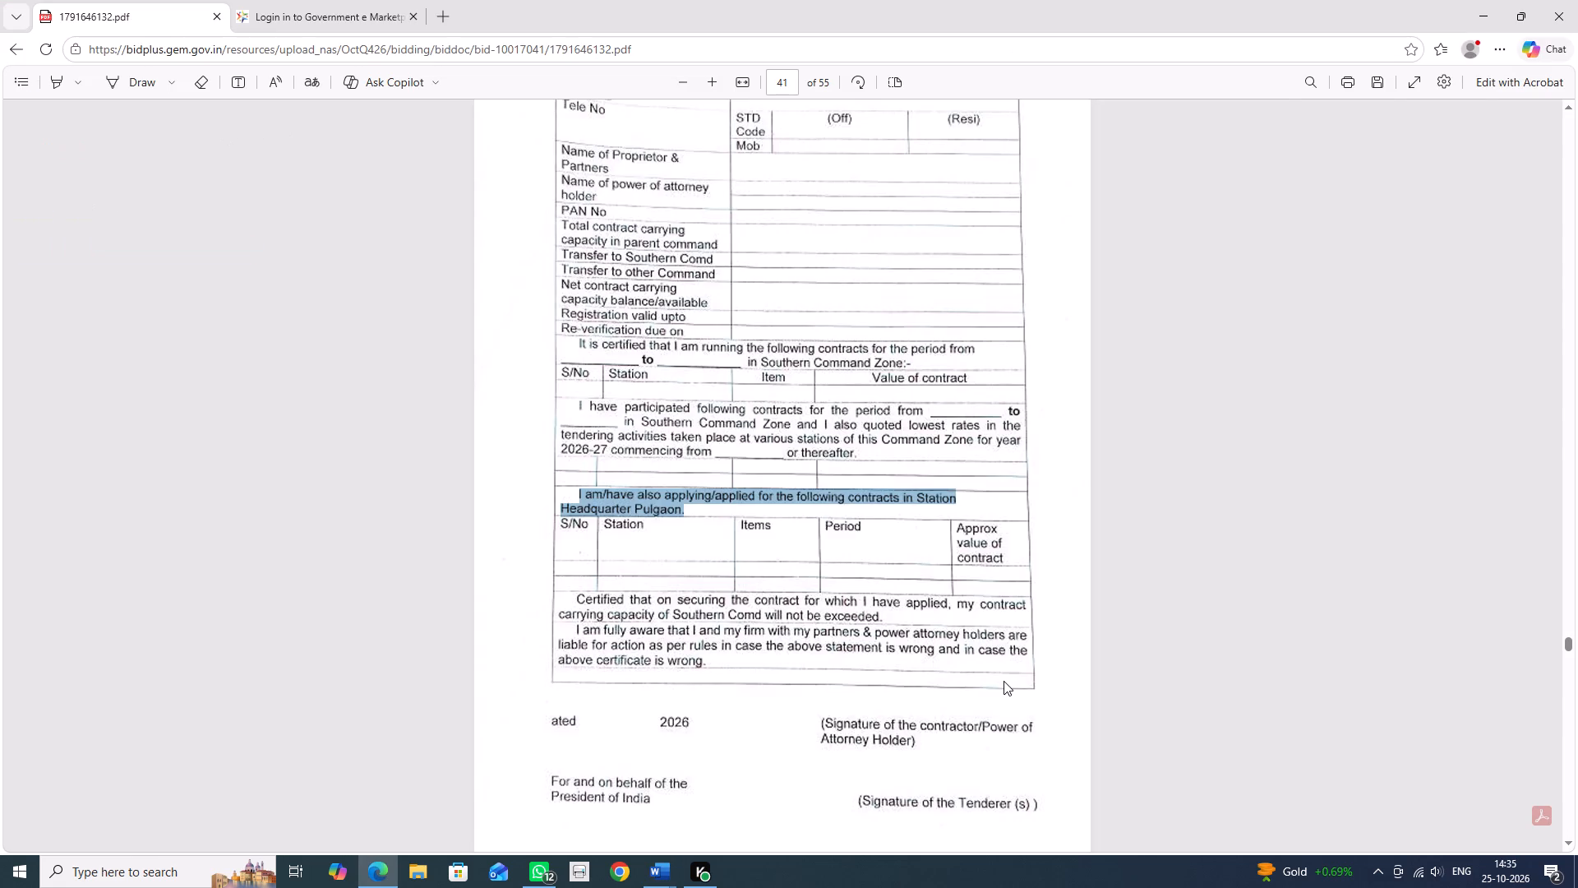
key("alt+Tab")
left_click_drag(937, 622, 1087, 631)
left_click(1073, 631)
left_click_drag(936, 624, 1025, 627)
type("Pe")
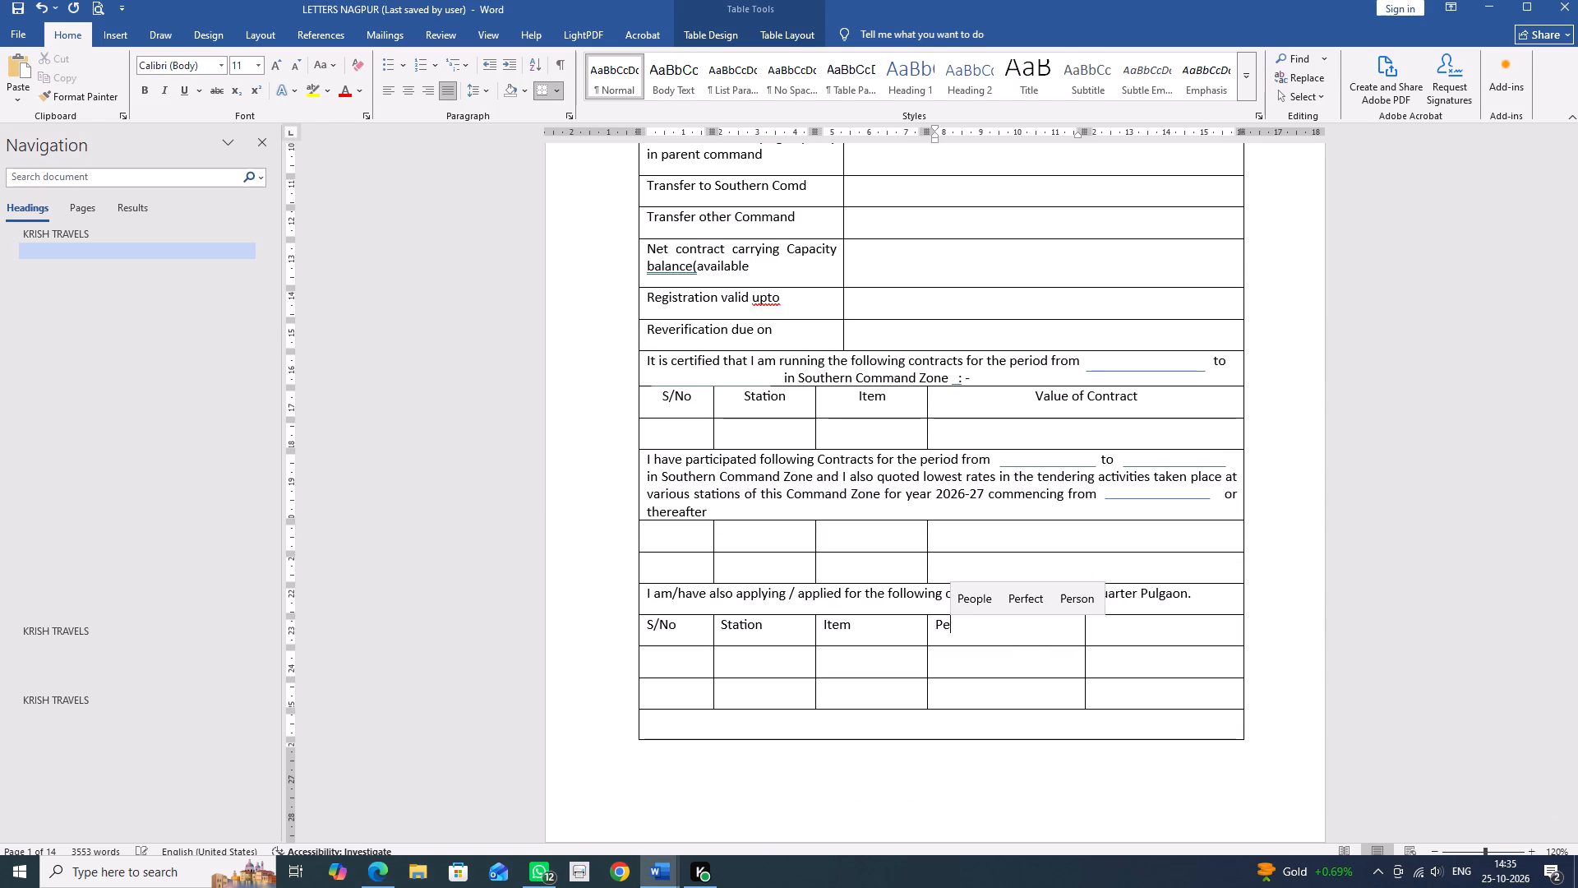
type("riod")
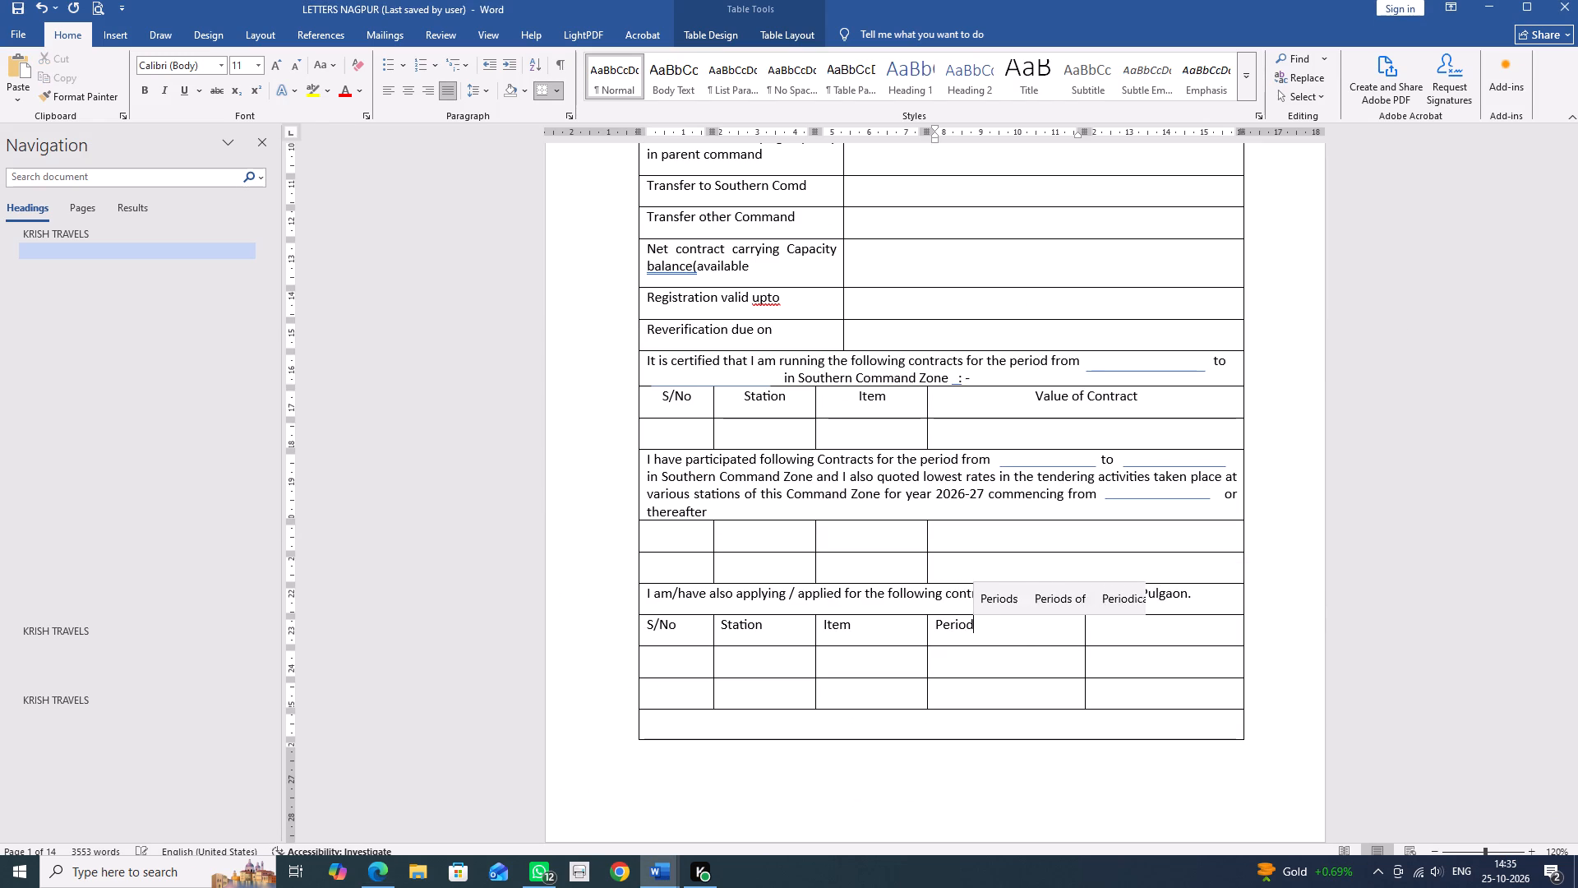
Check the PDF's last column heading and start the empty cell beside "Period" with "Appox. ".
key("Tab")
key("alt+Tab")
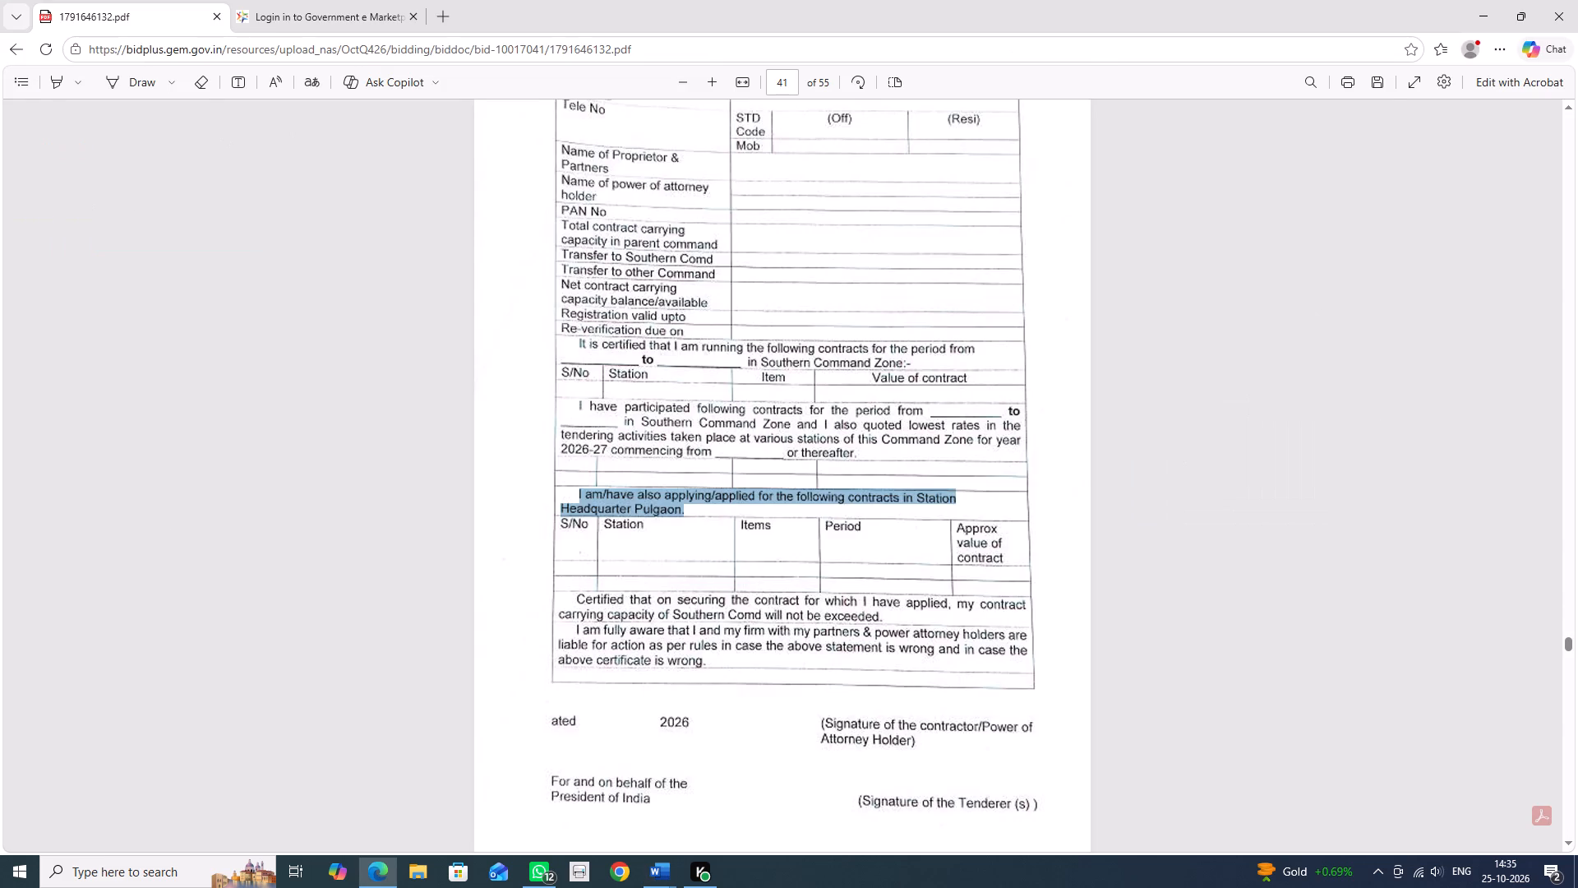
key("alt+Tab")
left_click(931, 409)
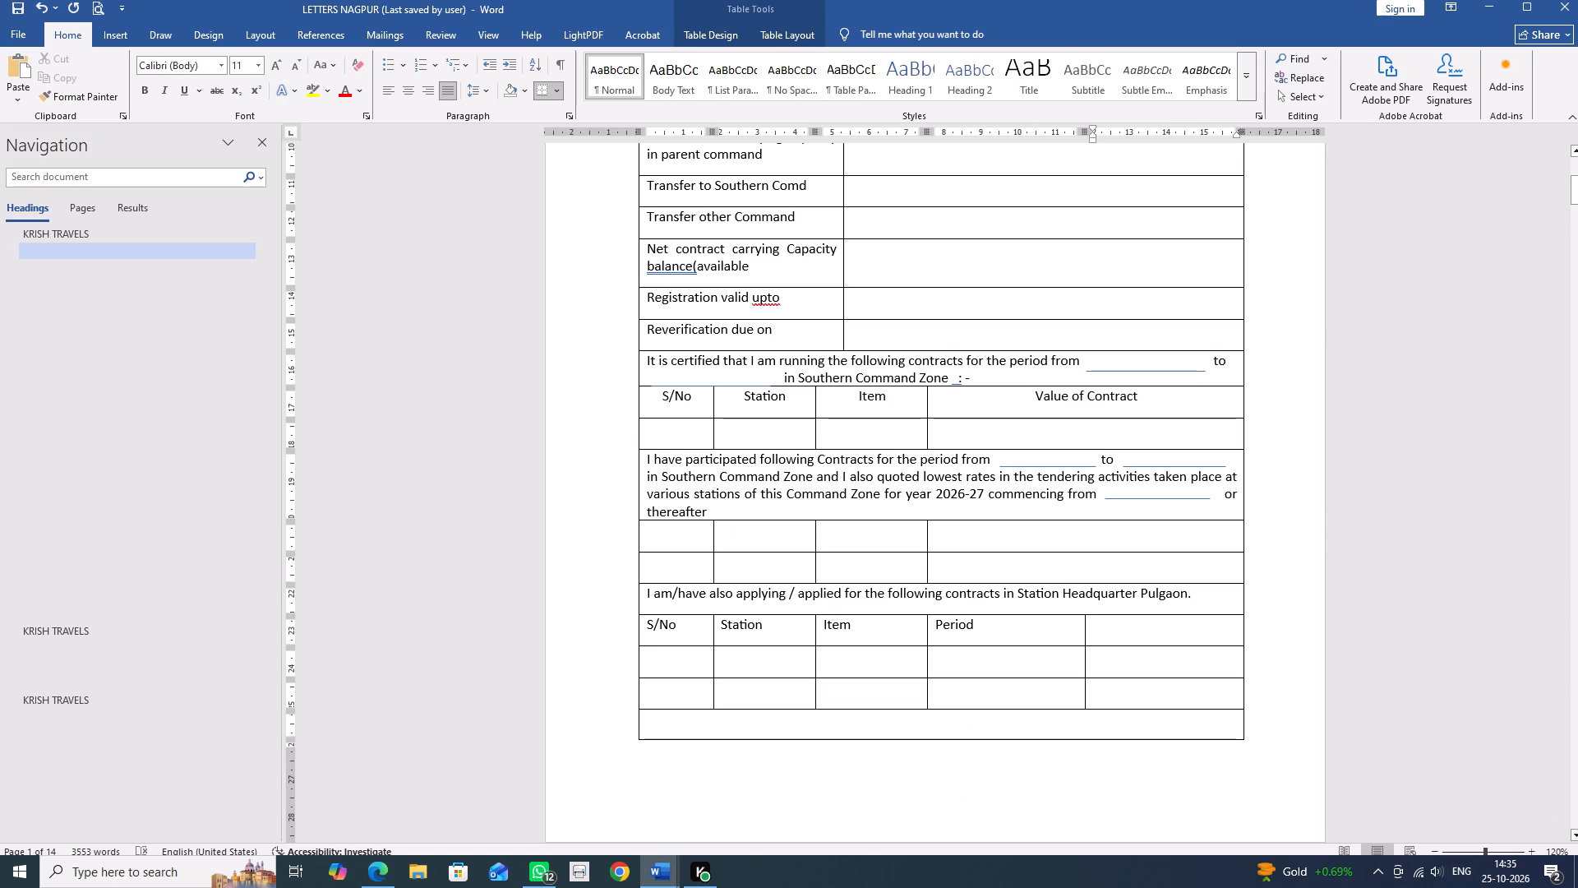
key("ctrl+c")
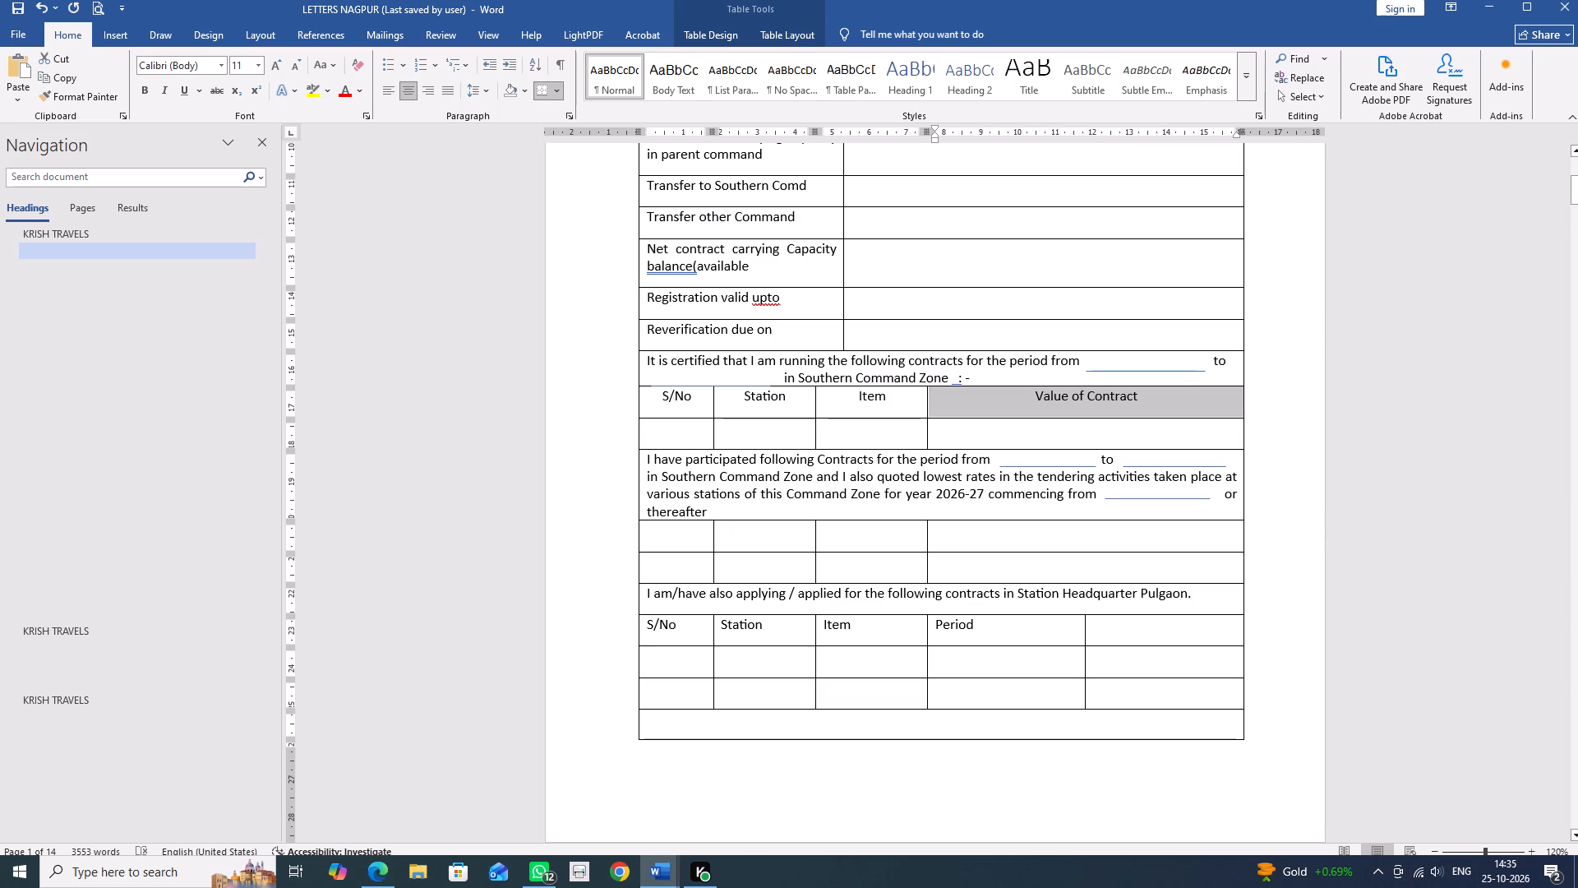
left_click(1109, 639)
type("App")
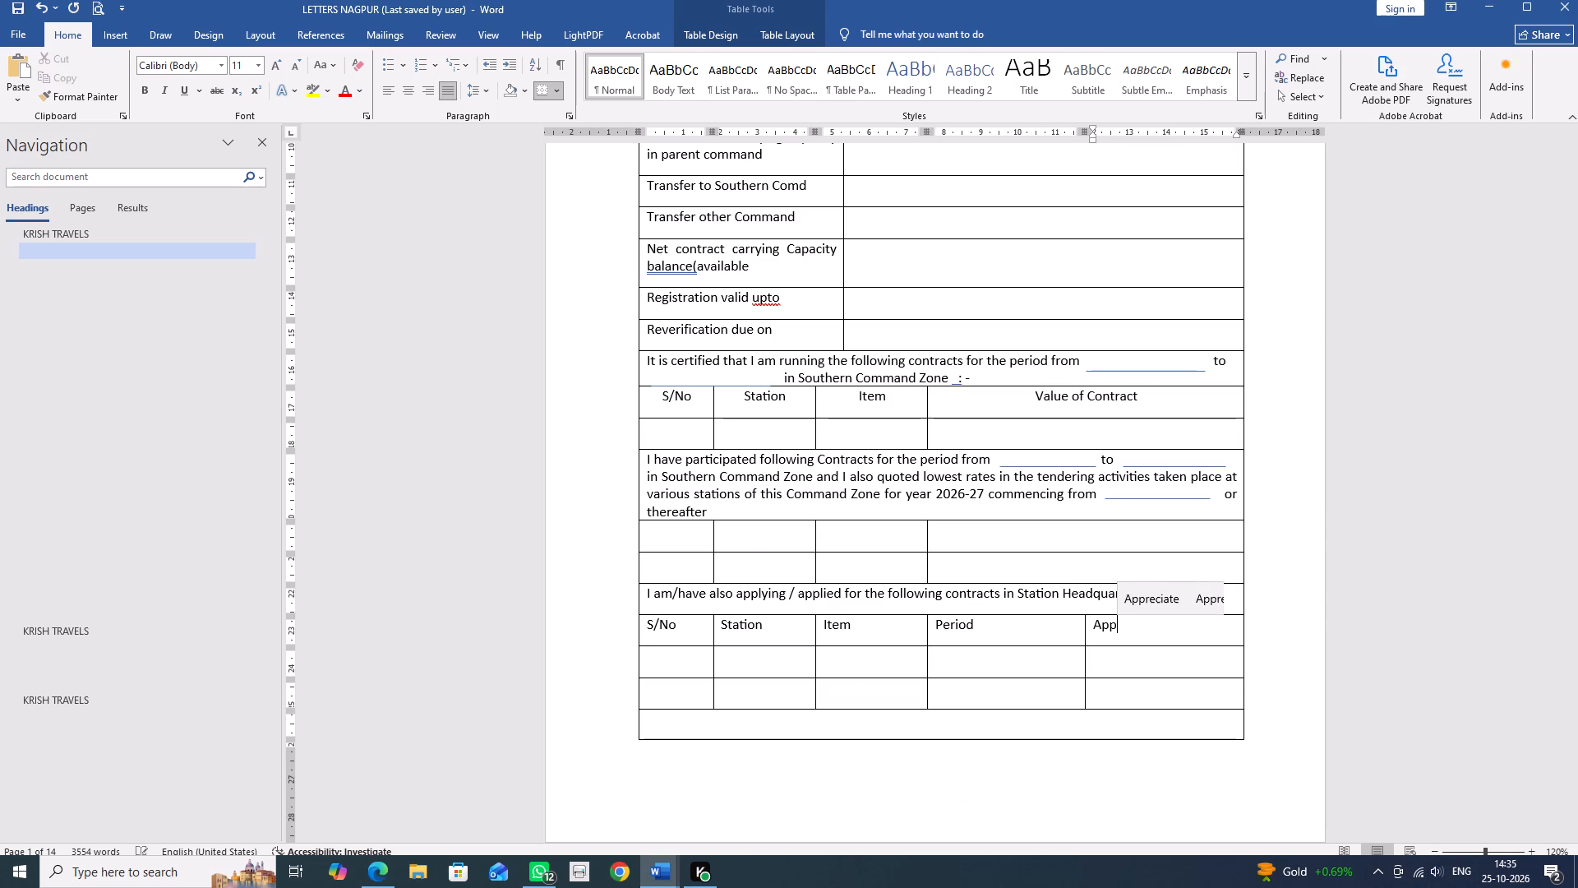
type("ox")
type(".")
key("space")
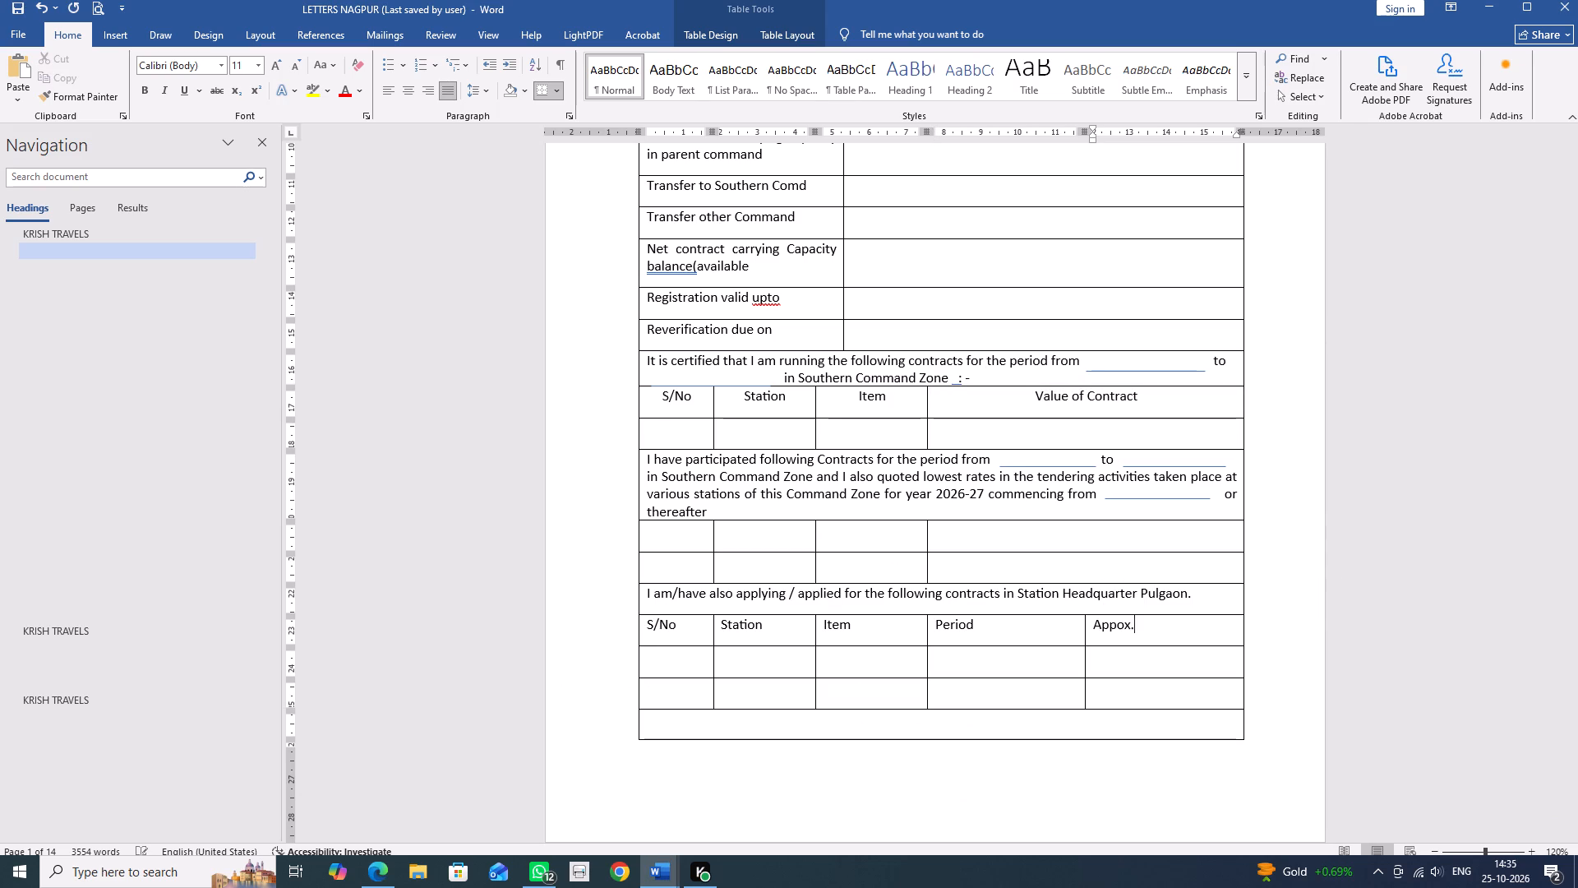
Complete that heading as "Appox. Value of Contract" by copying only the words "Value of Contract" from the upper heading row.
key("ctrl+v")
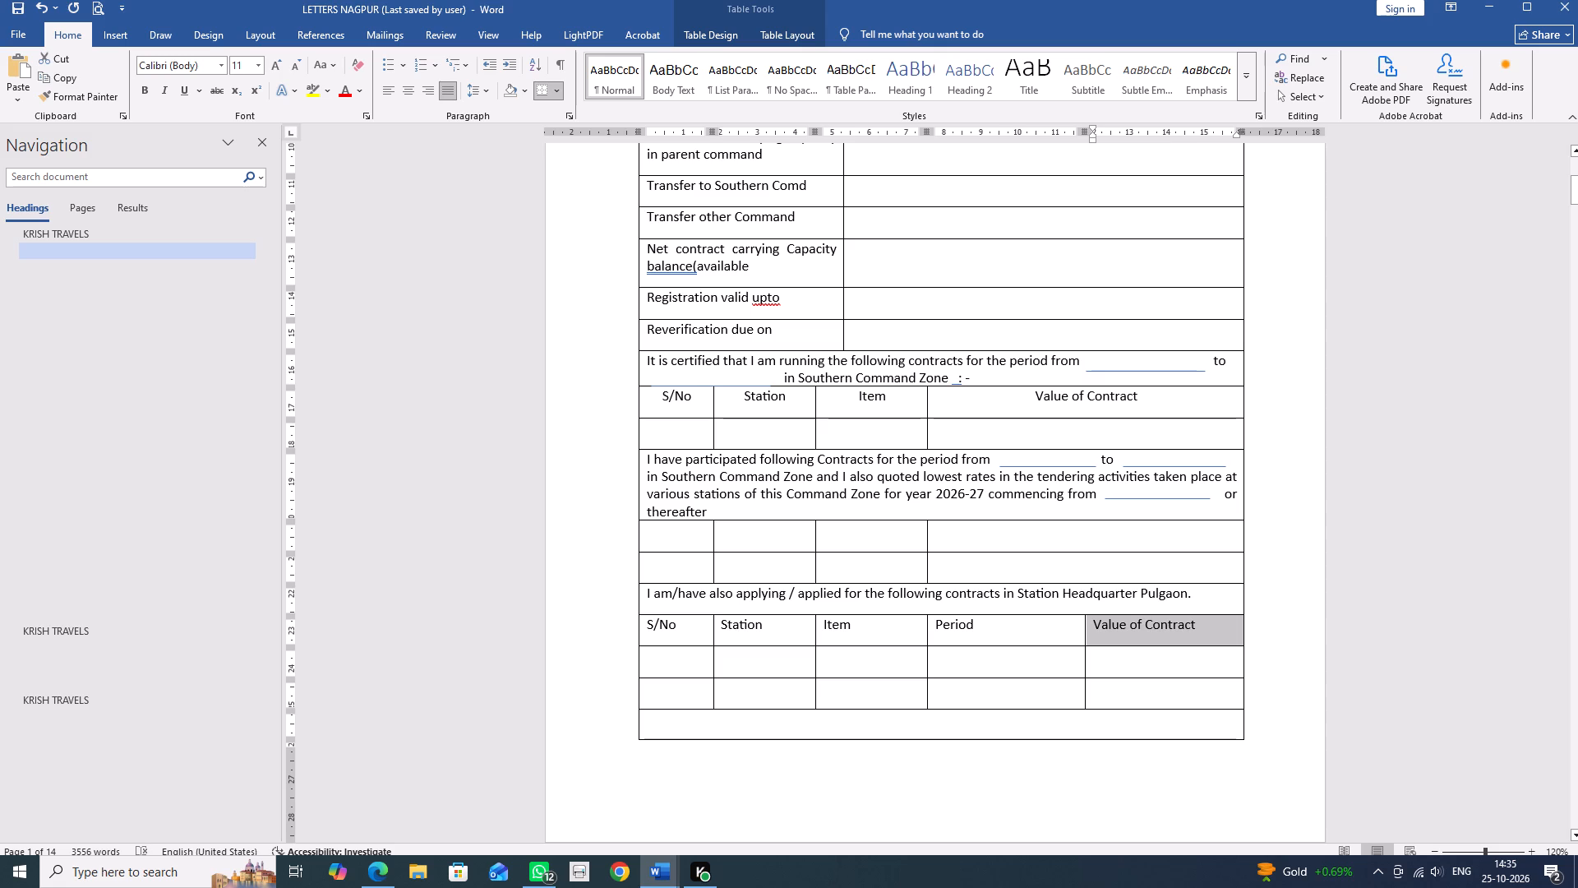
key("ctrl+z")
left_click_drag(1031, 400, 1034, 400)
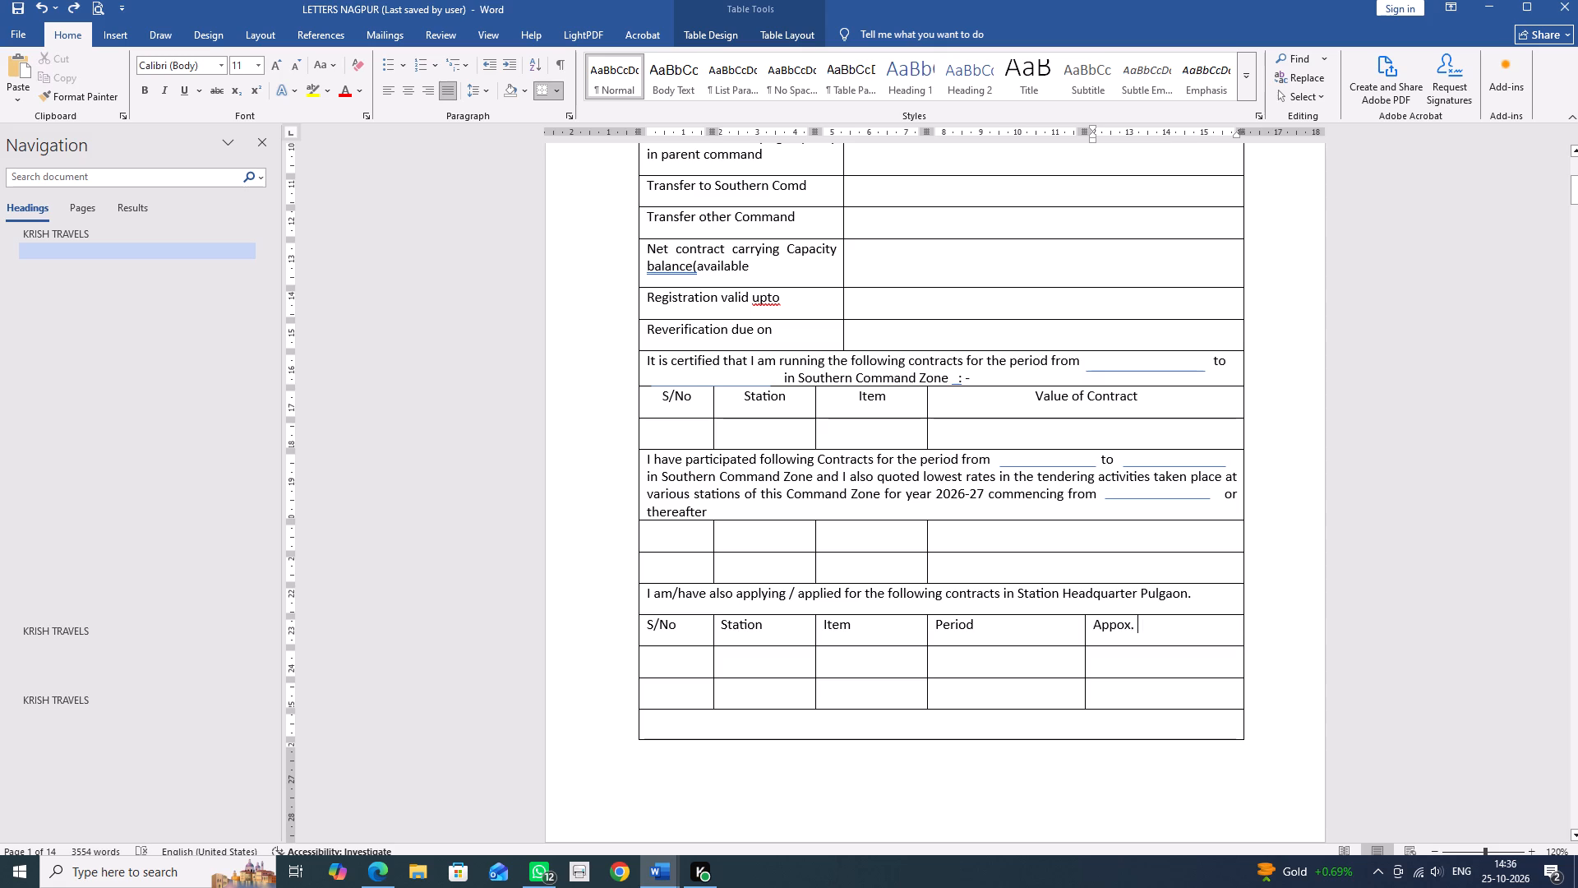
left_click_drag(1034, 400, 1150, 402)
key("ctrl+c")
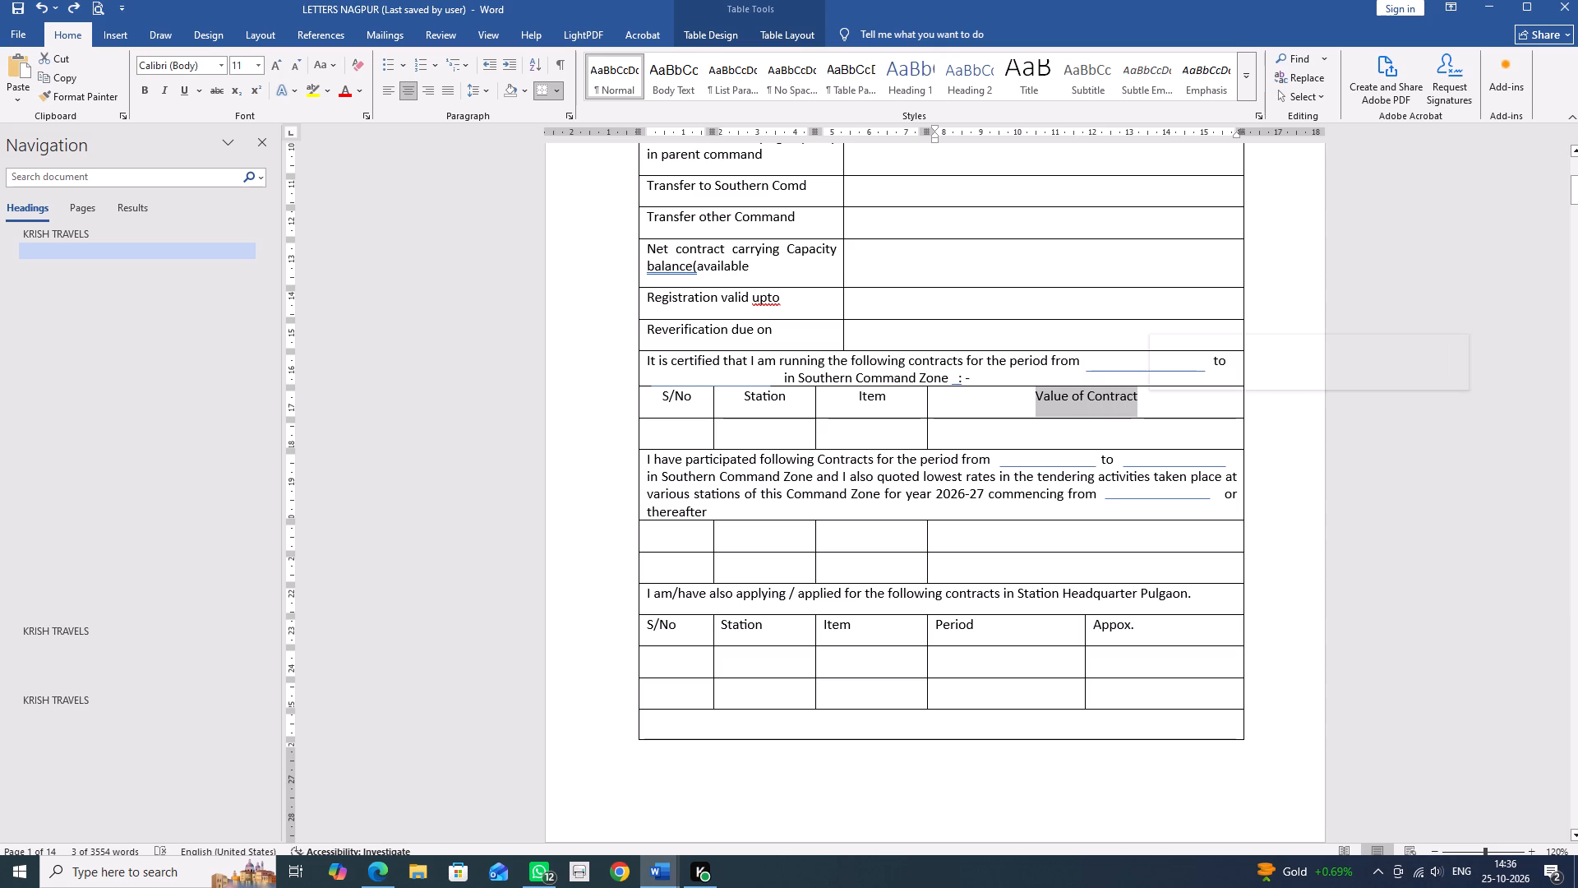
left_click(1154, 629)
key("ctrl+v")
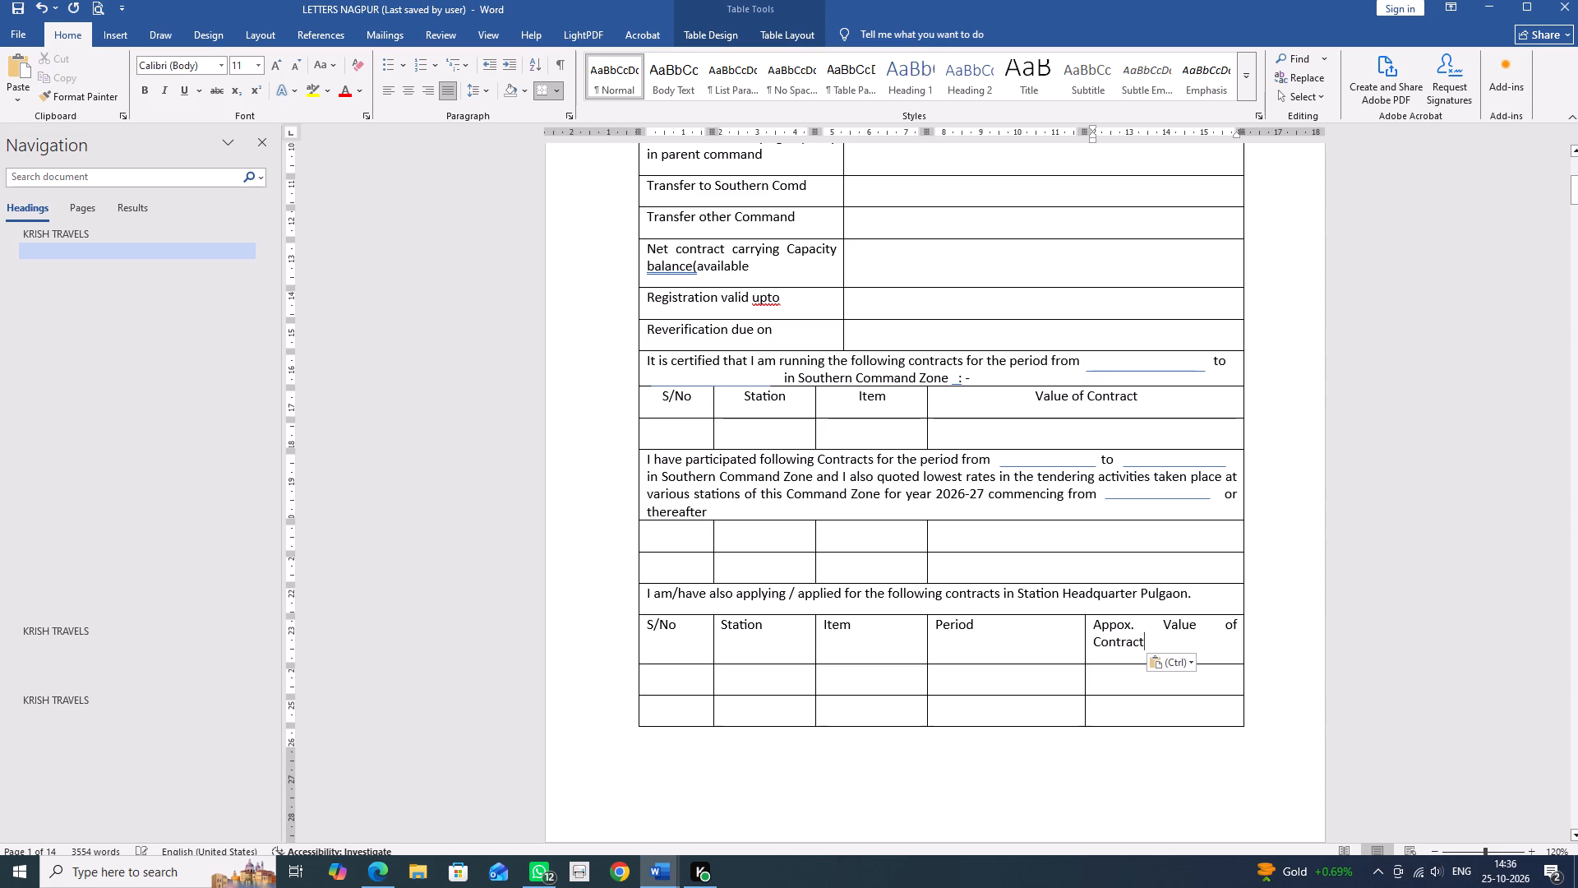
left_click(1166, 621)
key("BackSpace")
key("space")
Centre the lower heading row and the two blank rows beneath it.
left_click_drag(651, 622, 1077, 675)
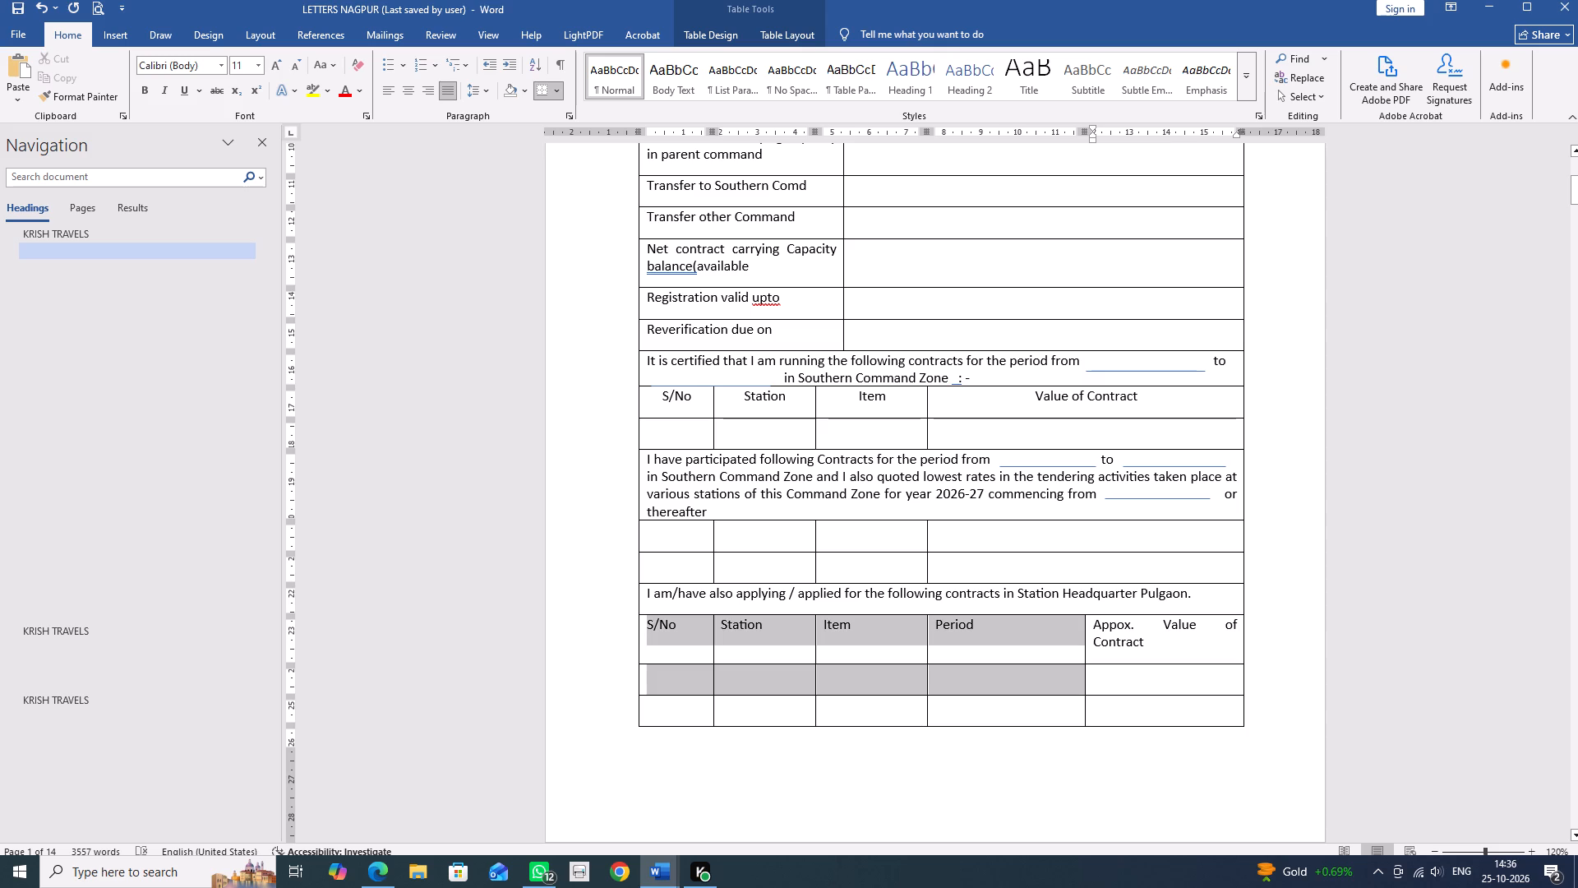
left_click_drag(1077, 675, 1187, 708)
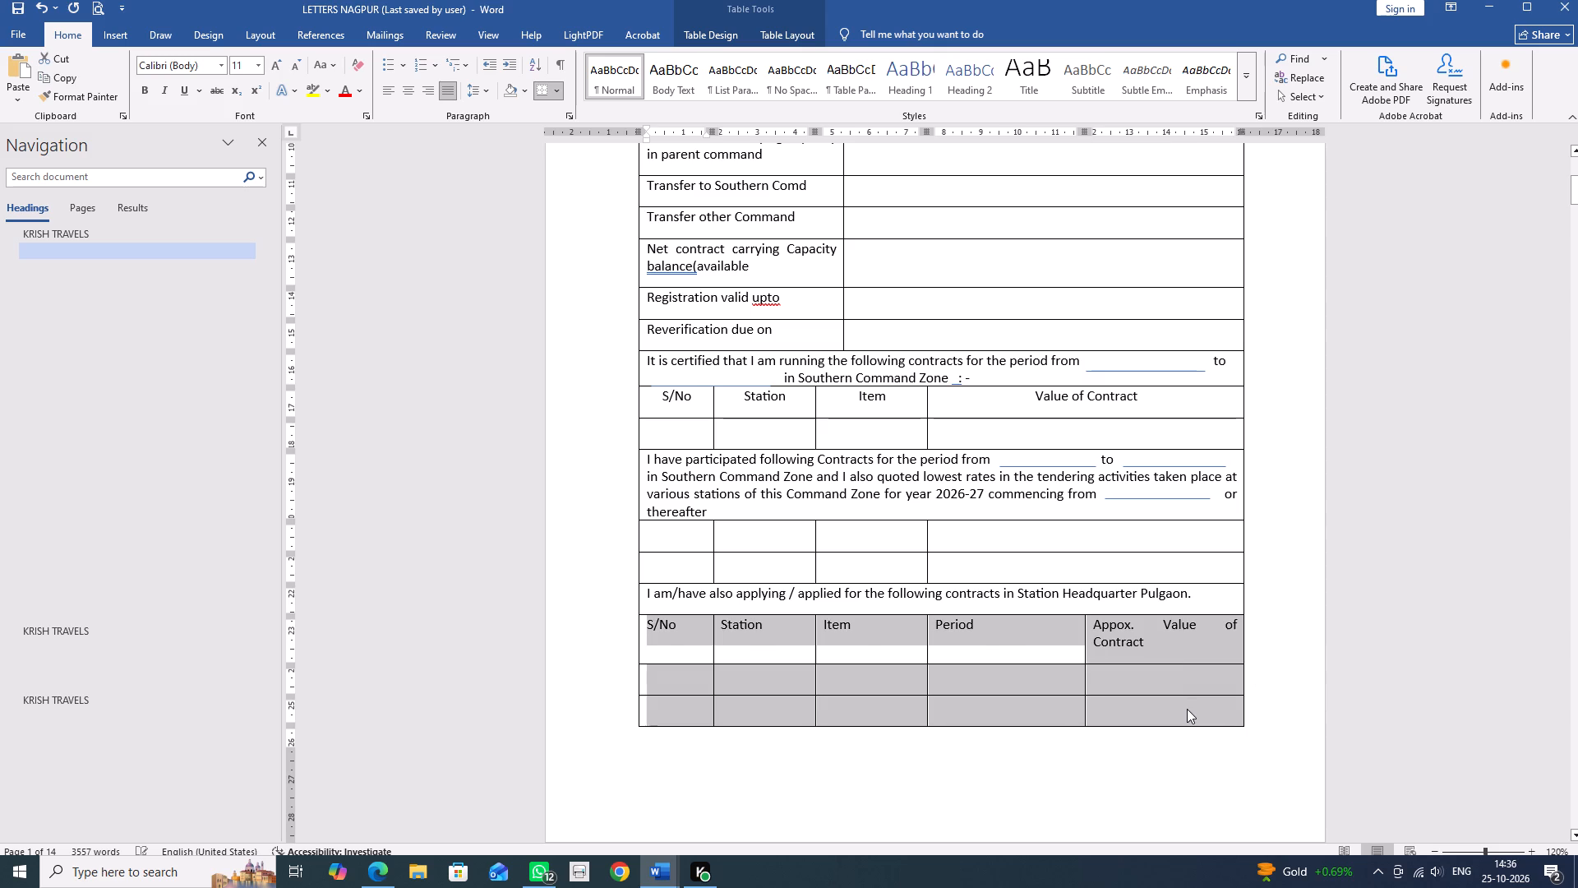
key("ctrl+e")
left_click(1151, 646)
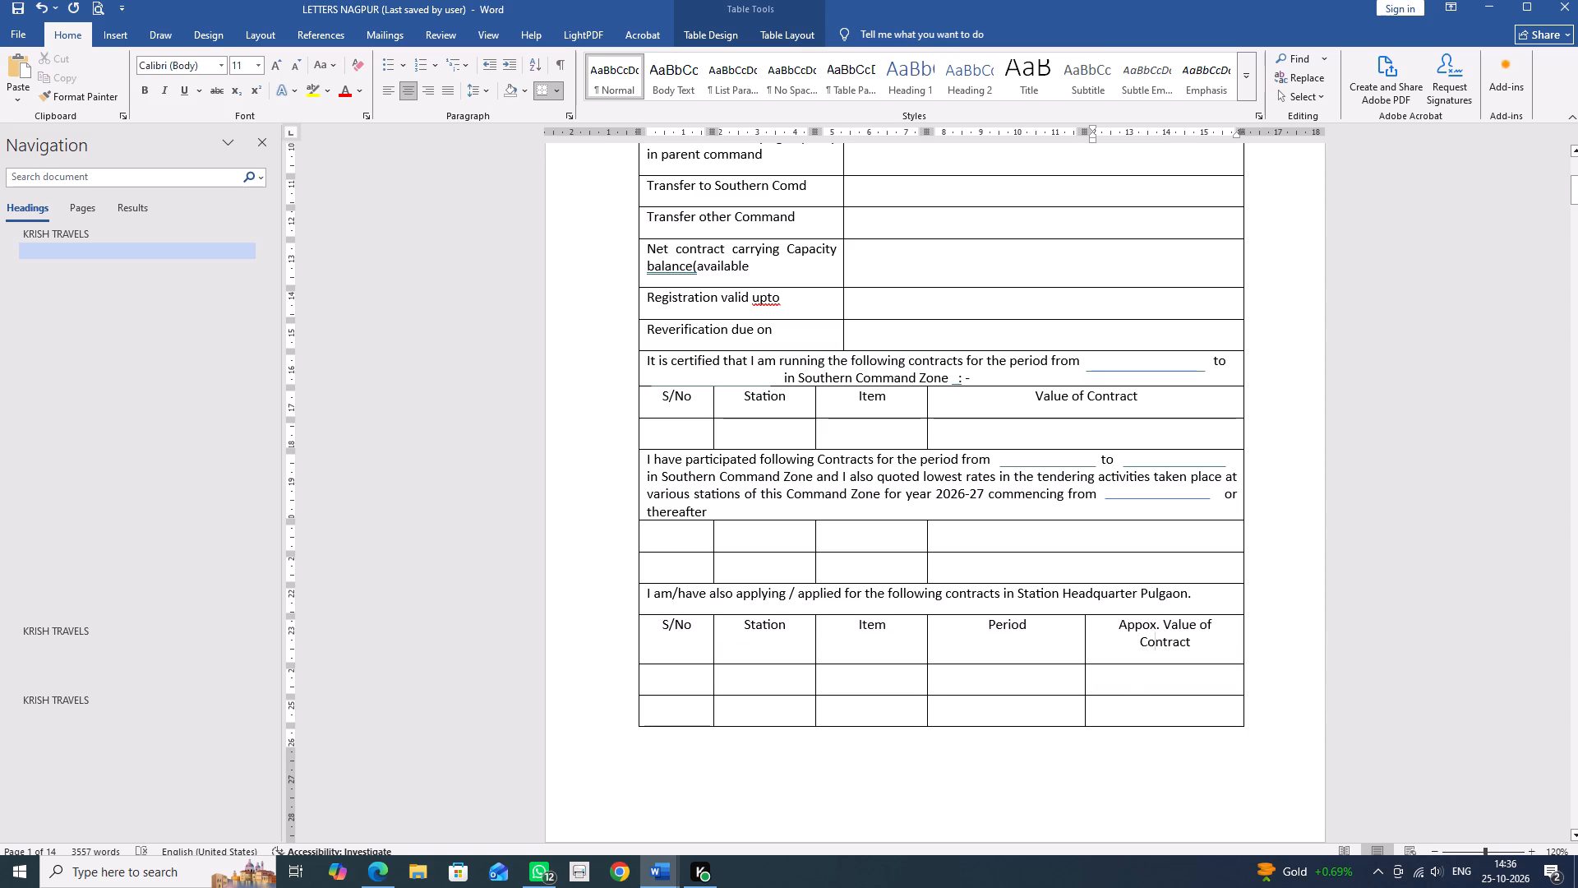
Check the form against the PDF and reduce the whole table's font size to 9.
key("alt+Tab")
key("alt+Tab")
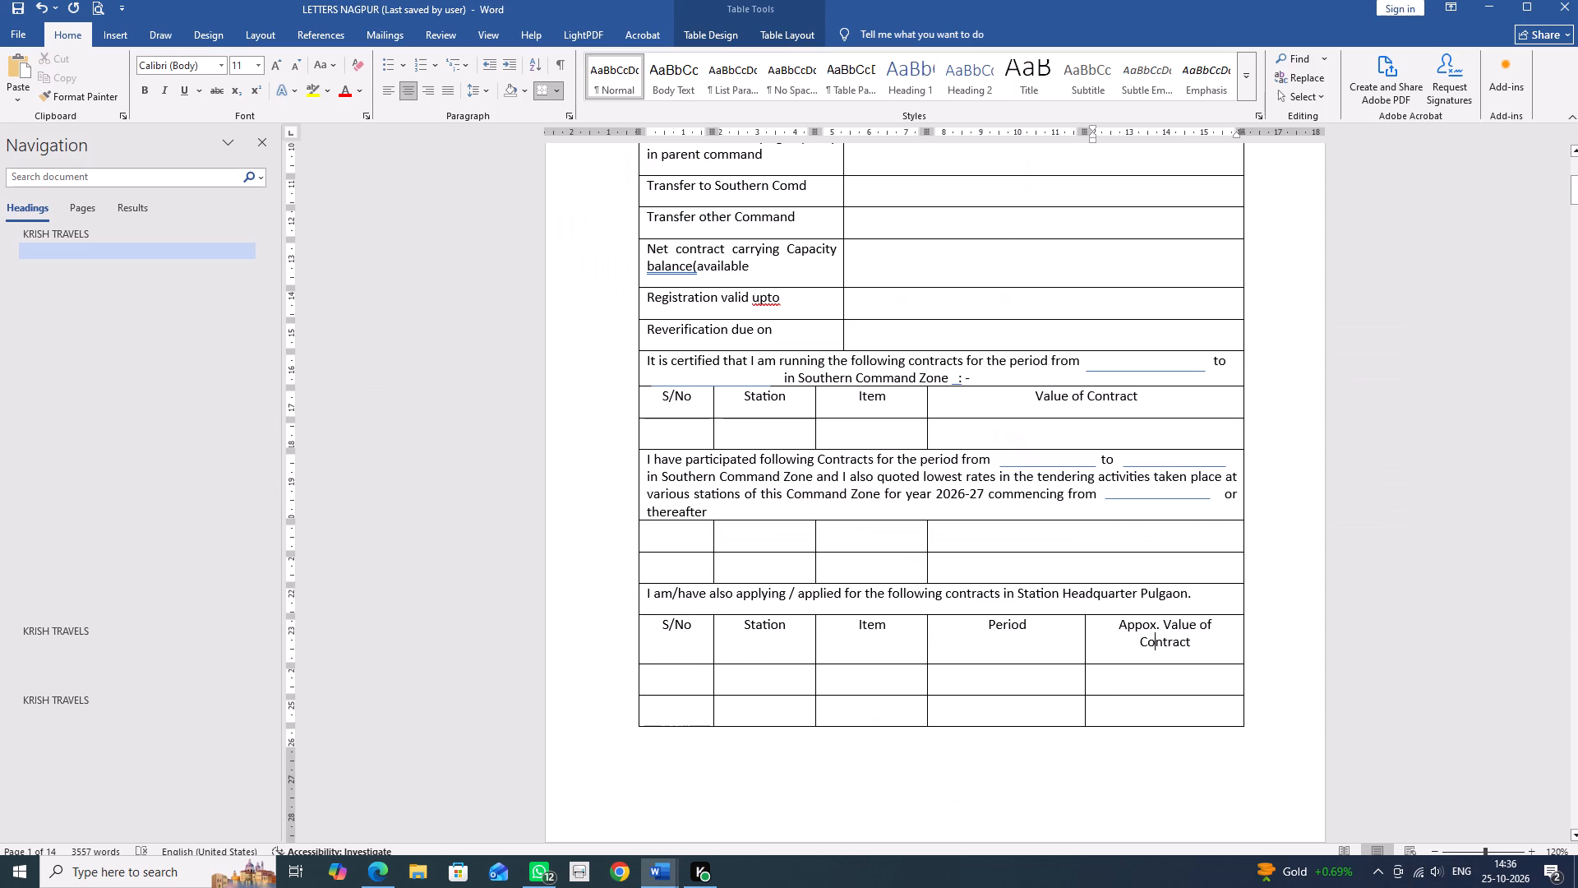
key("alt+Tab")
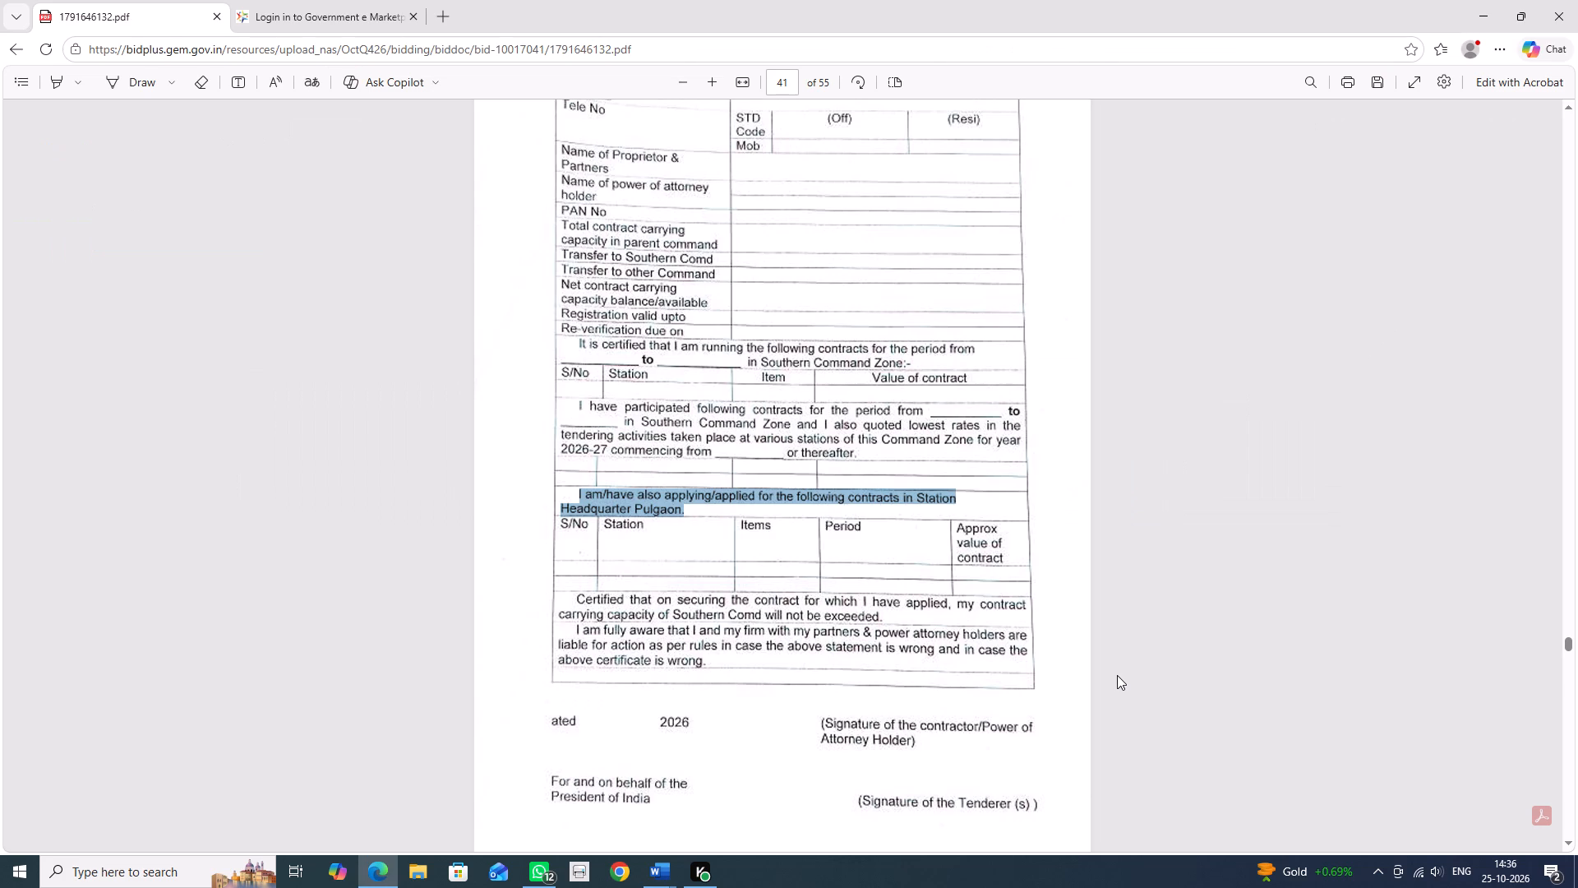
key("alt+Tab")
scroll(1130, 668, "up", 6)
left_click(715, 418)
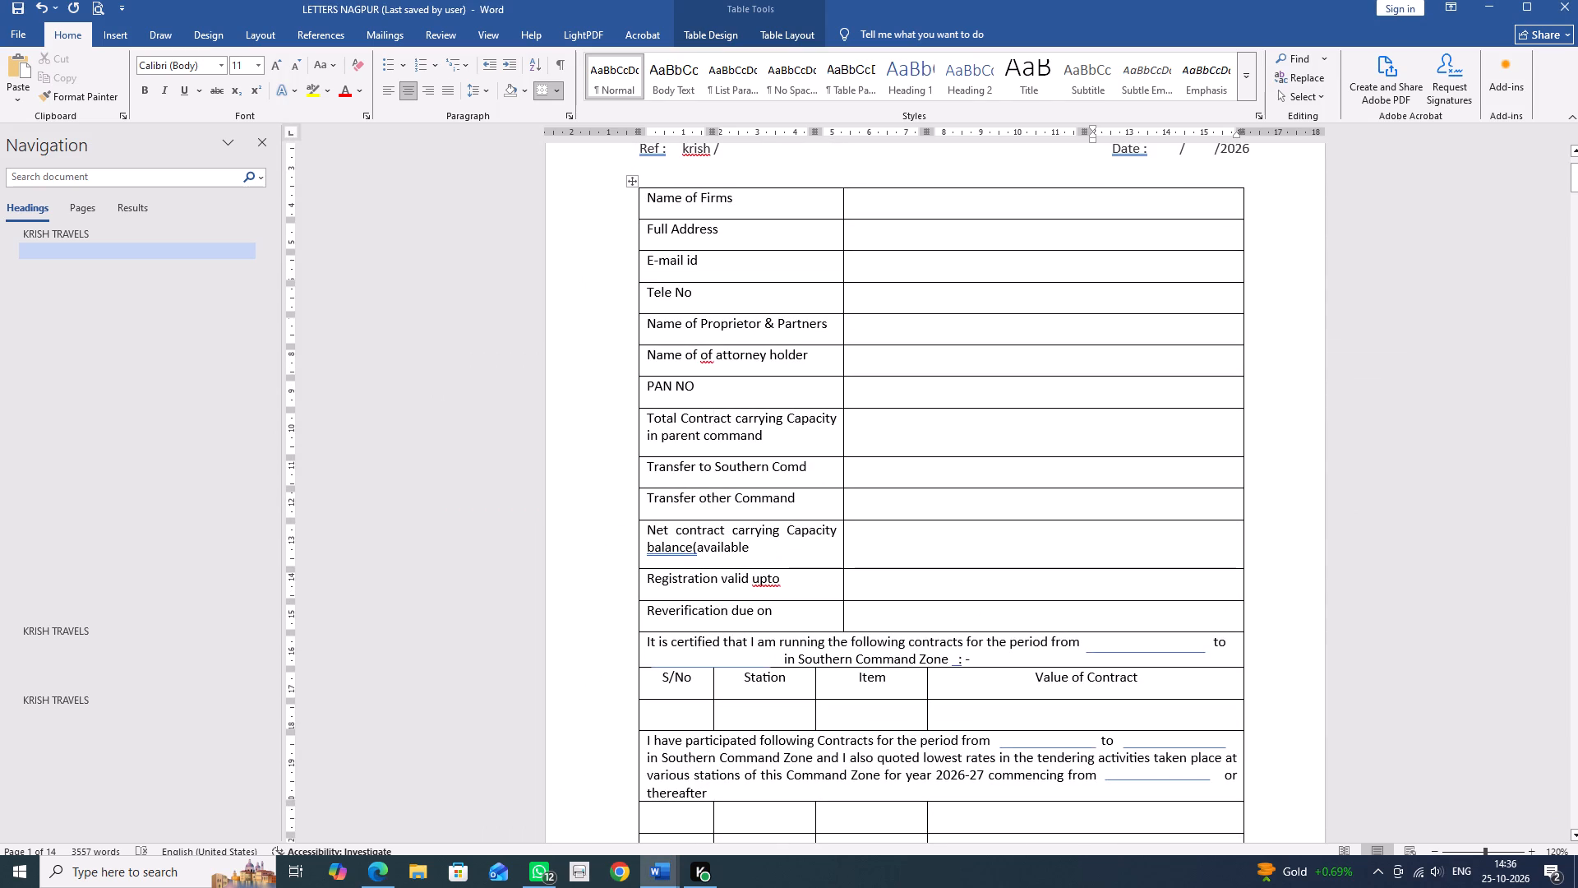
scroll(797, 507, "up", 5)
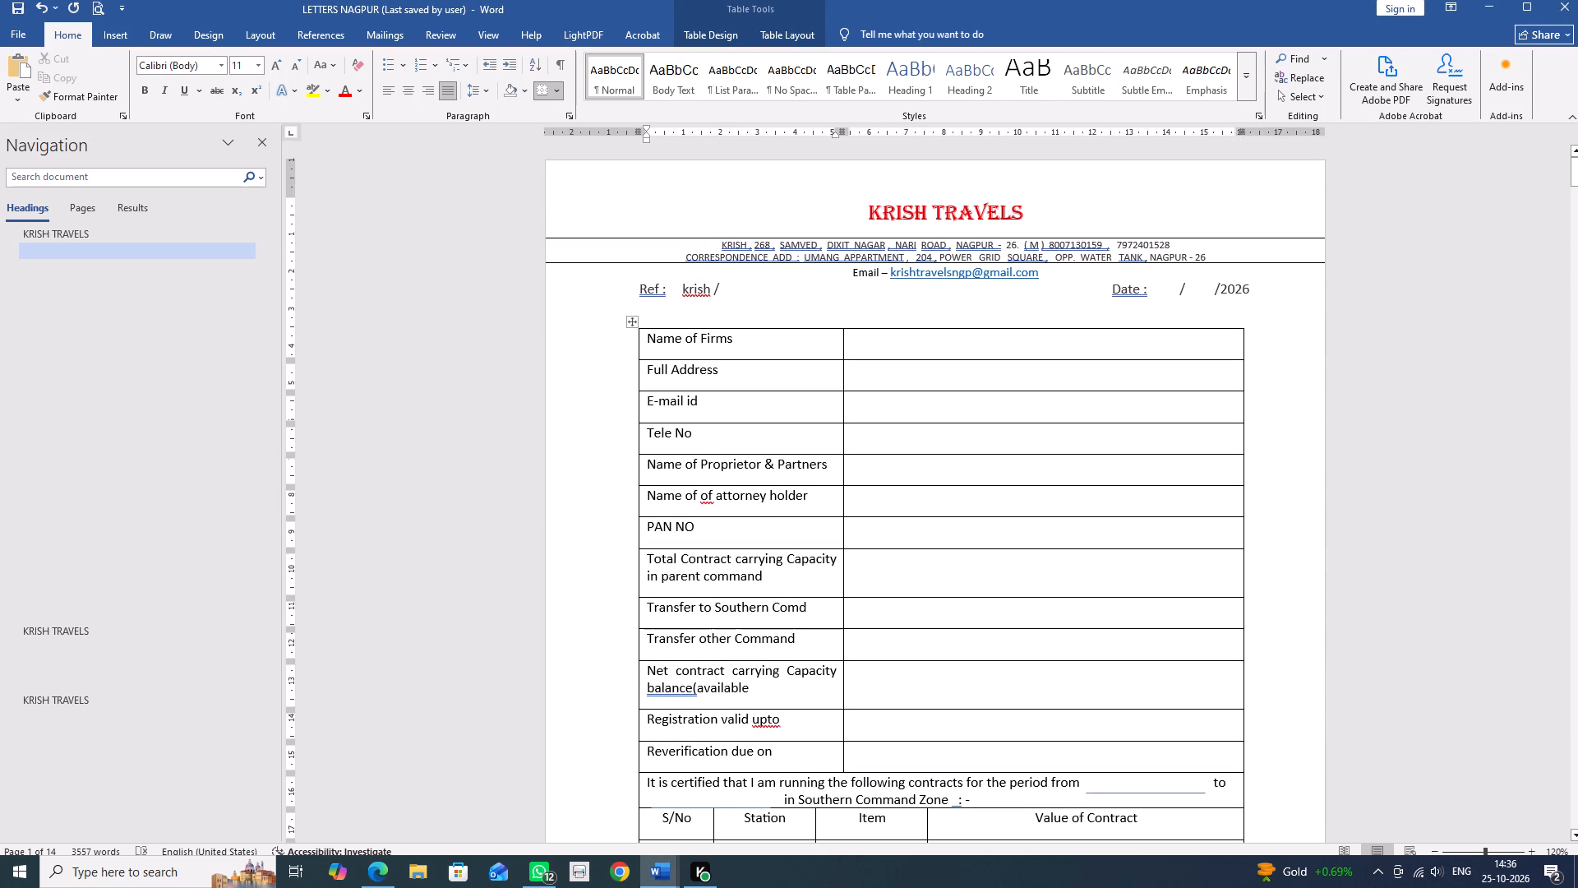
left_click_drag(651, 337, 744, 433)
scroll(731, 432, "down", 11)
left_click_drag(744, 433, 1164, 561)
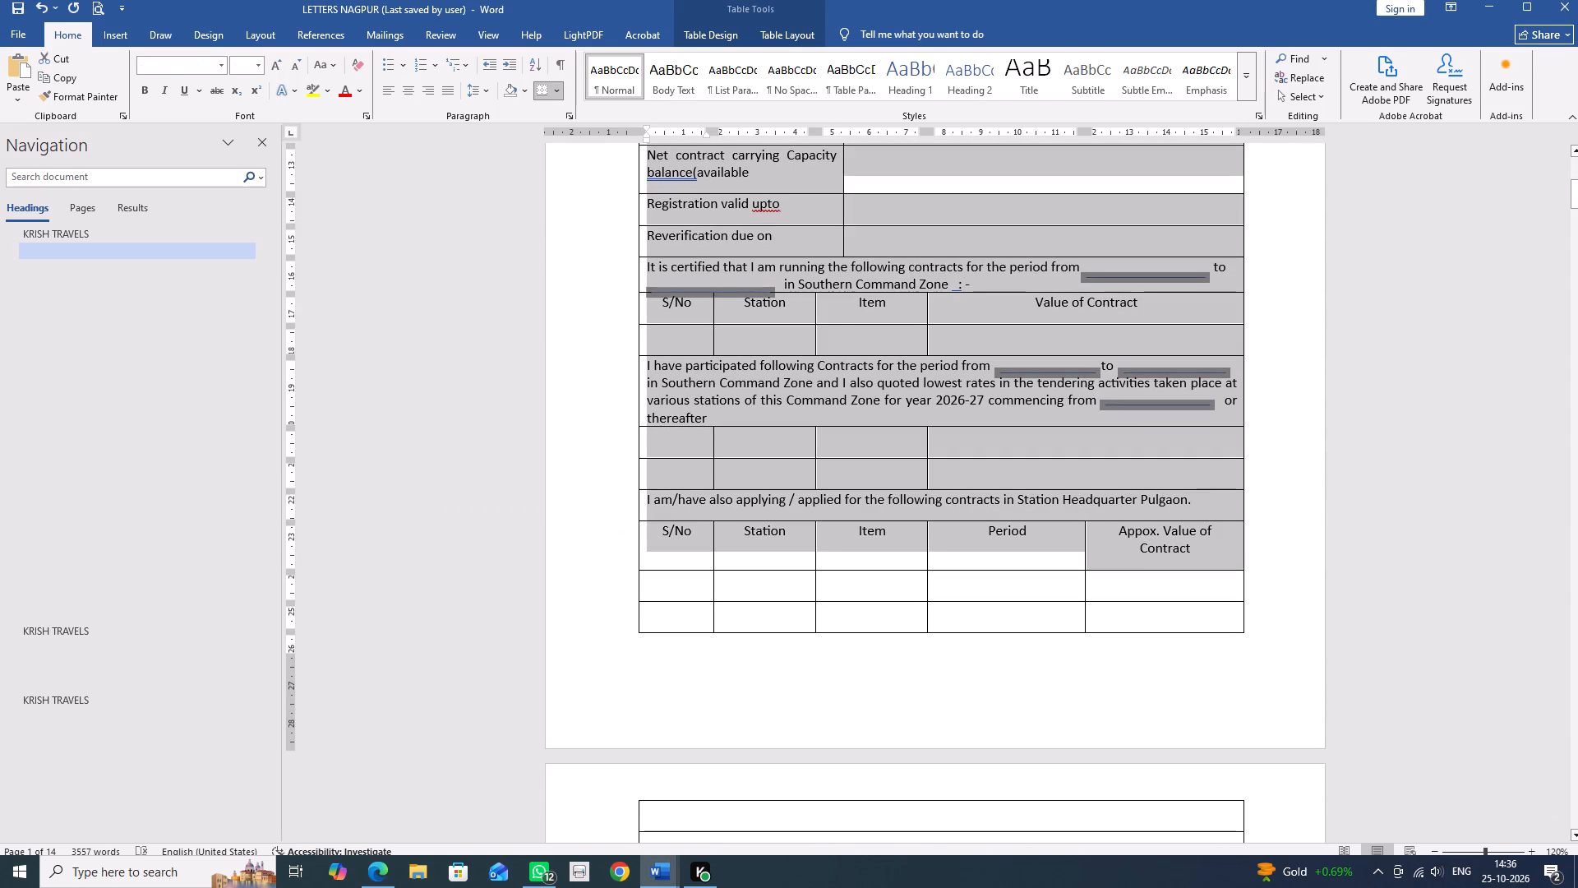
scroll(698, 399, "up", 15)
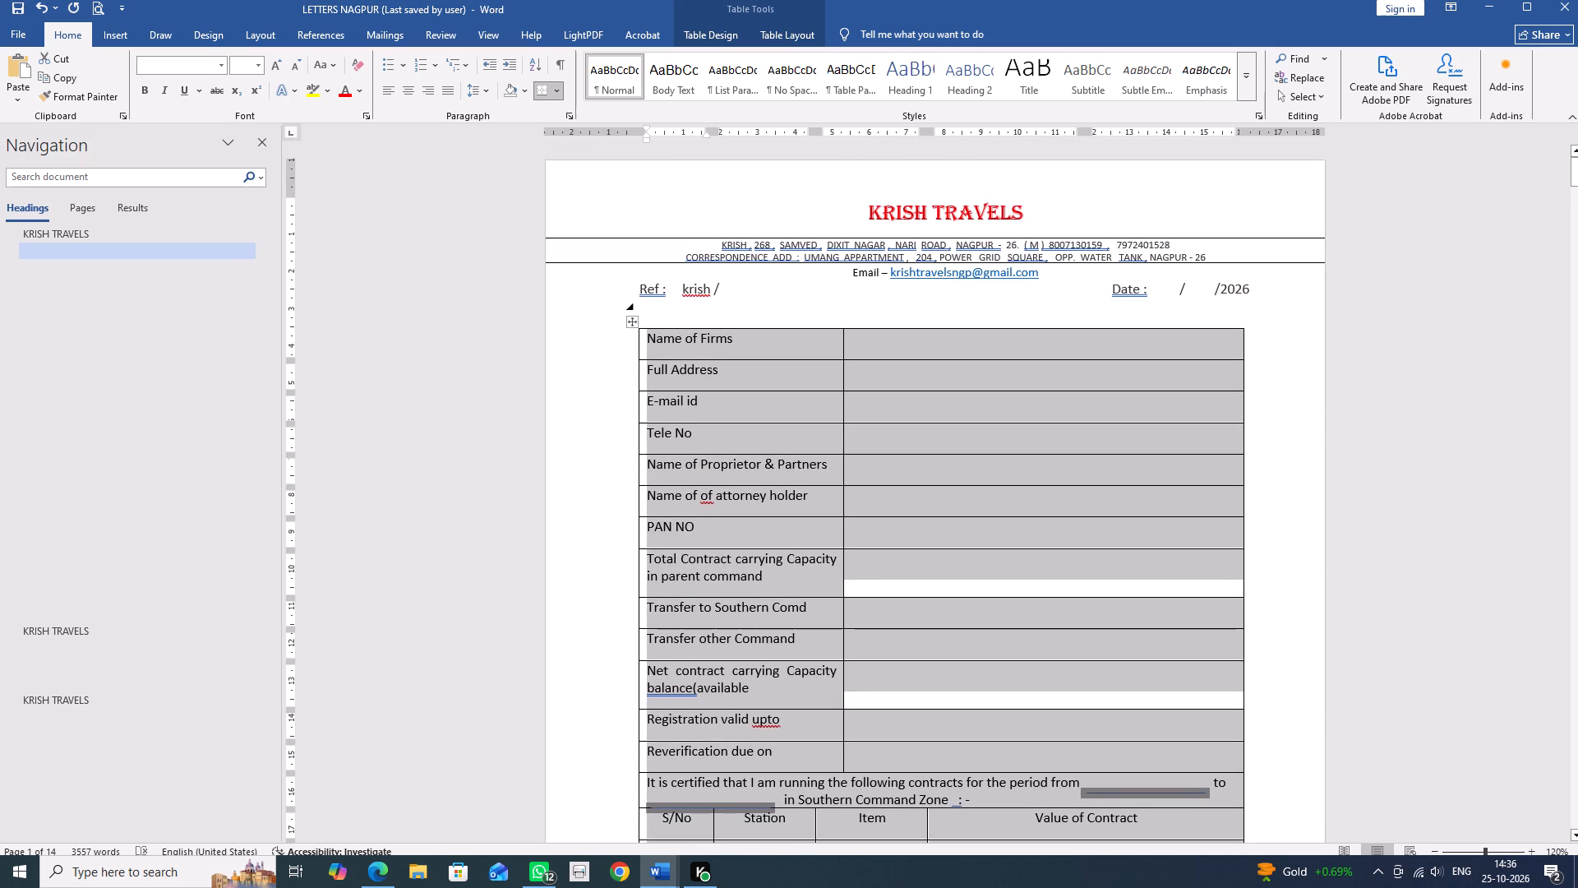
left_click(634, 318)
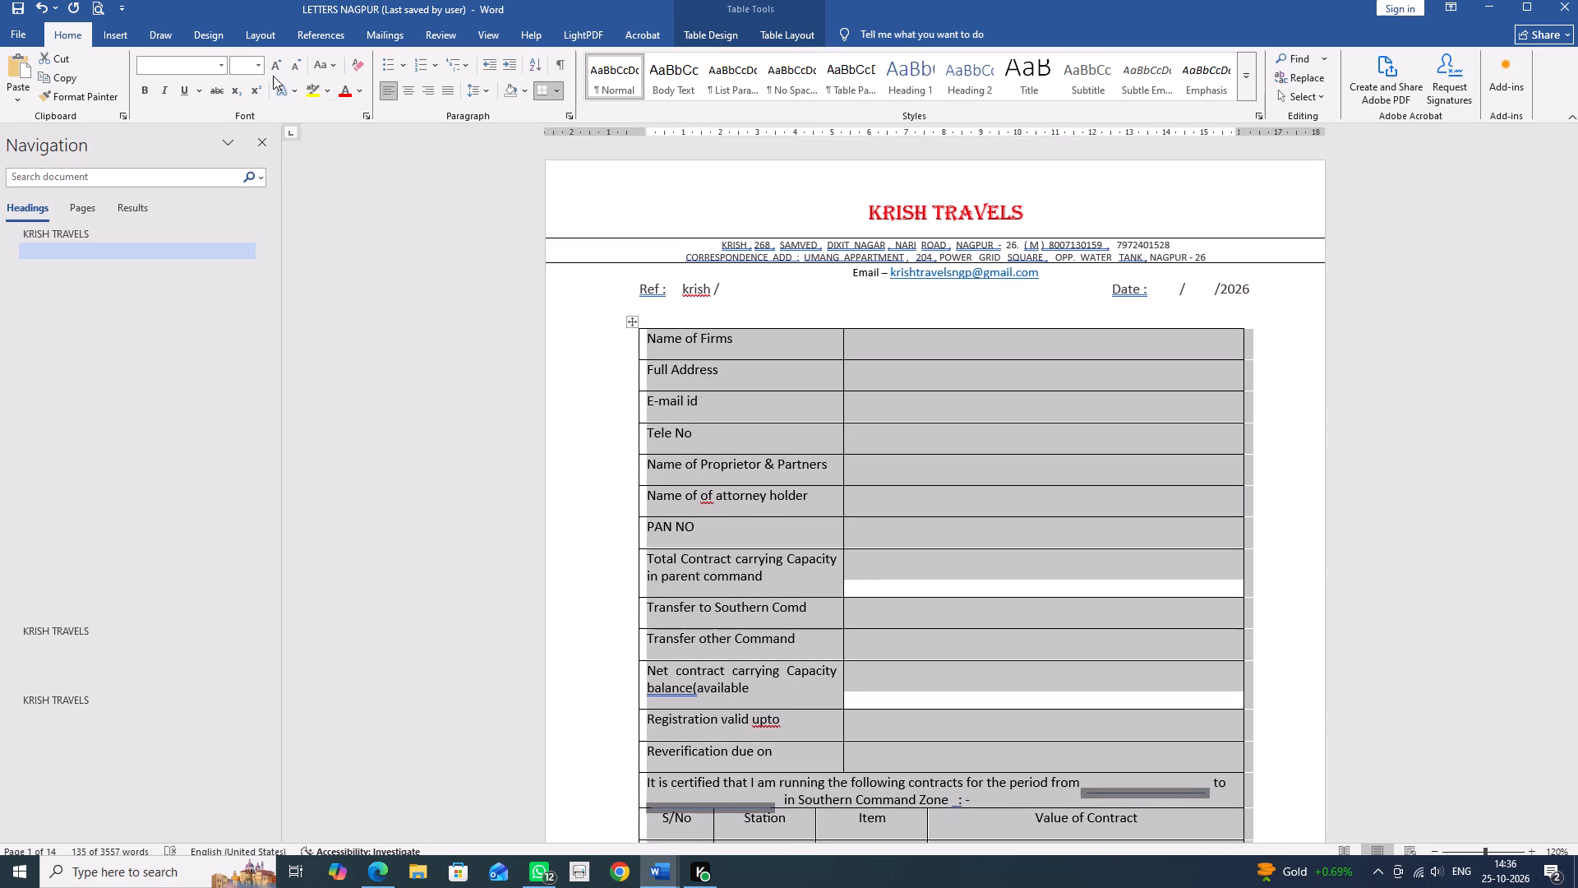
left_click(259, 66)
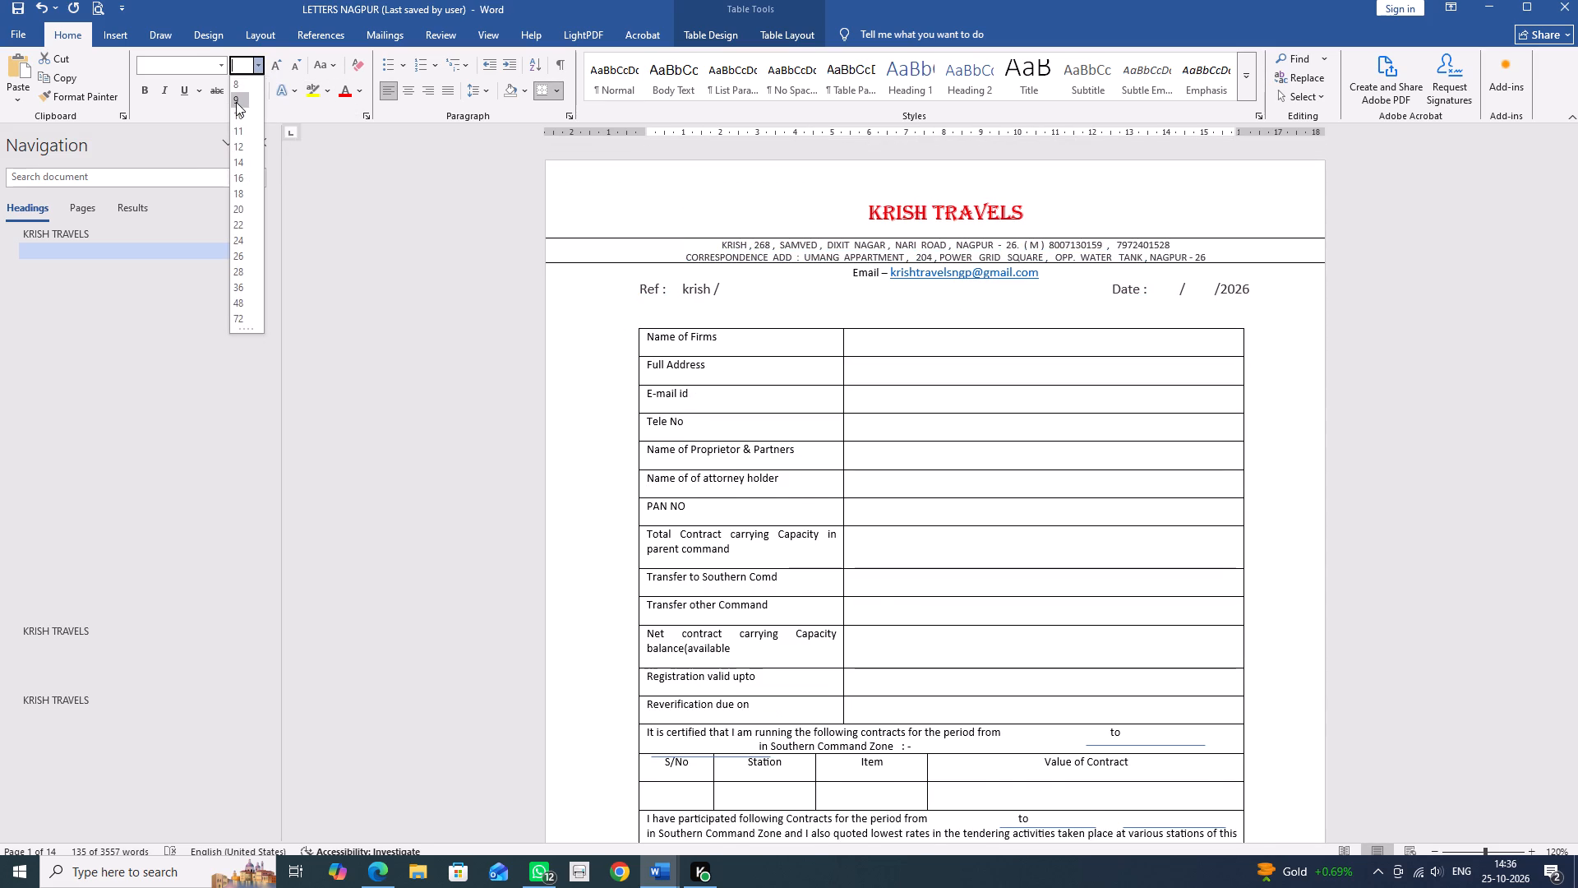
left_click(236, 102)
left_click(985, 613)
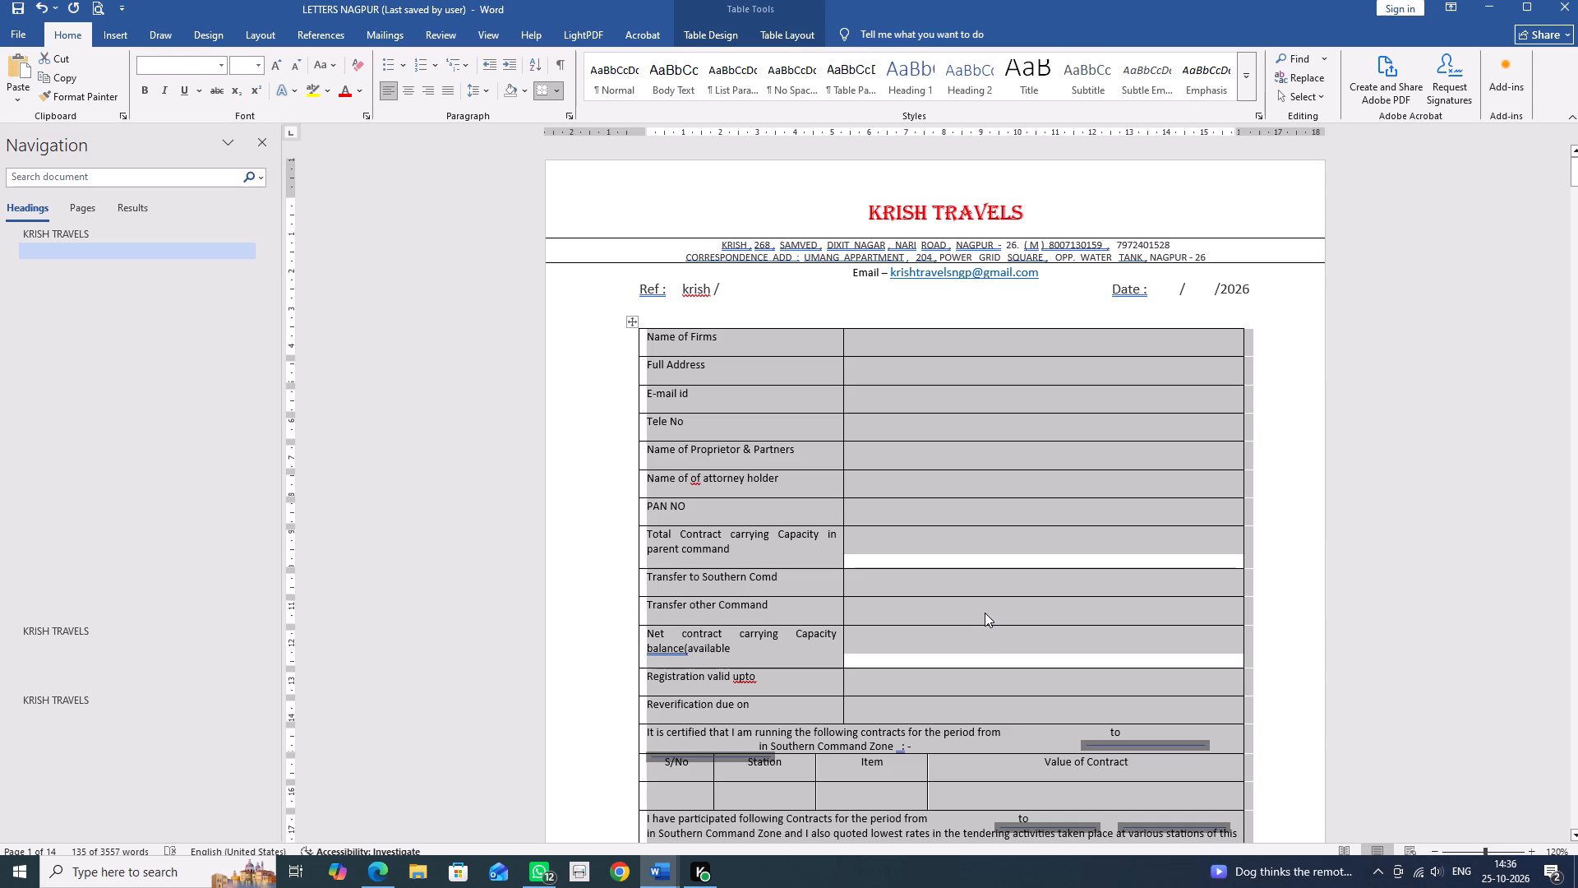
Reposition and shorten the first underline in the "It is certified" sentence so it fits between "from" and "to".
scroll(1022, 622, "down", 10)
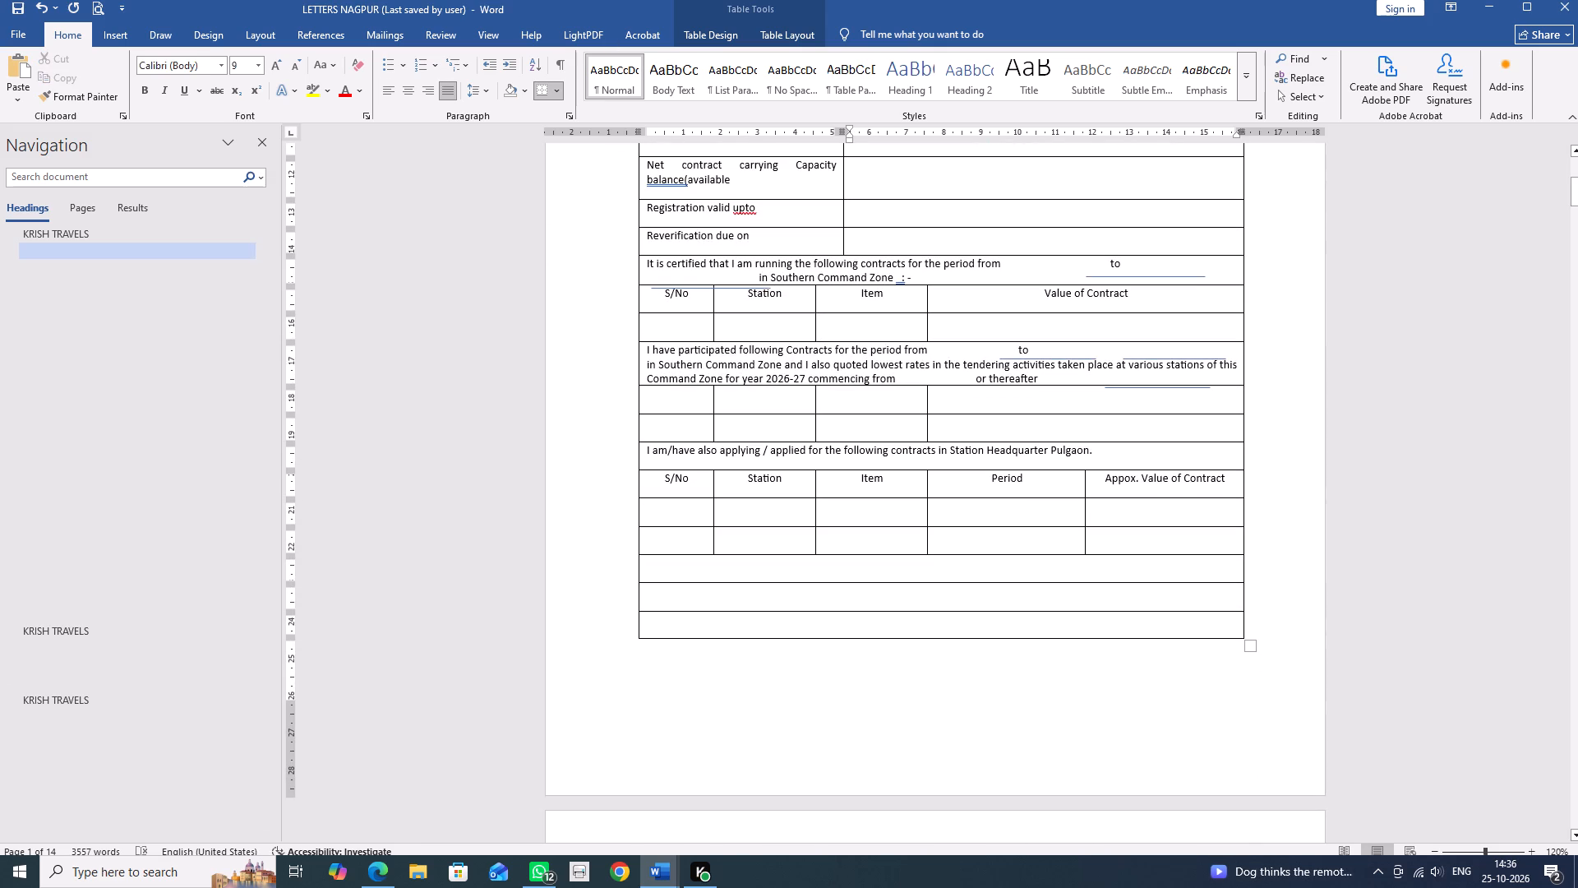
scroll(785, 303, "up", 12)
scroll(788, 309, "down", 1)
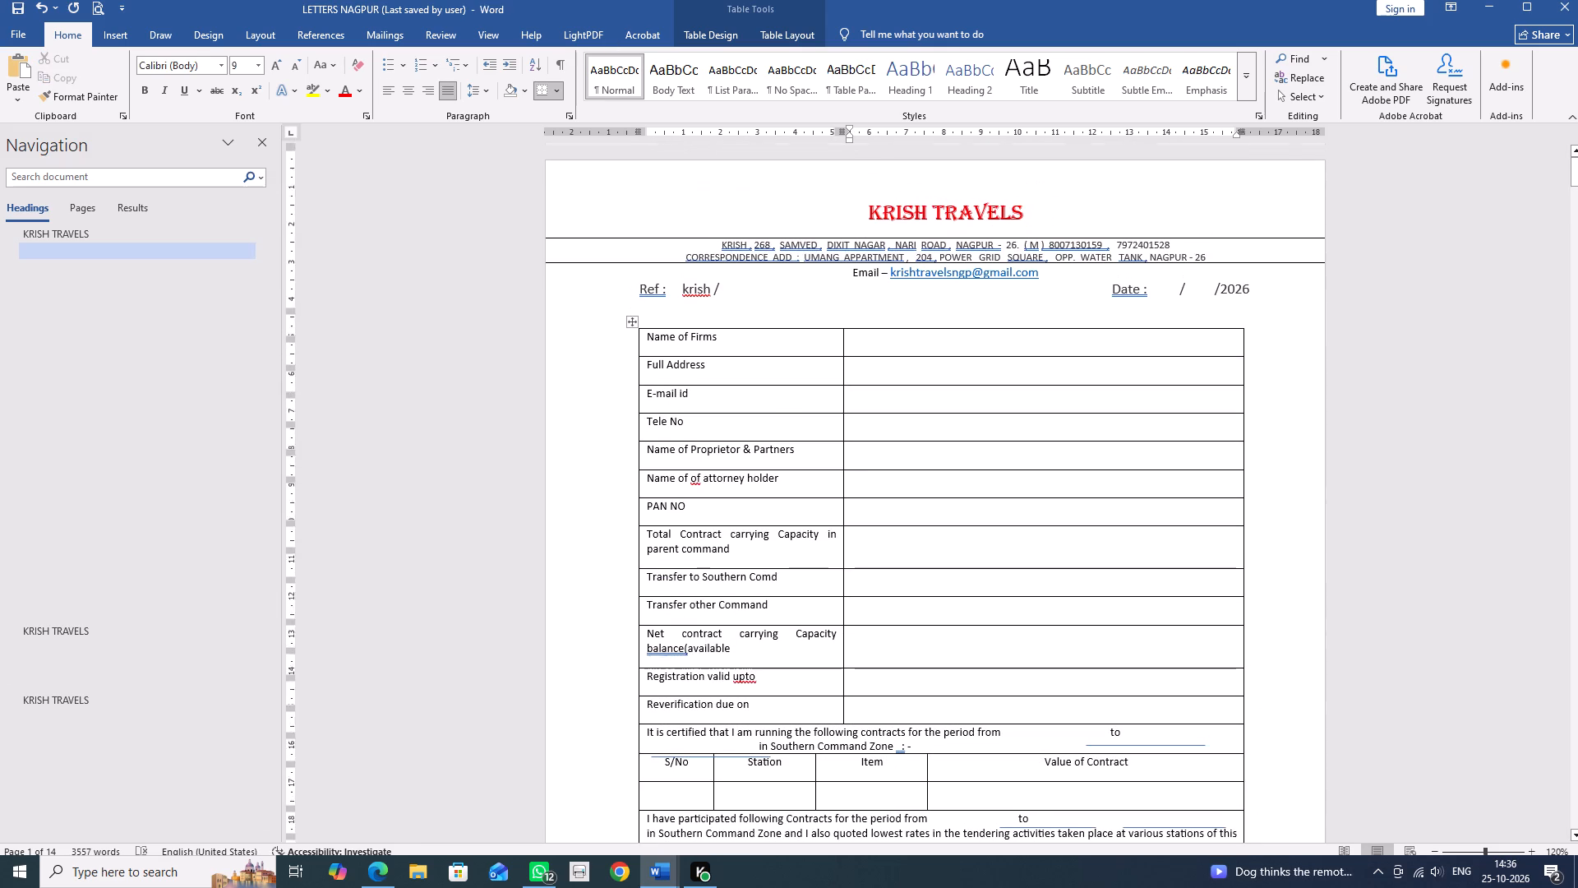
scroll(788, 309, "down", 9)
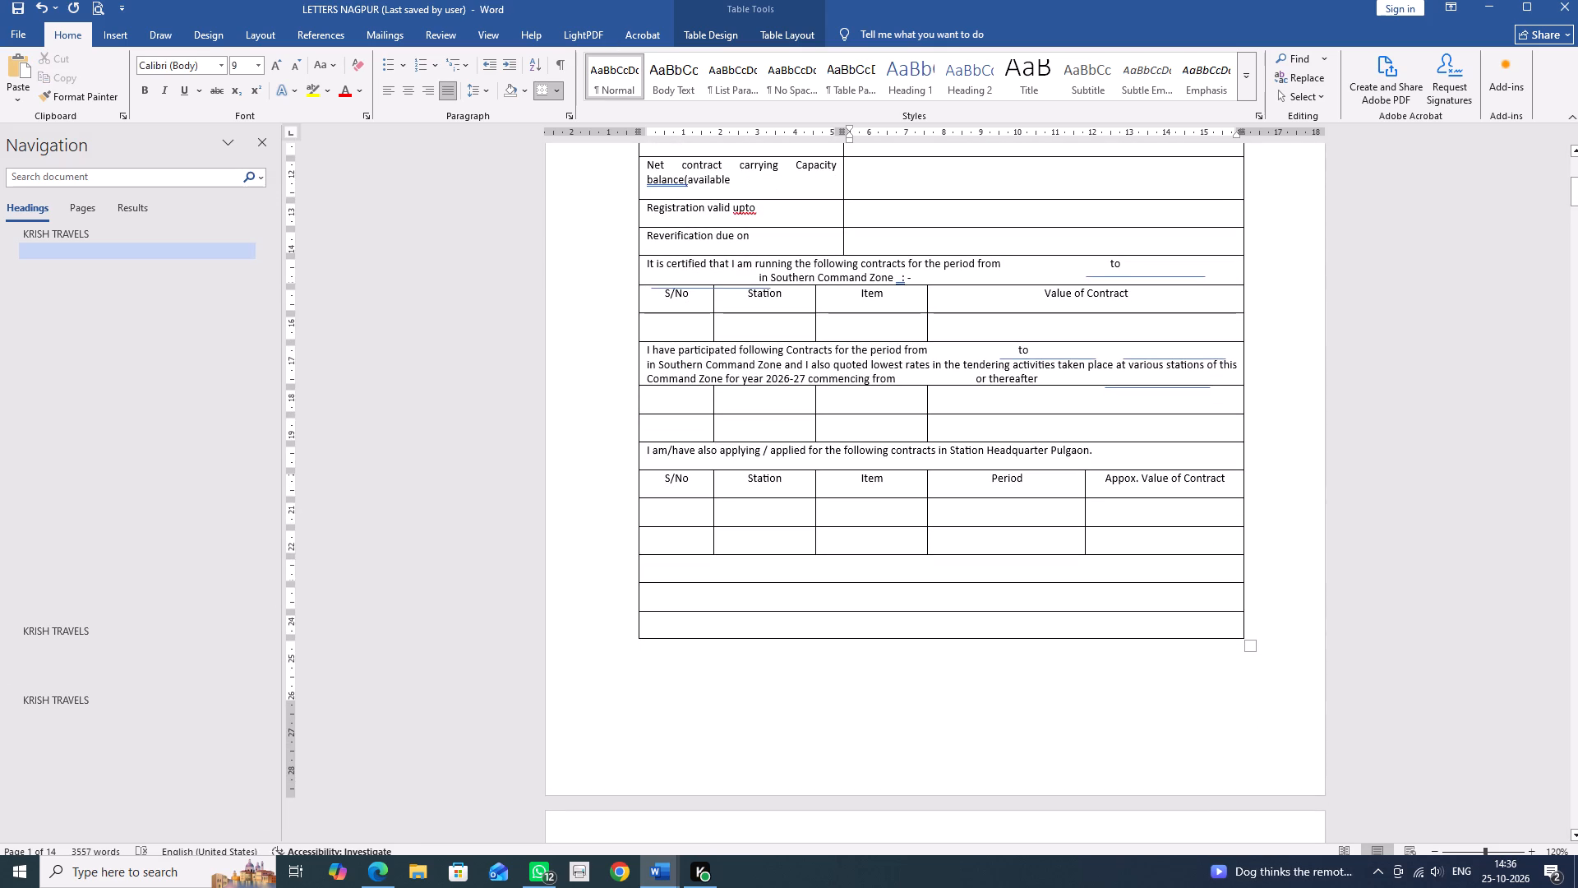
scroll(834, 349, "up", 2)
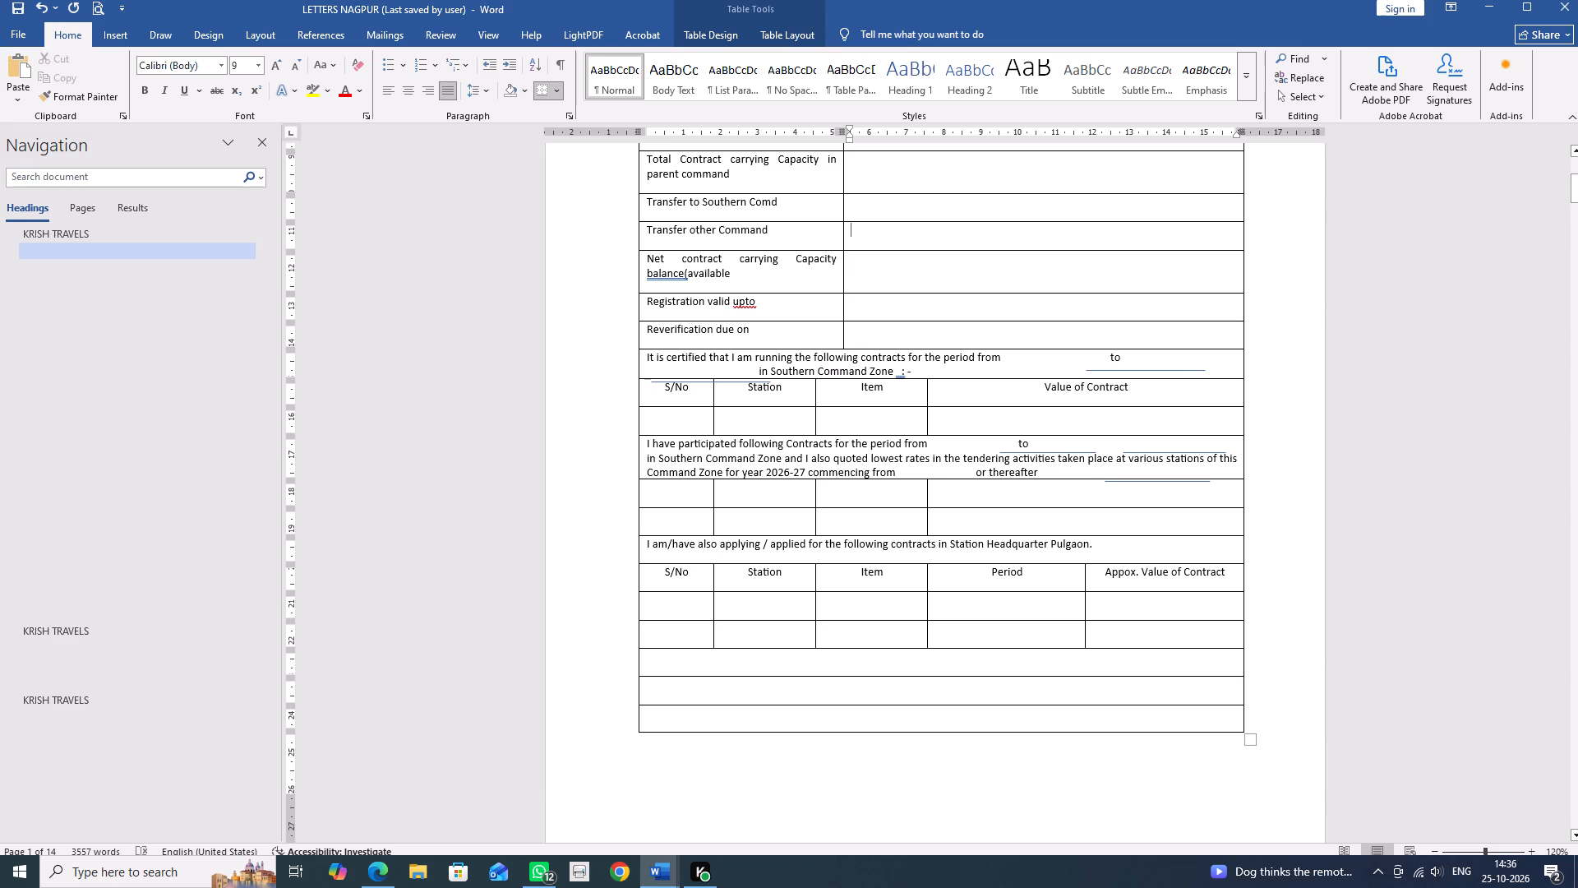
left_click_drag(1128, 370, 1048, 367)
left_click_drag(1048, 367, 1045, 364)
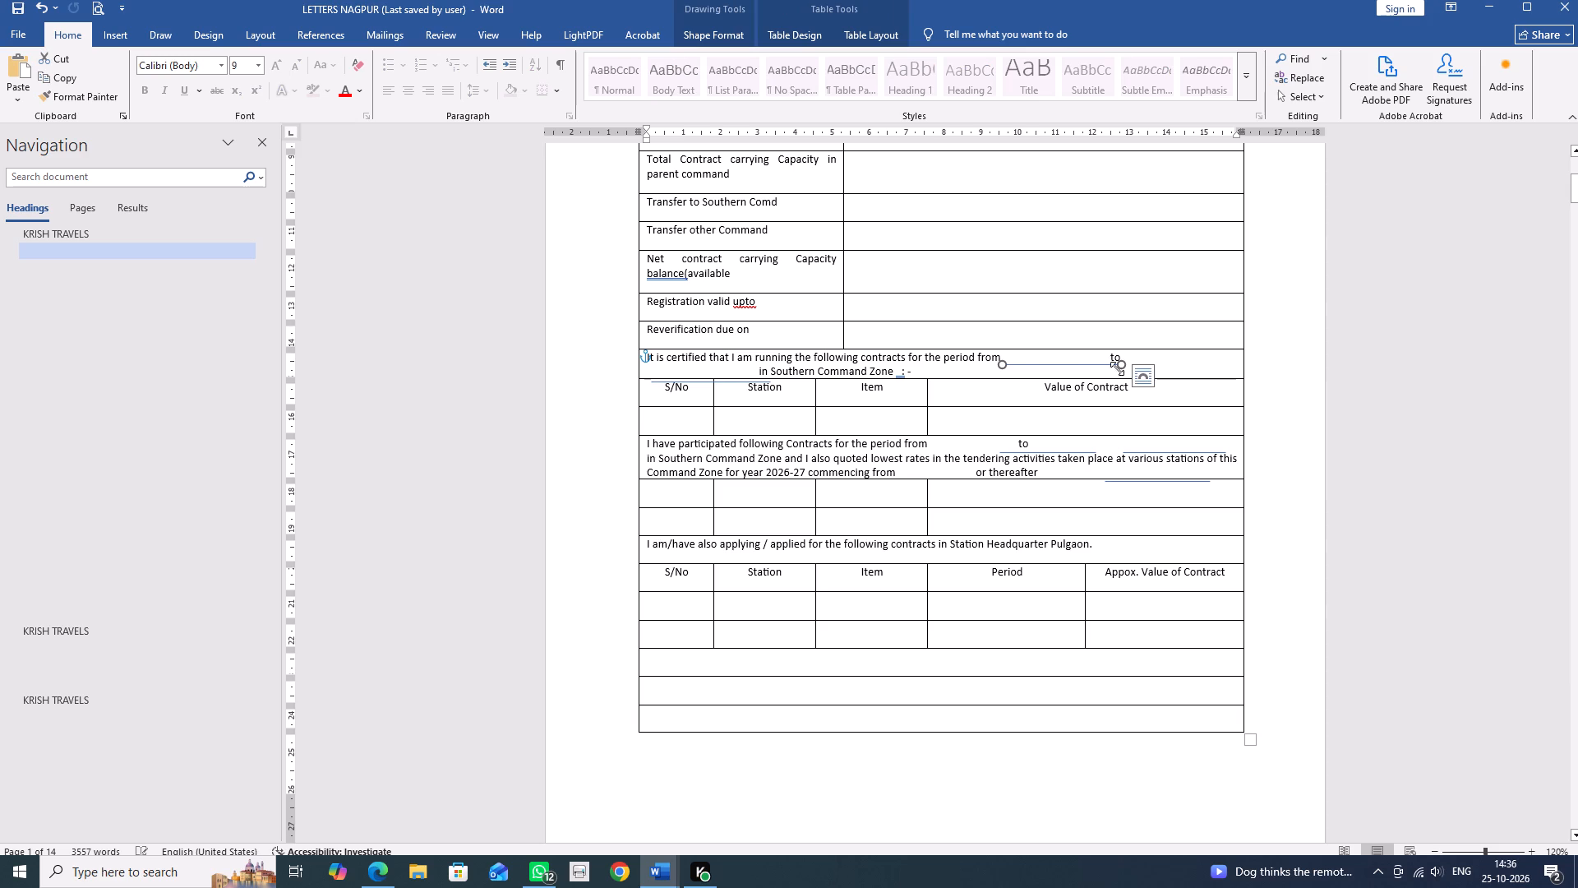
left_click_drag(1118, 368, 1101, 364)
left_click_drag(1101, 364, 1102, 365)
key("Right")
key("Right")
key("Right")
key("Right")
key("Right")
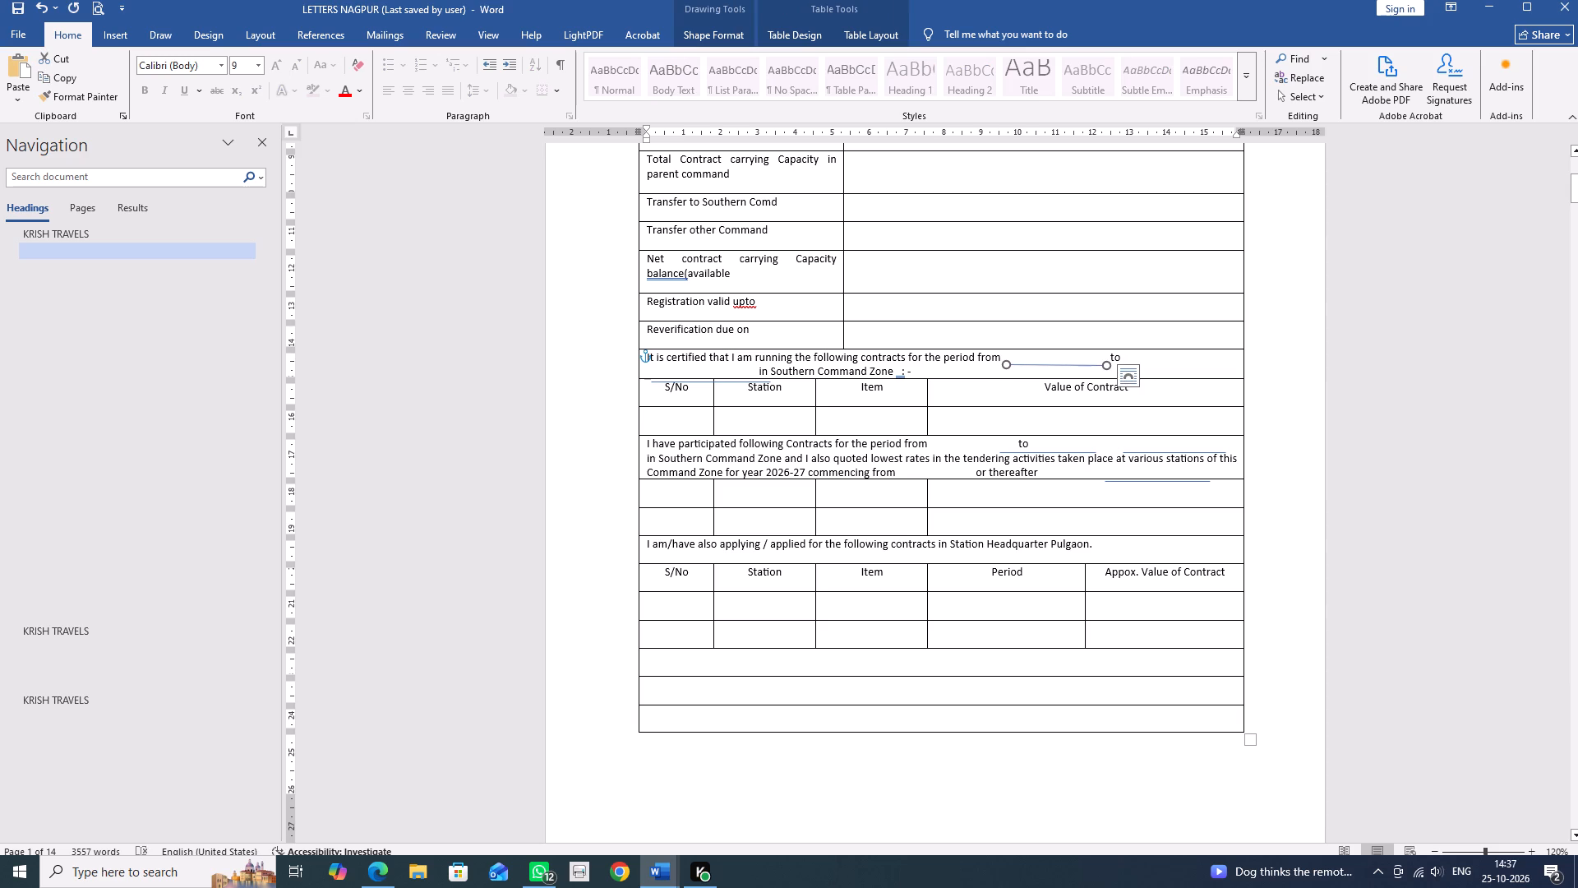
left_click(1161, 354)
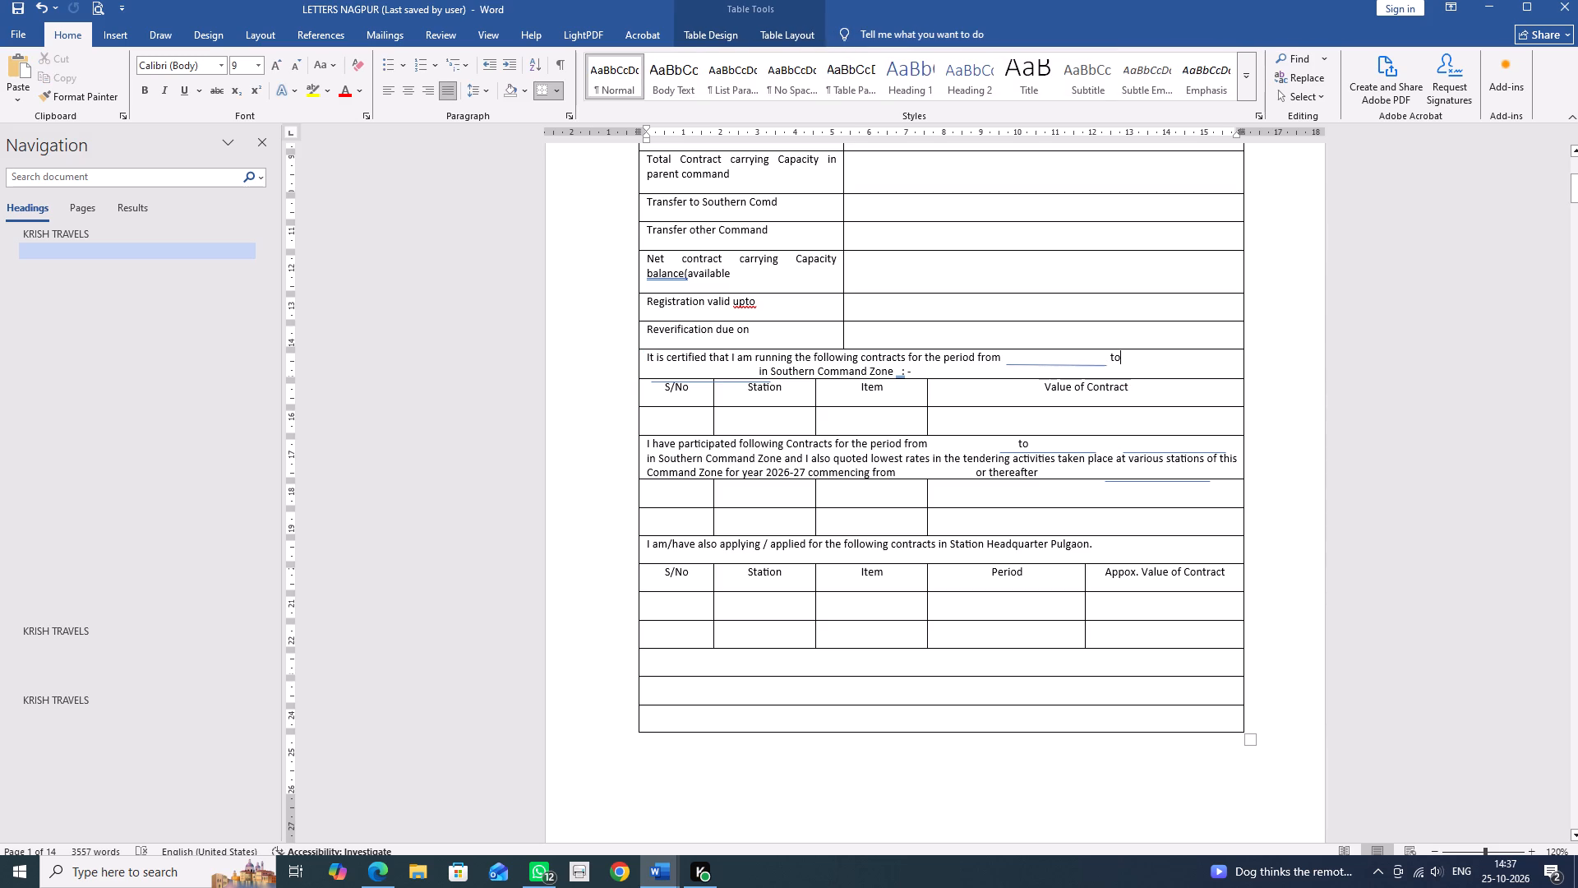
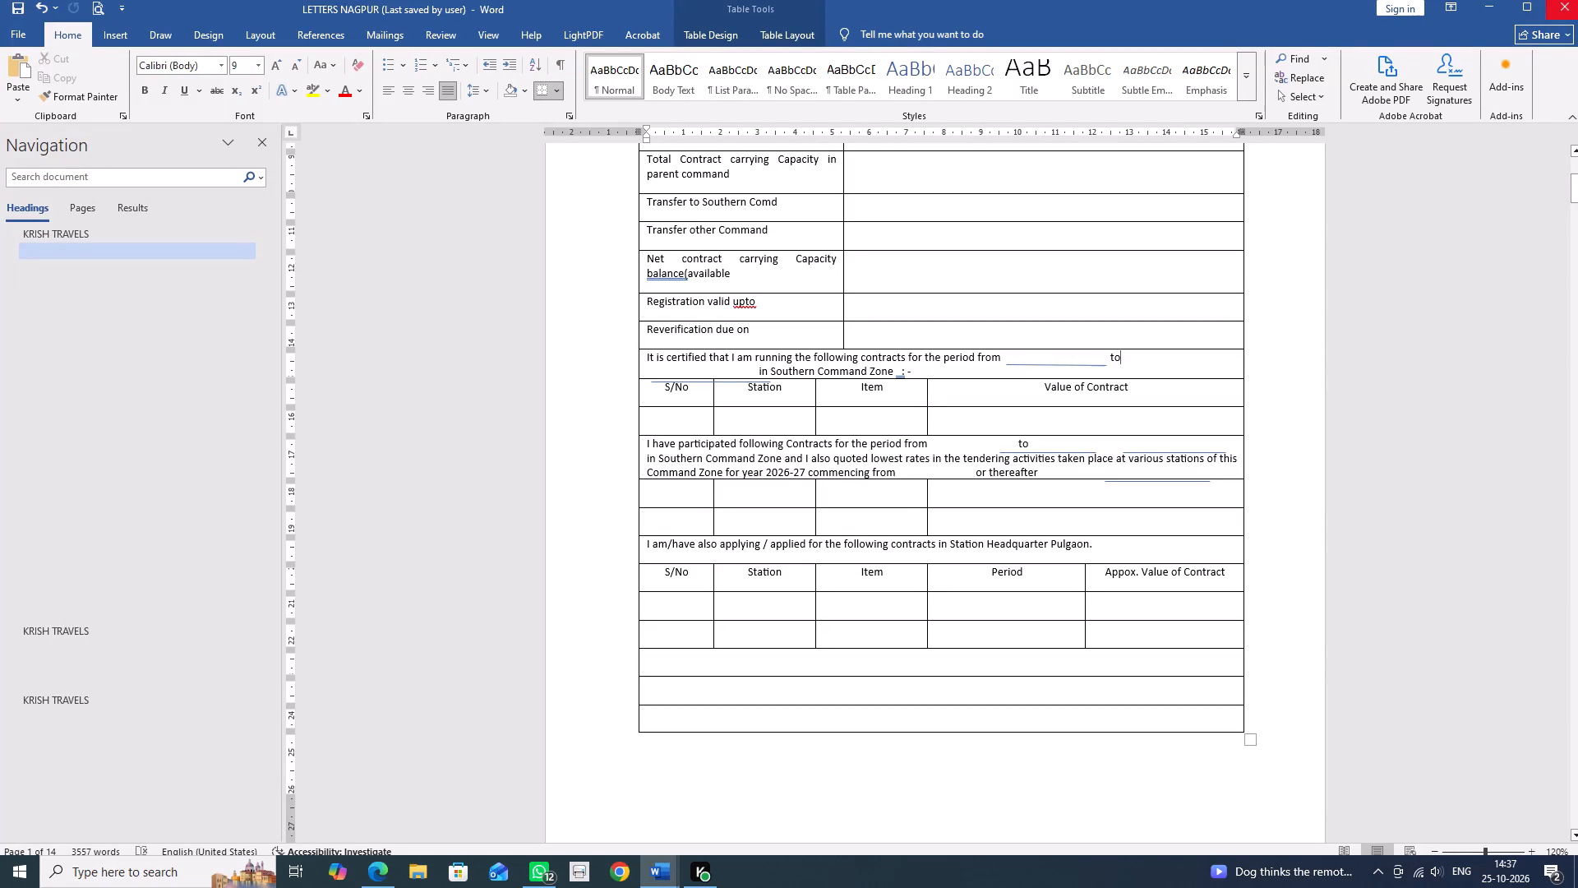
Move the second underline of the "It is certified" sentence to just after "to", shorten it to fit inside the table, and raise it slightly.
left_click_drag(704, 382, 1197, 370)
left_click_drag(1197, 370, 1193, 369)
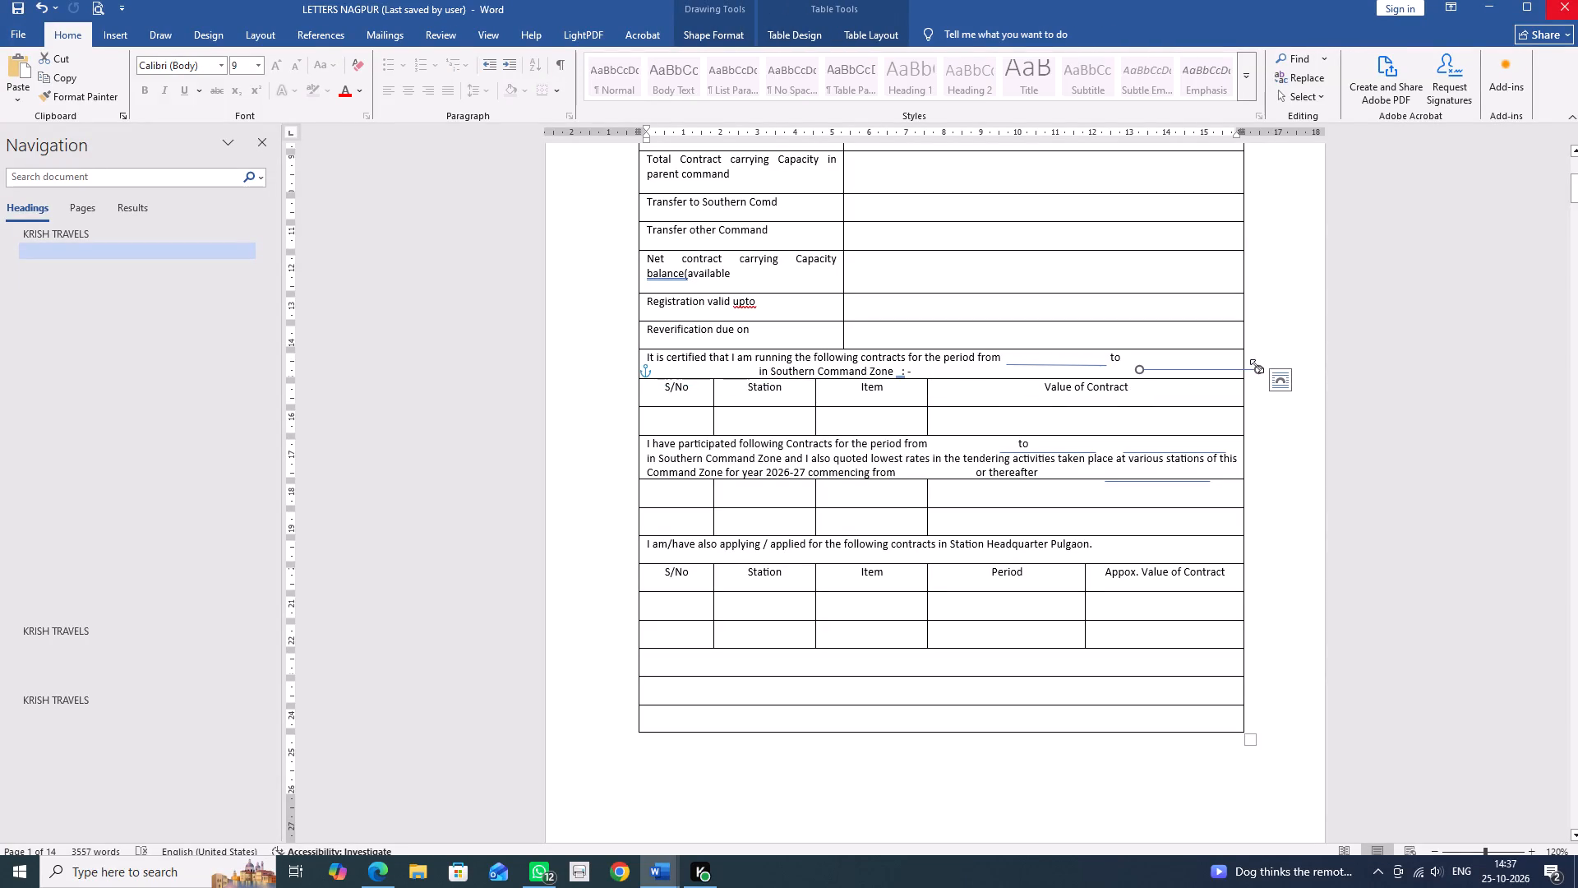
left_click_drag(1257, 366, 1237, 373)
left_click_drag(1237, 373, 1243, 368)
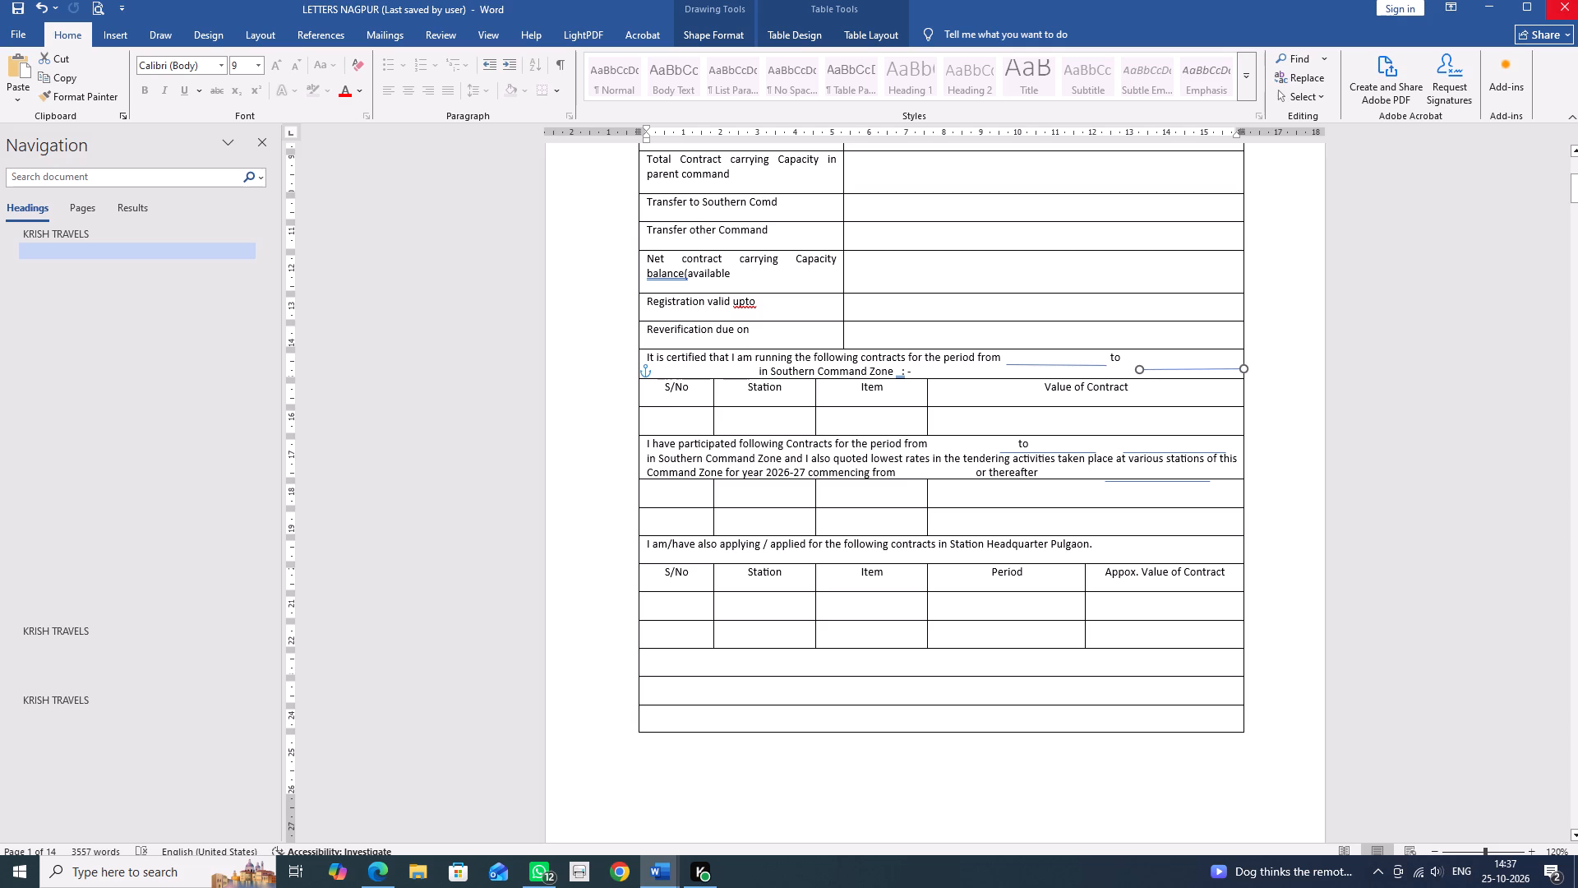
left_click_drag(1243, 368, 1233, 370)
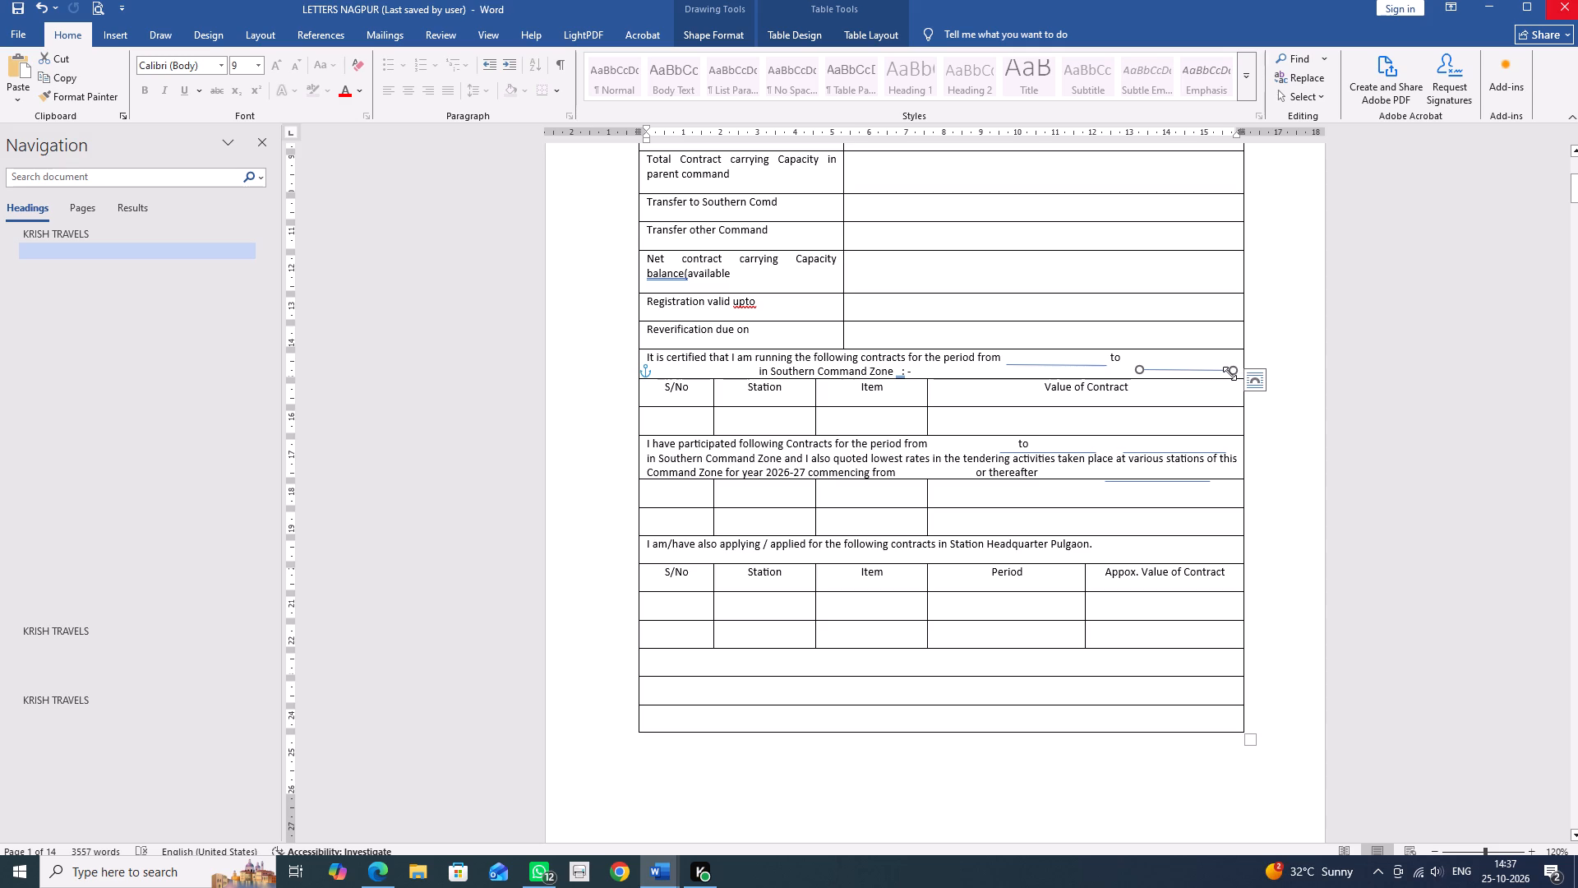
left_click(1230, 373)
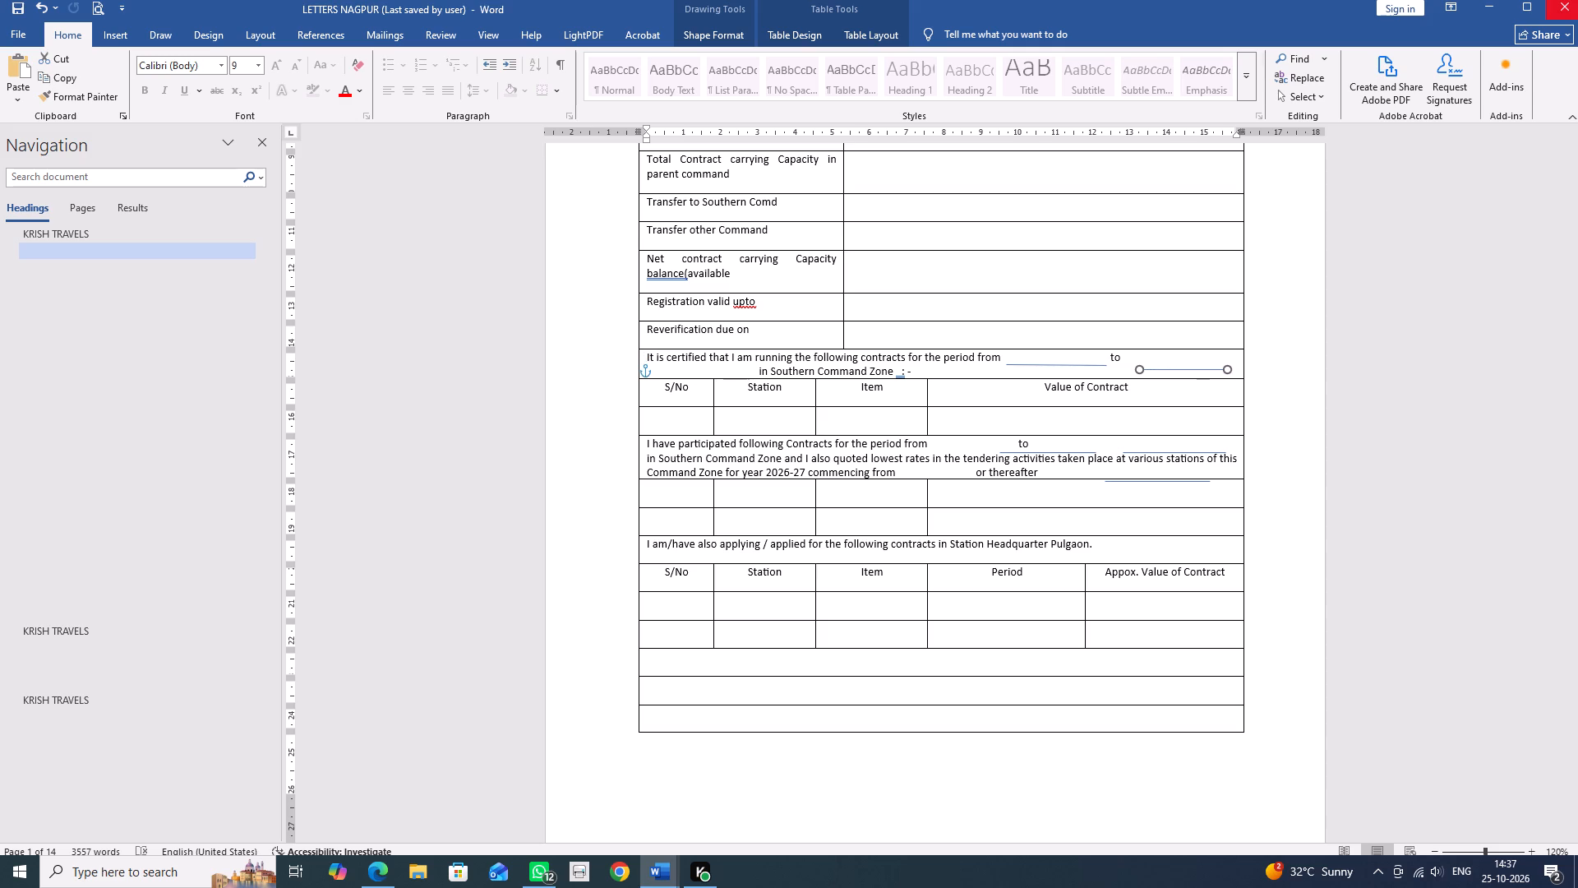
key("Up")
key("Up")
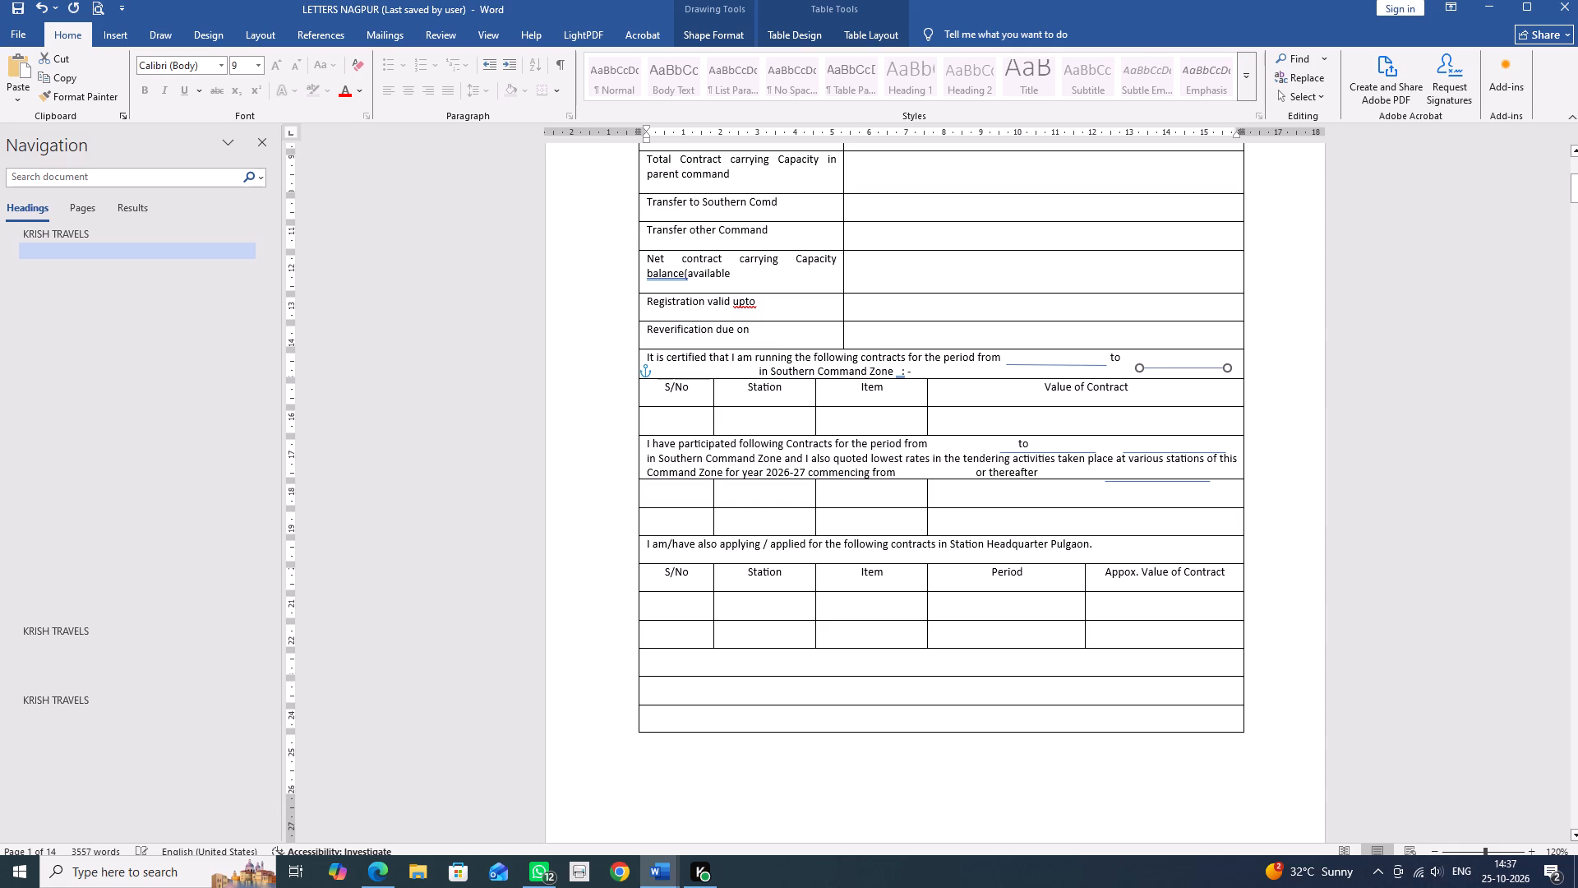
key("Up")
key("Up")
key("Up")
Extend that underline's start closer to "to", level the line, and raise it to the baseline of the sentence's first row.
left_click_drag(1139, 366, 1133, 365)
left_click_drag(1133, 365, 1136, 365)
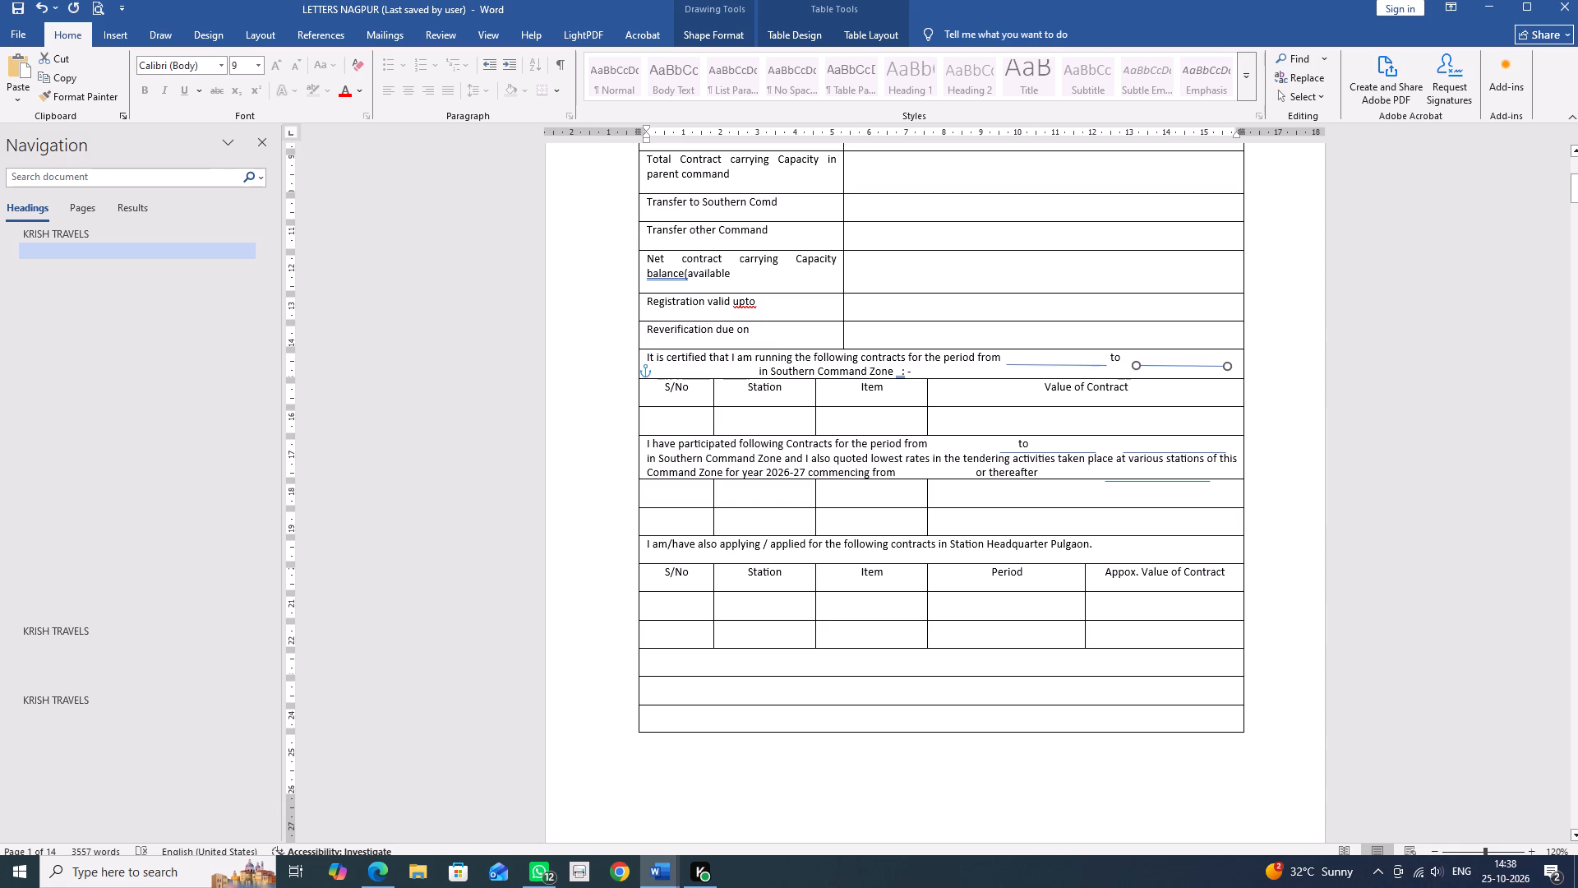
left_click_drag(1136, 365, 1137, 363)
left_click_drag(1137, 363, 1131, 365)
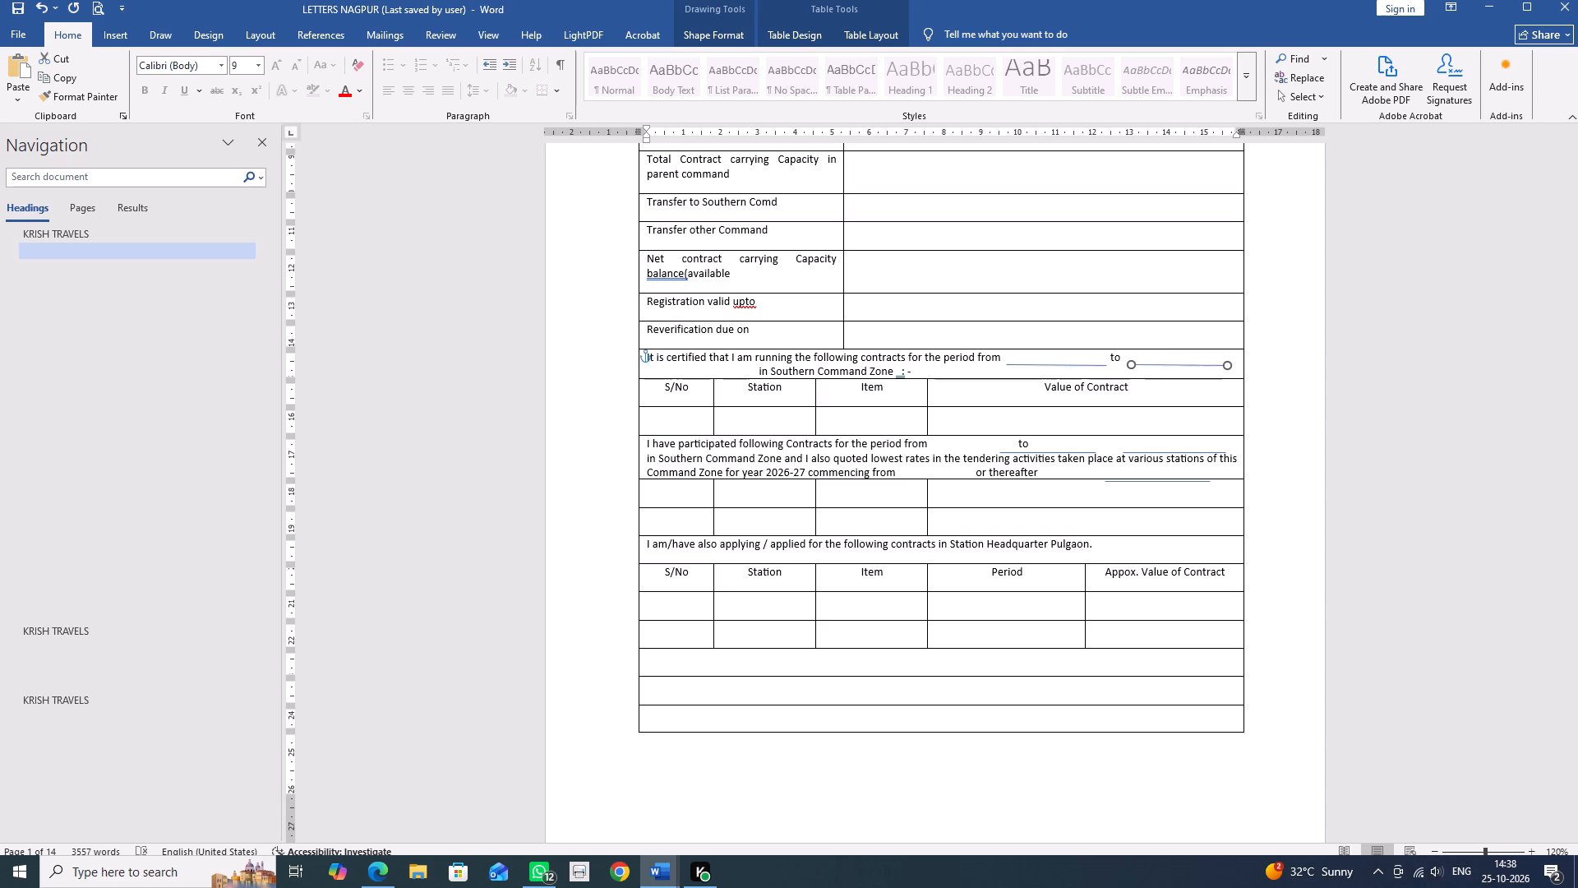
left_click_drag(1131, 365, 1129, 363)
left_click_drag(1129, 363, 1129, 368)
left_click_drag(1129, 368, 1132, 356)
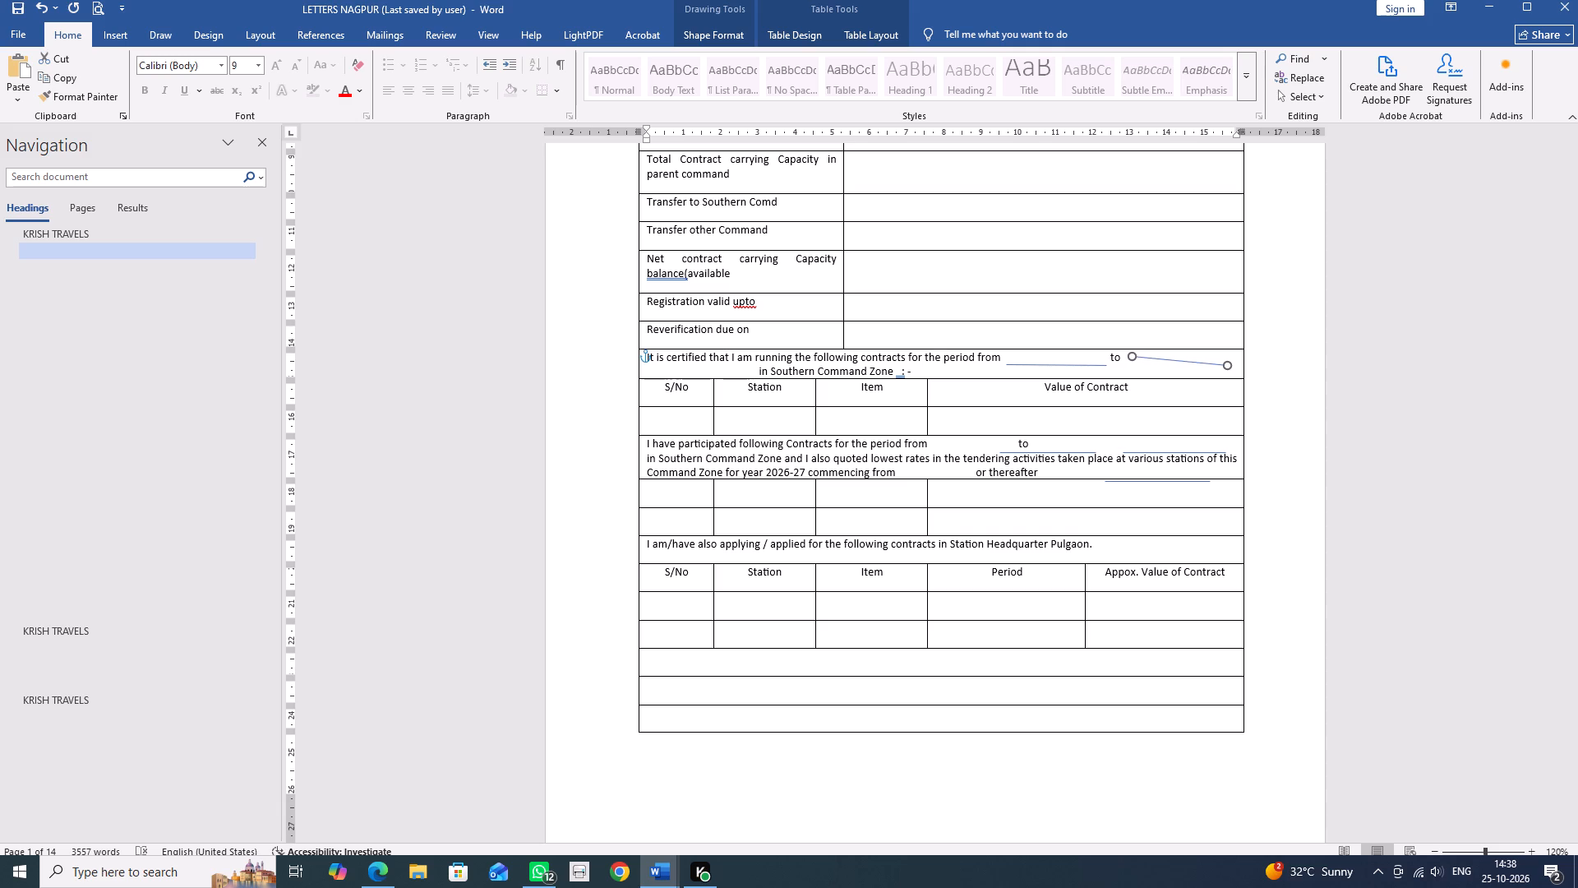
left_click_drag(1132, 356, 1129, 367)
left_click_drag(1129, 367, 1130, 368)
left_click_drag(1130, 368, 1127, 366)
left_click_drag(1127, 366, 1128, 366)
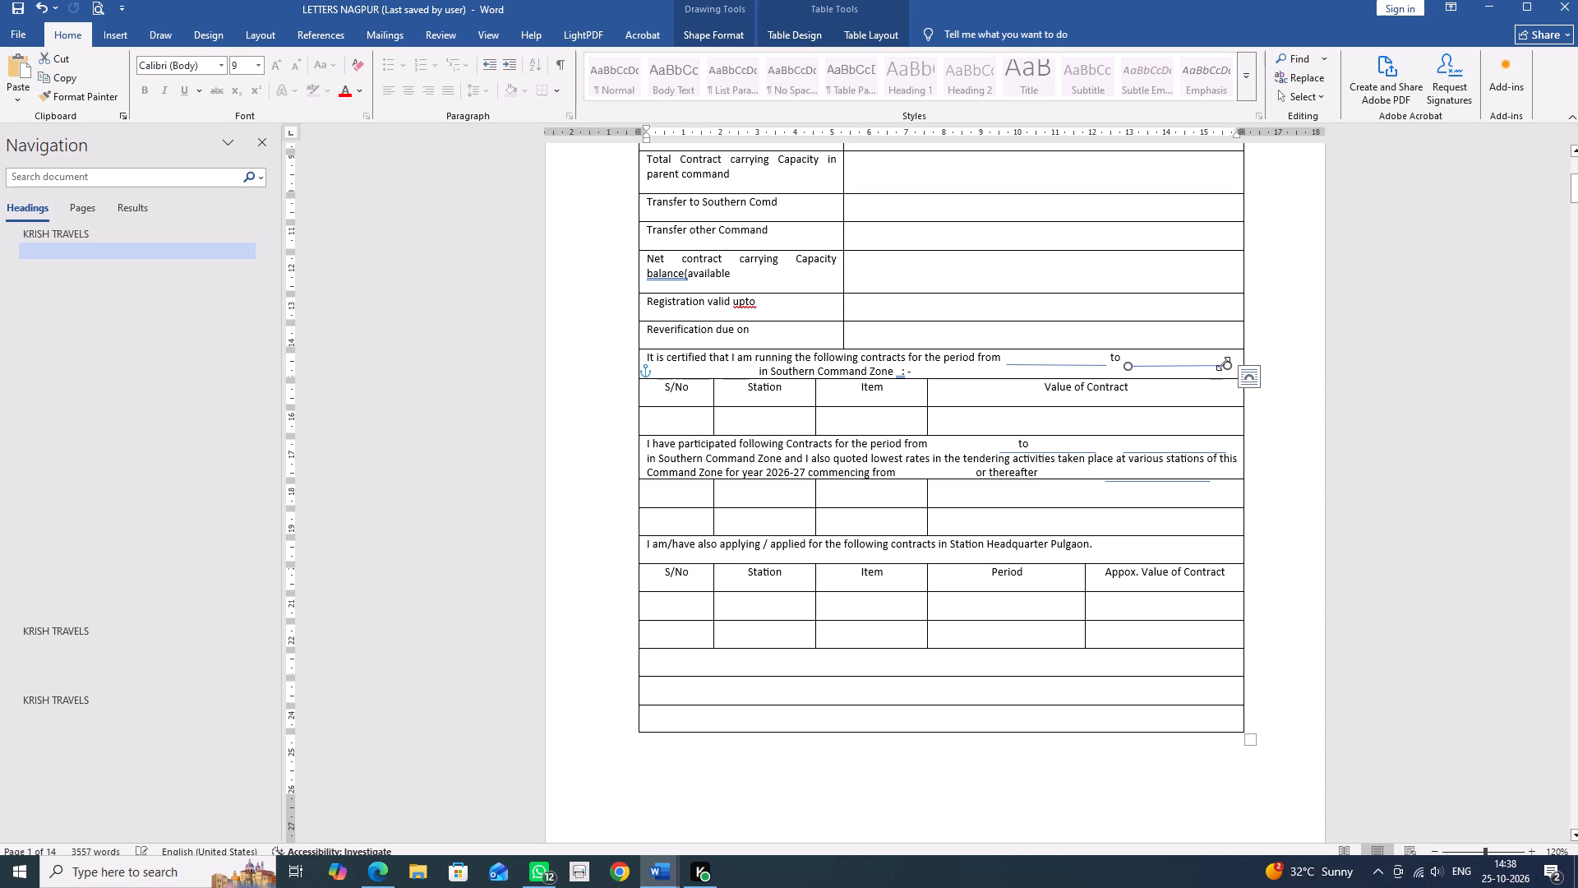
left_click(1223, 363)
key("Up")
key("Up")
key("Up")
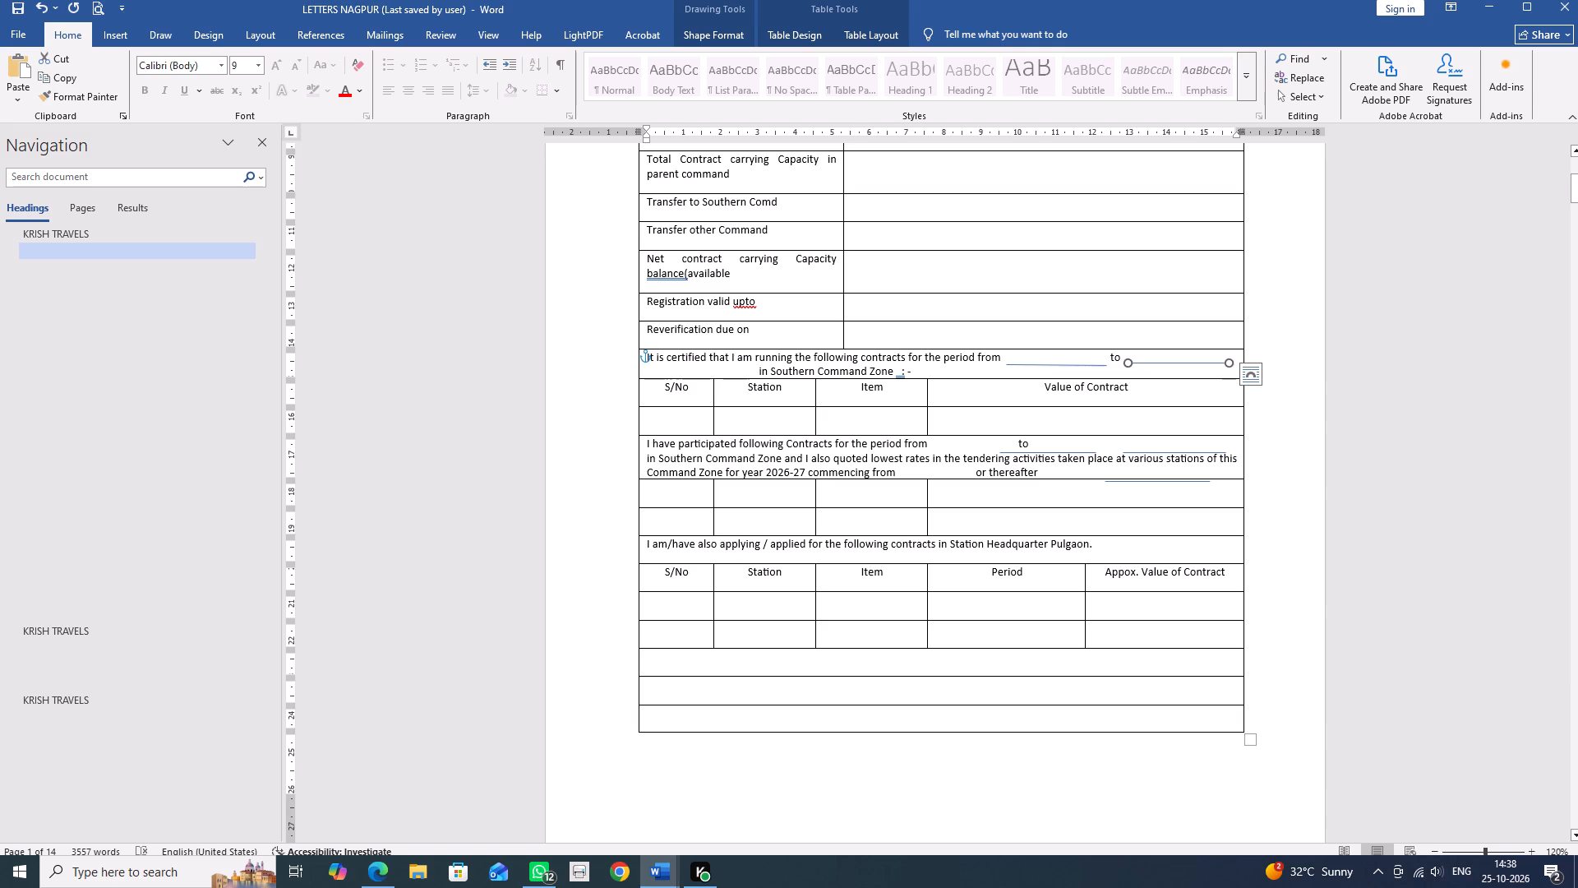
Straighten the underline between "from" and "to" in the same sentence and raise it level with the one after "to".
left_click(1044, 363)
left_click(1044, 366)
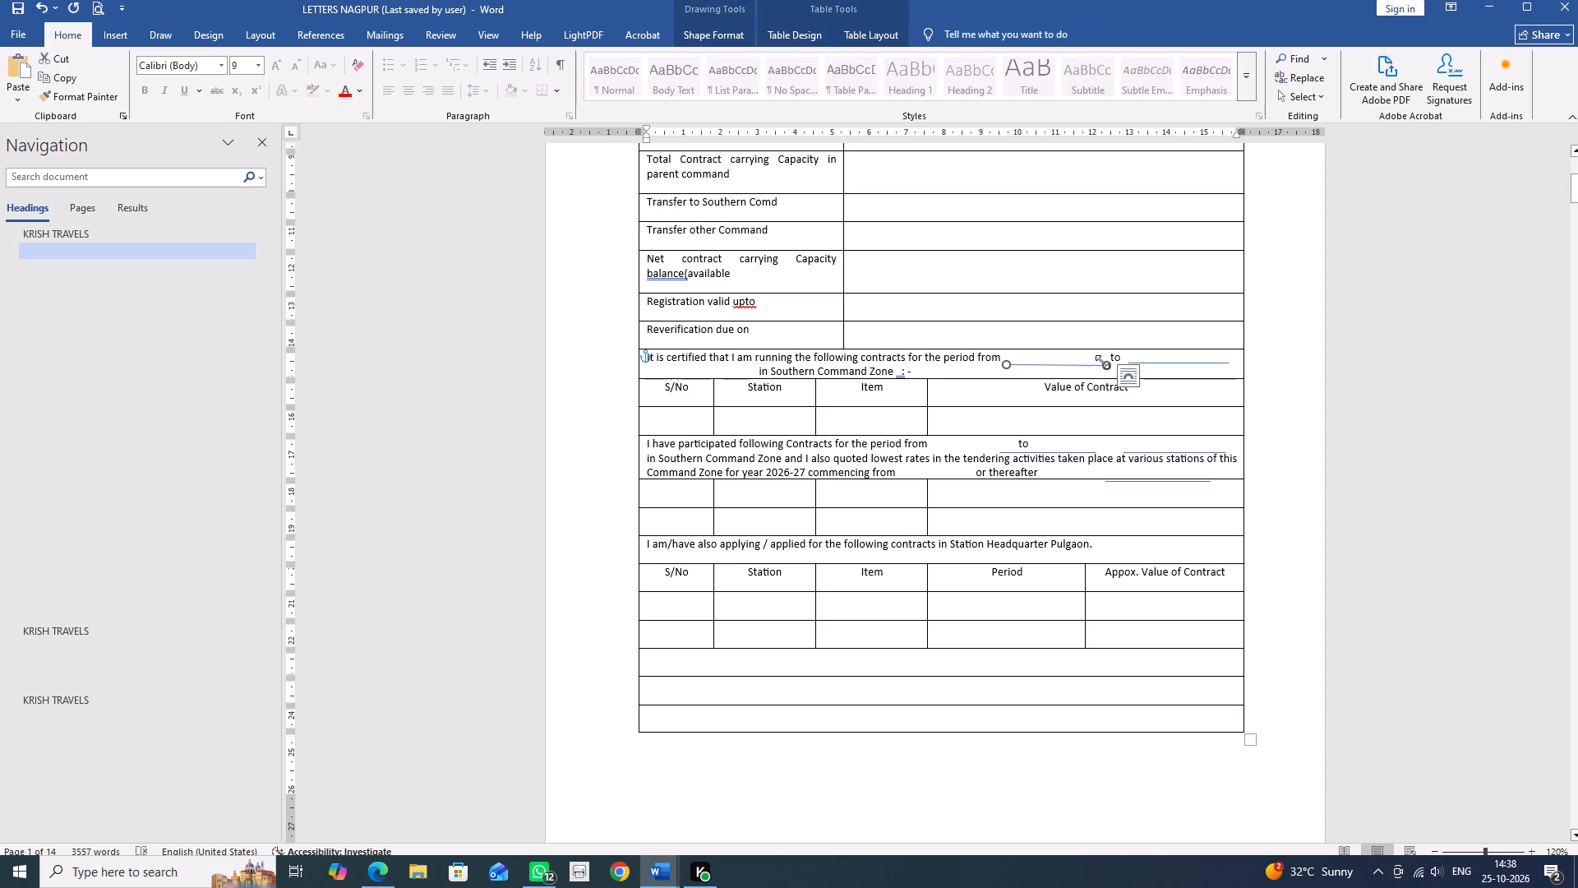
left_click(1105, 367)
key("Up")
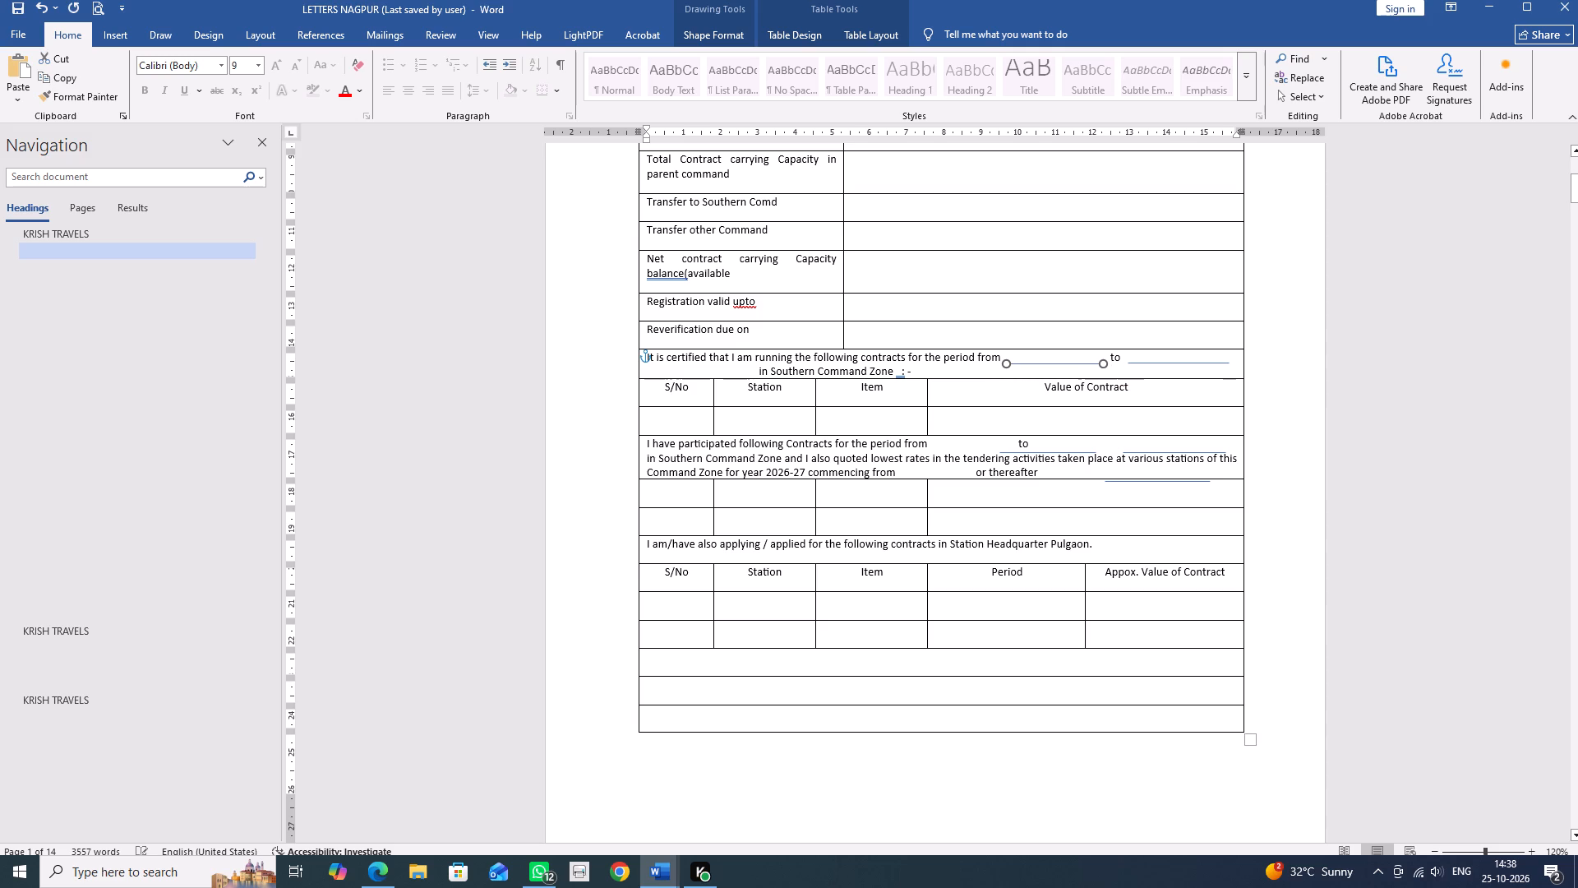
key("Up")
left_click(1157, 372)
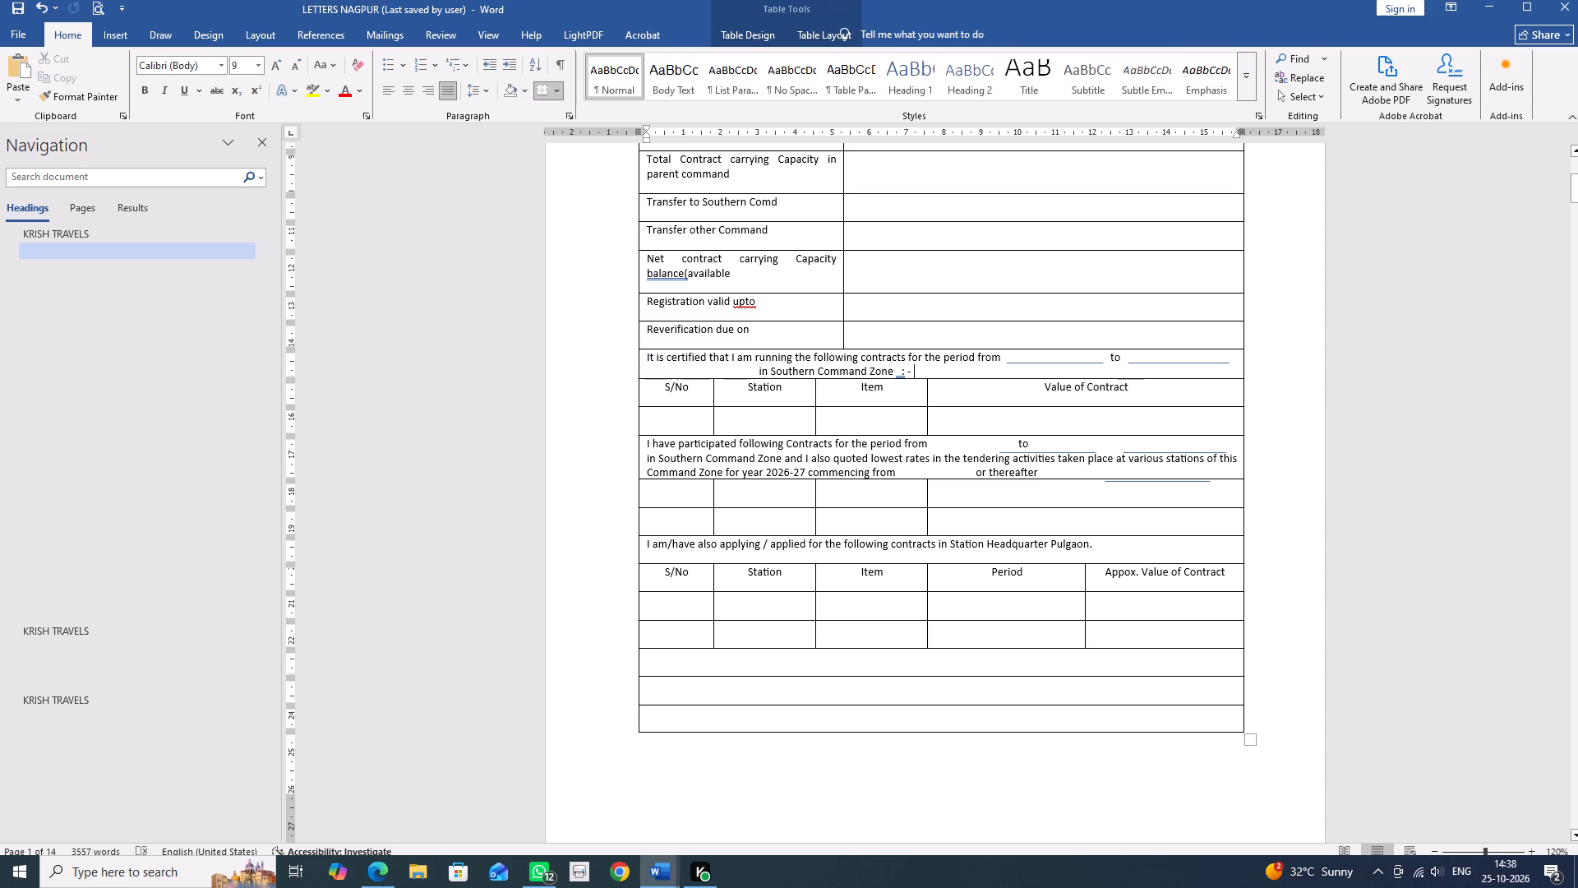
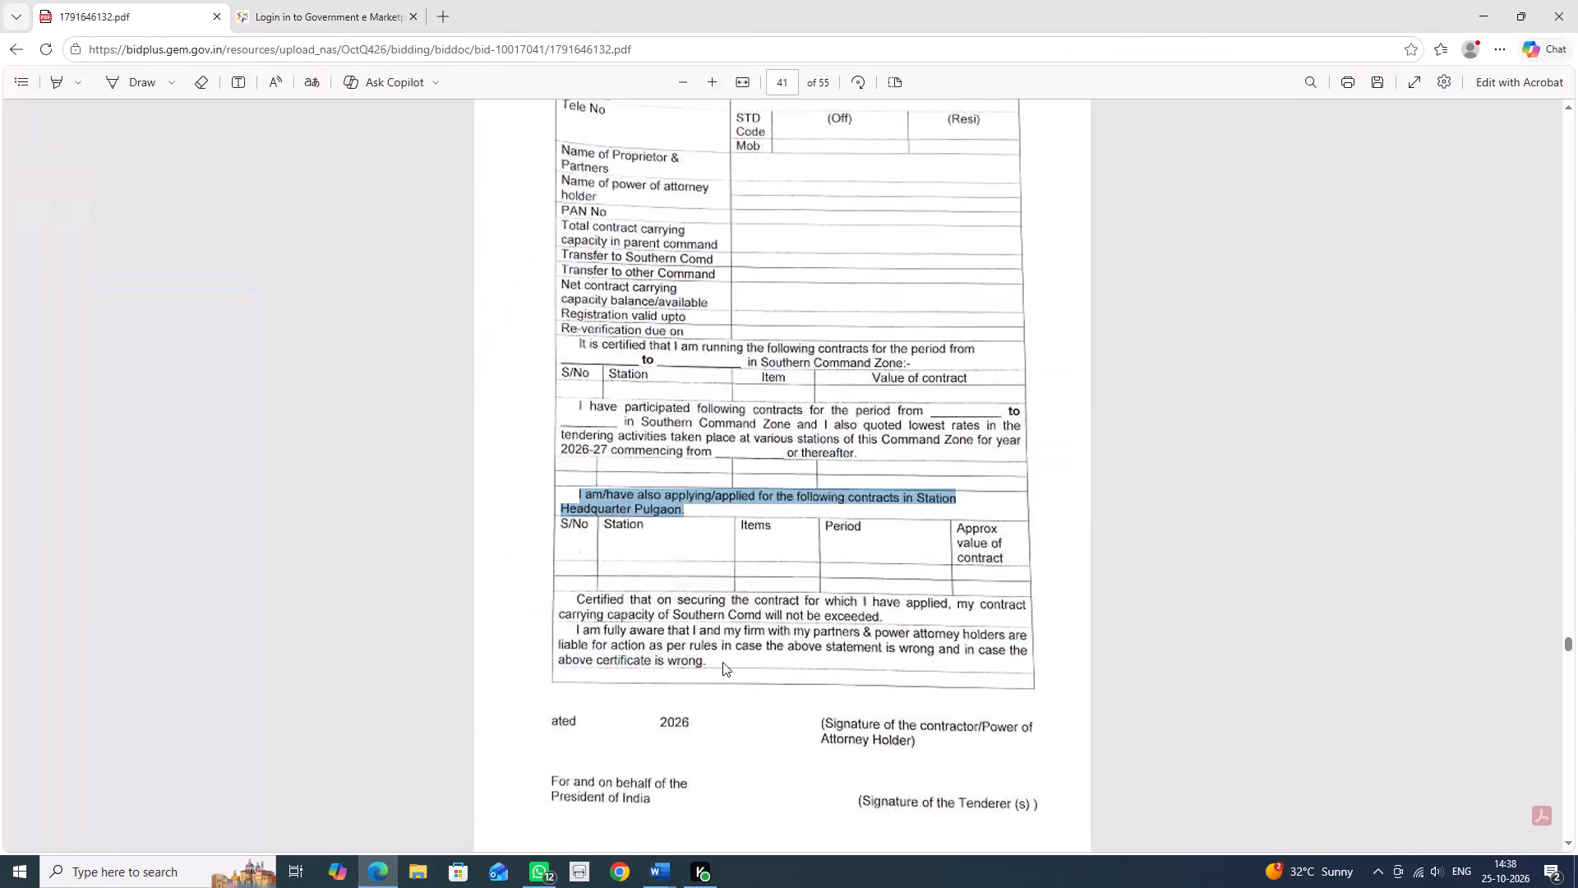
In the Word document, remove all the blank space before "in Southern Command Zone" in the "It is certified" sentence.
key("alt+Tab")
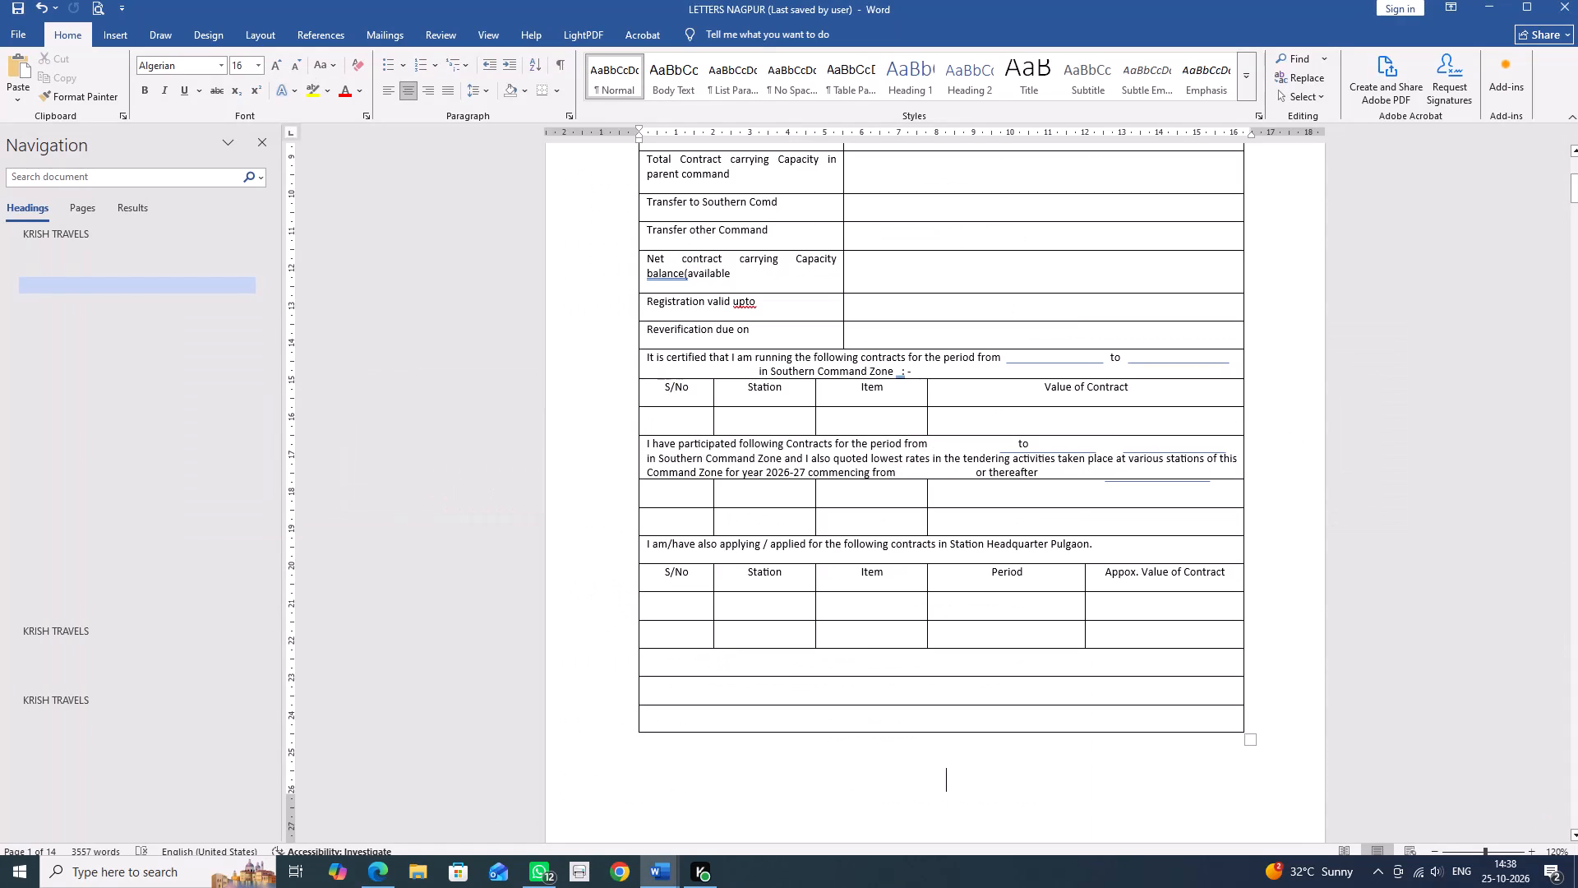
left_click(755, 369)
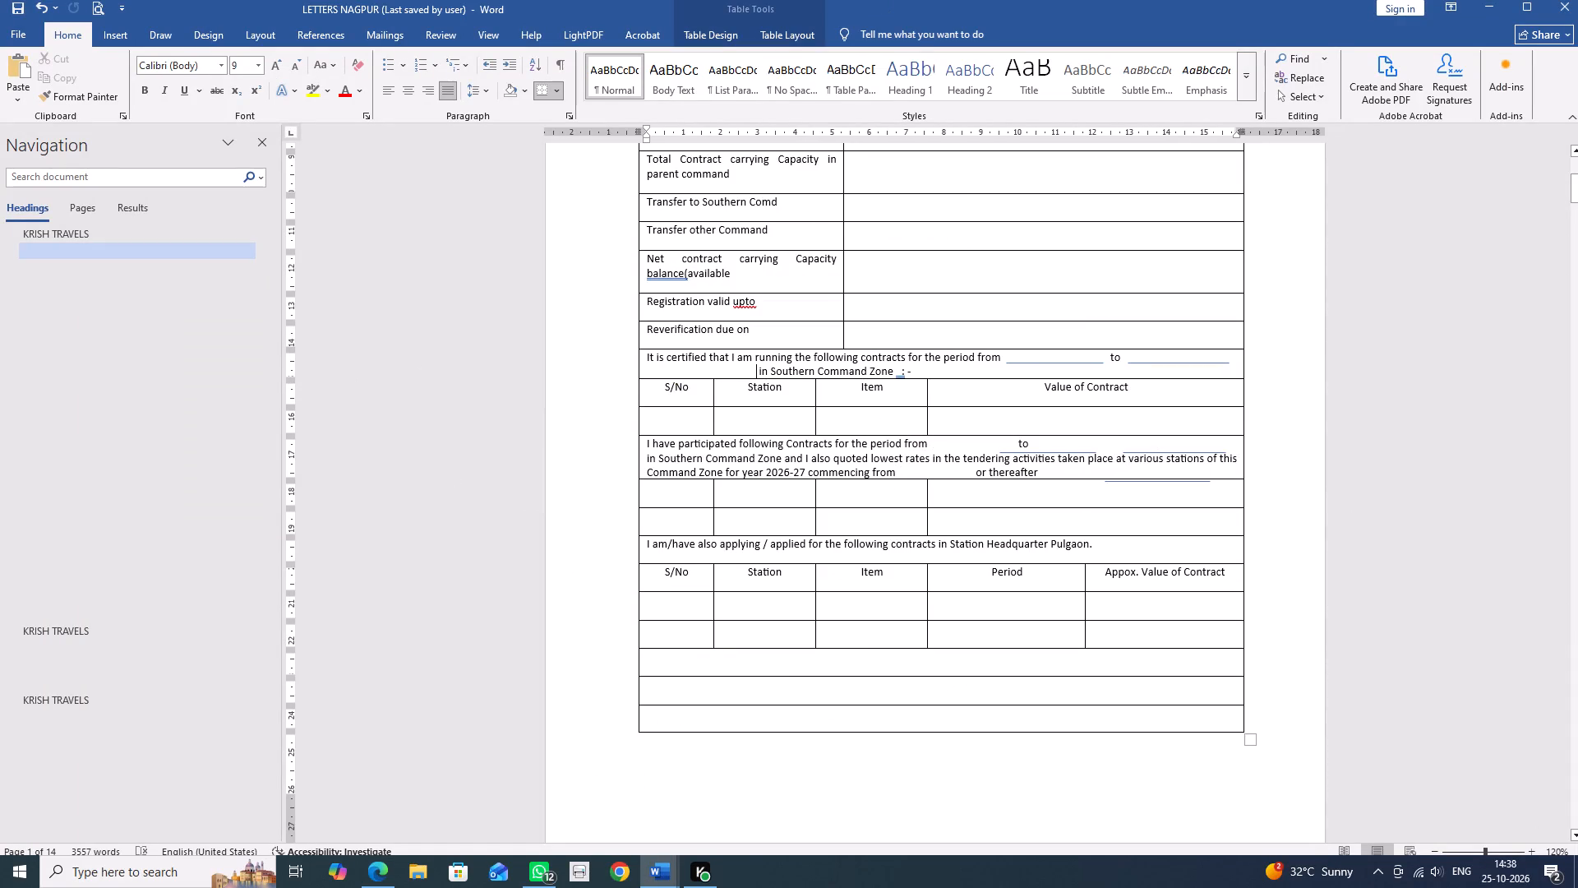
key("Right")
key("BackSpace")
key("BackSpace")
key("BackSpace")
key("BackSpace")
key("BackSpace")
key("BackSpace")
key("BackSpace")
key("BackSpace")
key("BackSpace")
key("BackSpace")
key("BackSpace")
key("BackSpace")
key("BackSpace")
key("BackSpace")
key("BackSpace")
key("BackSpace")
key("BackSpace")
key("BackSpace")
key("BackSpace")
key("BackSpace")
key("BackSpace")
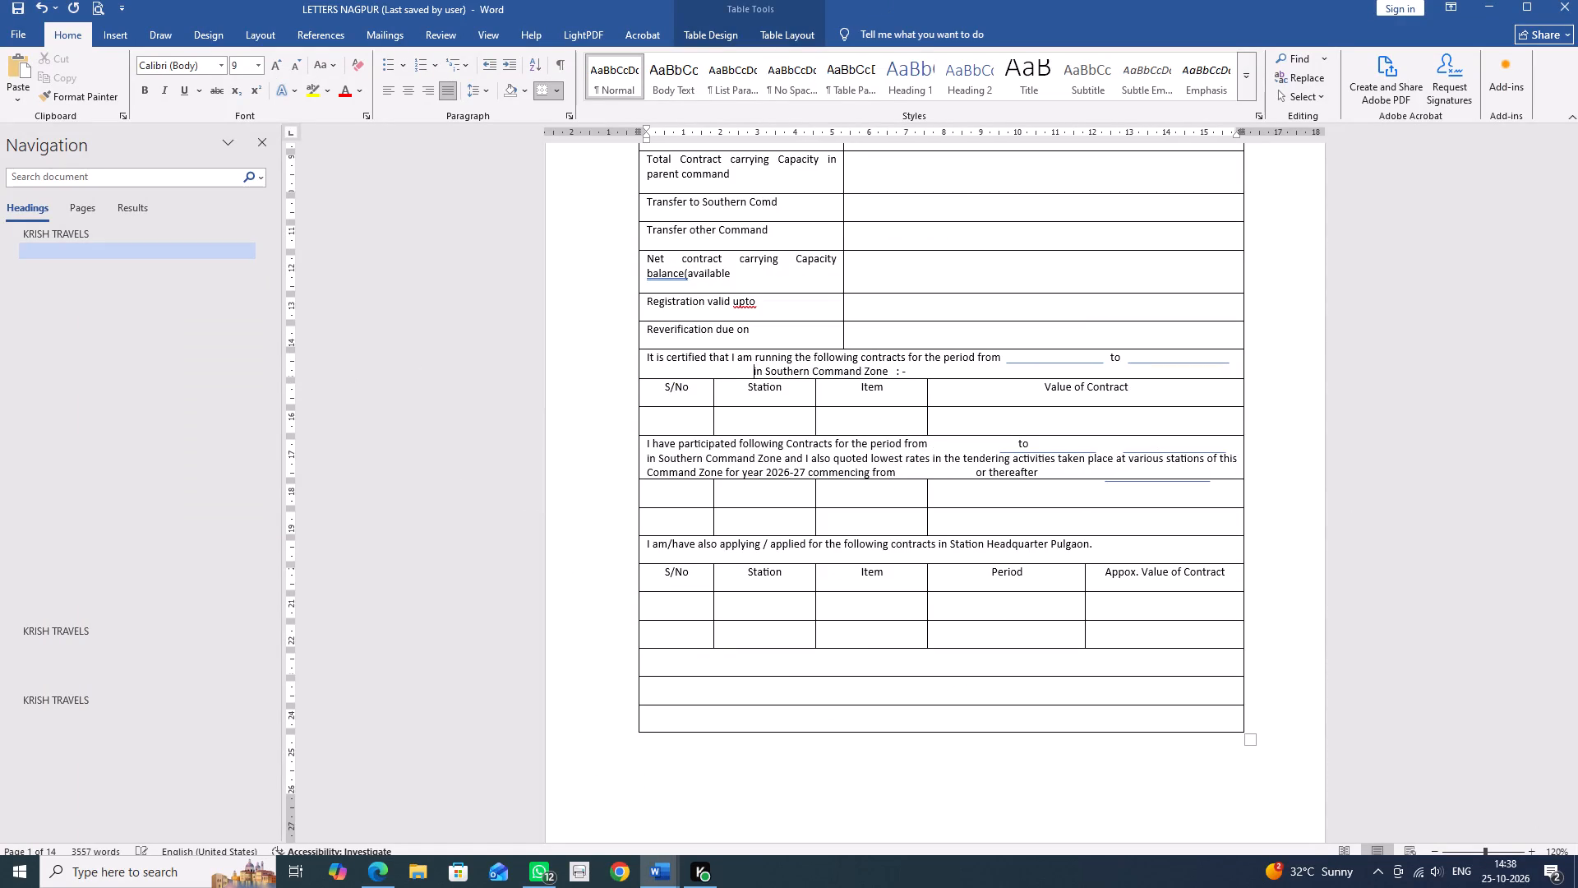
key("BackSpace")
key("BackSpace")
key("BackSpace")
key("BackSpace")
key("BackSpace")
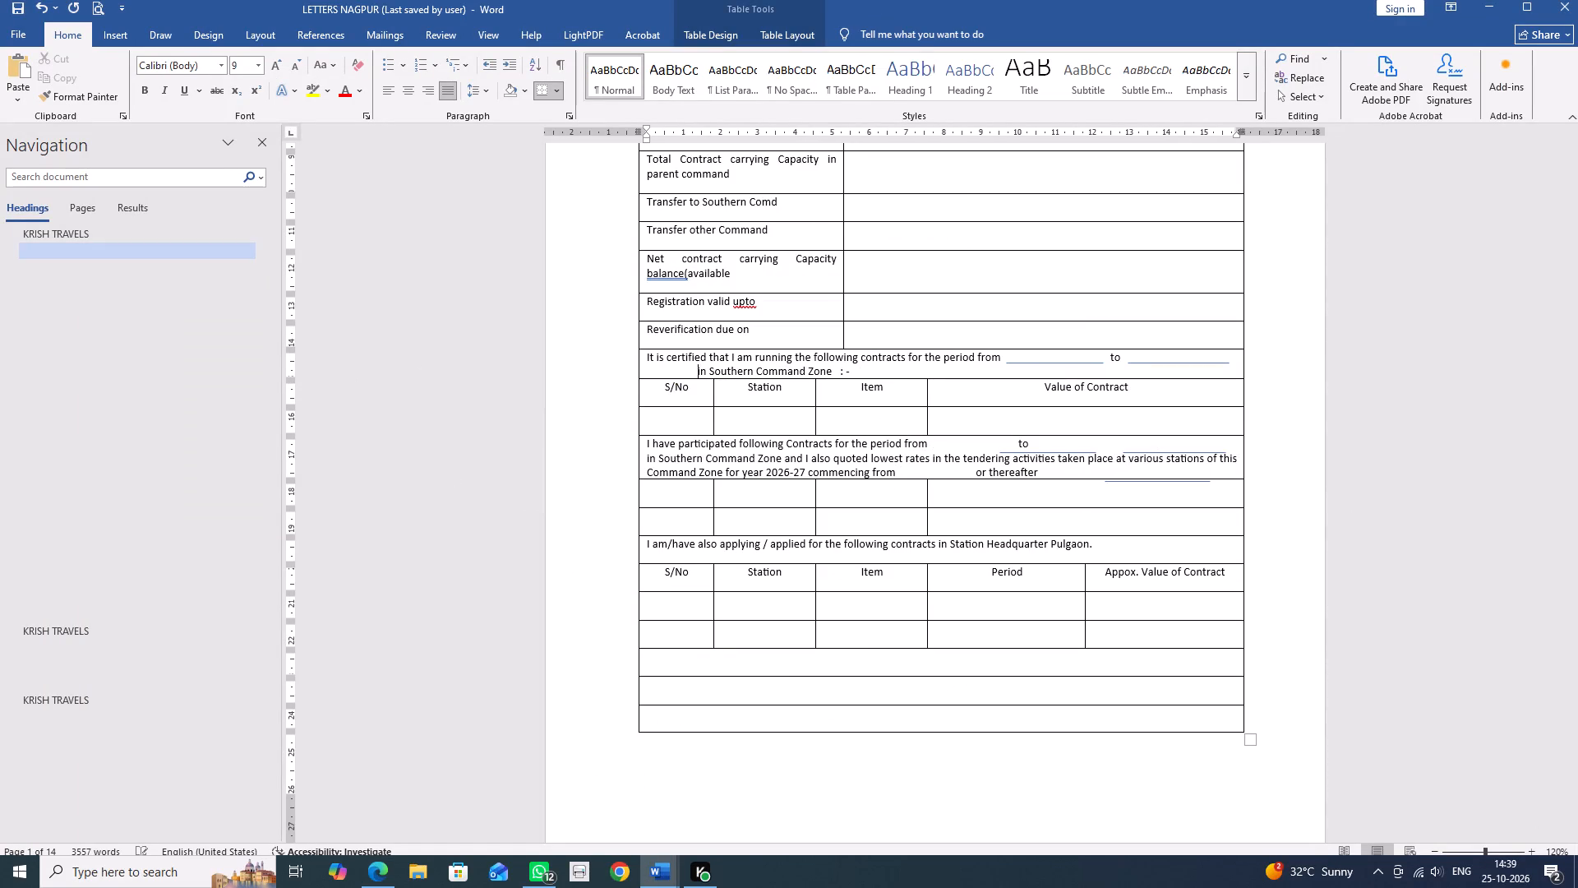
key("BackSpace")
key("BackSpace")
key("BackSpace")
key("BackSpace")
key("BackSpace")
key("BackSpace")
key("BackSpace")
key("BackSpace")
key("BackSpace")
key("BackSpace")
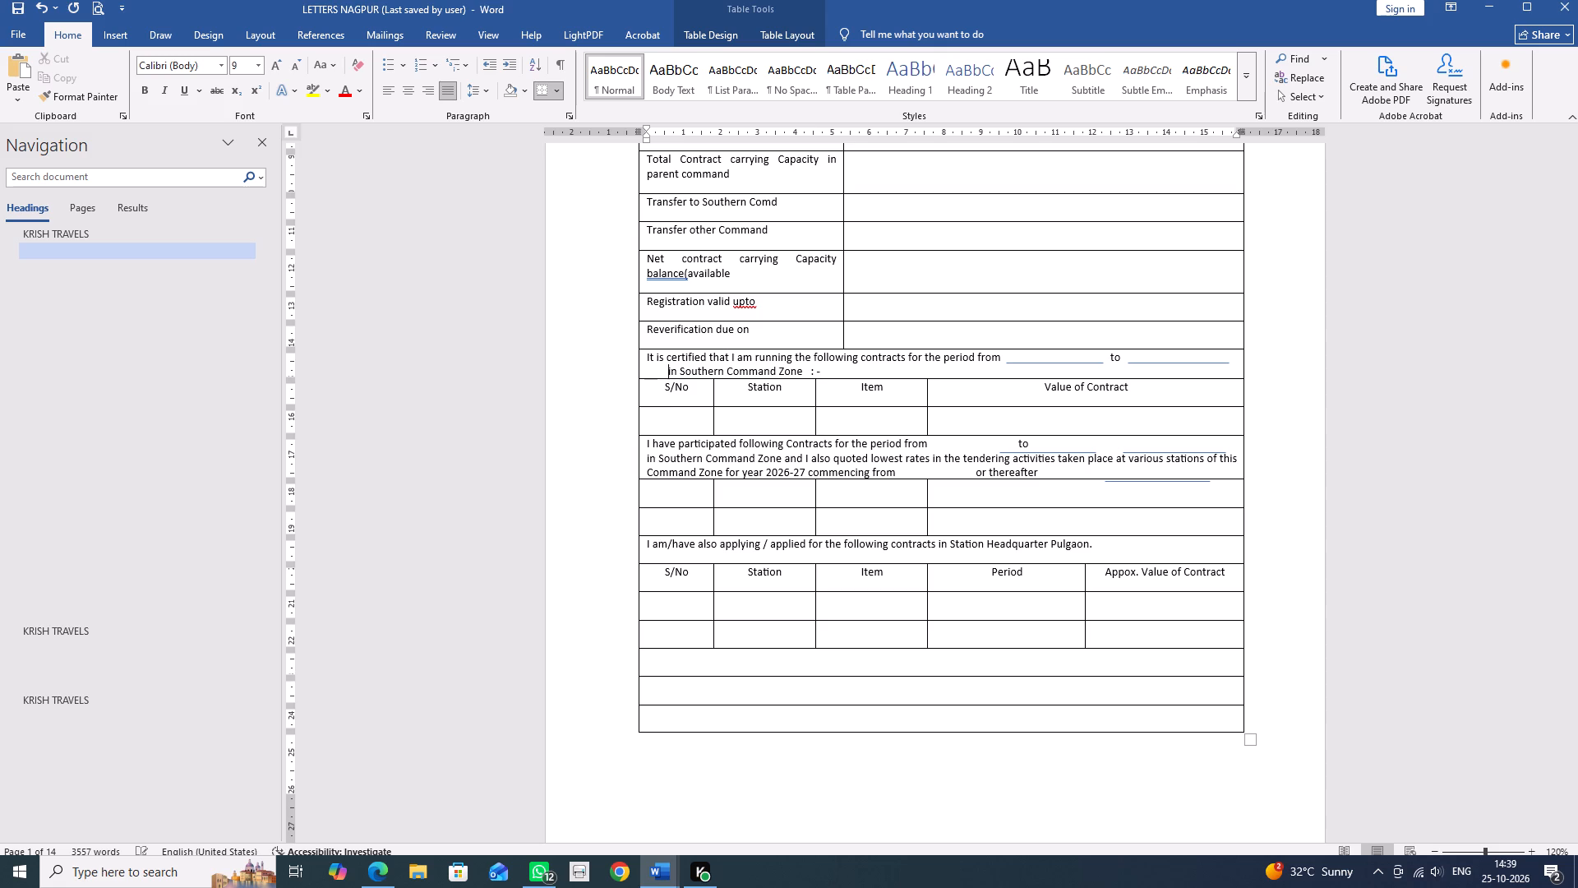
key("BackSpace")
key("BackSpace")
key("BackSpace")
key("BackSpace")
key("BackSpace")
key("BackSpace")
key("BackSpace")
key("BackSpace")
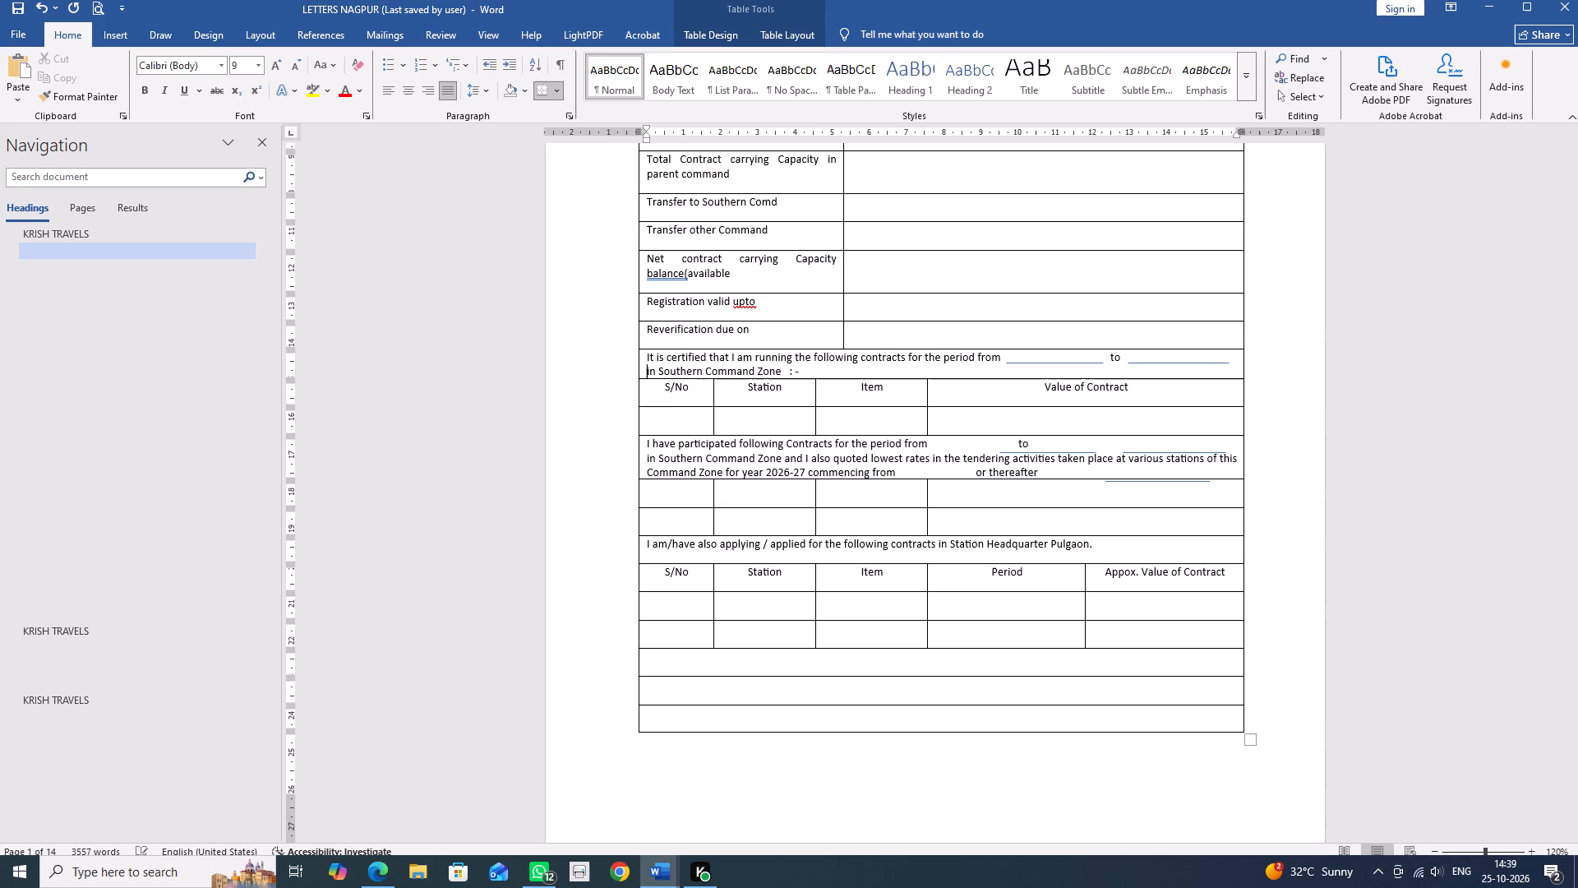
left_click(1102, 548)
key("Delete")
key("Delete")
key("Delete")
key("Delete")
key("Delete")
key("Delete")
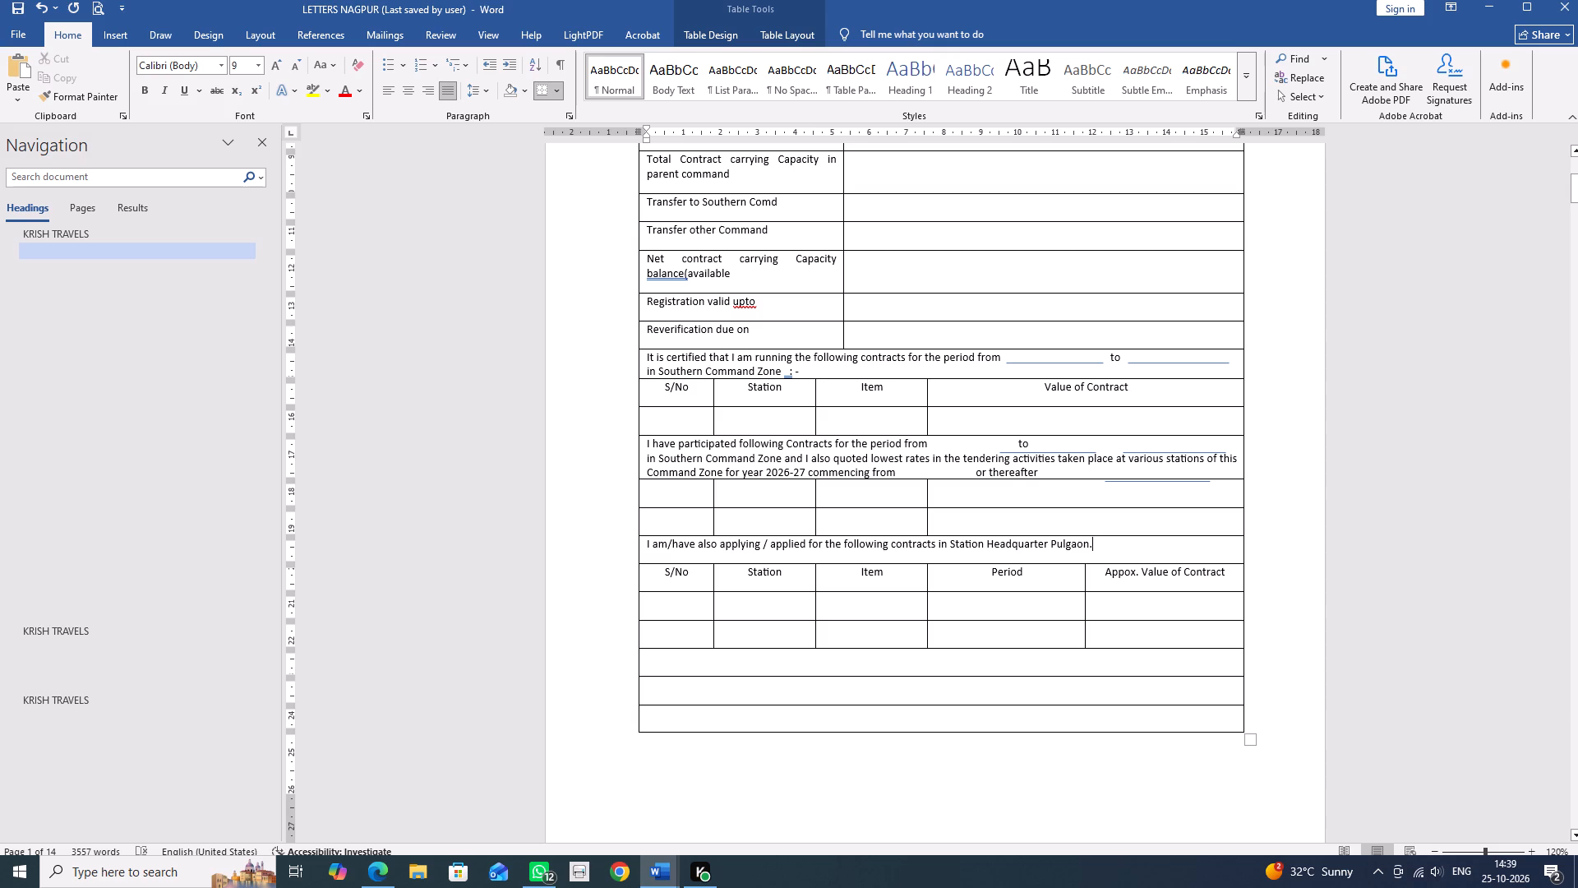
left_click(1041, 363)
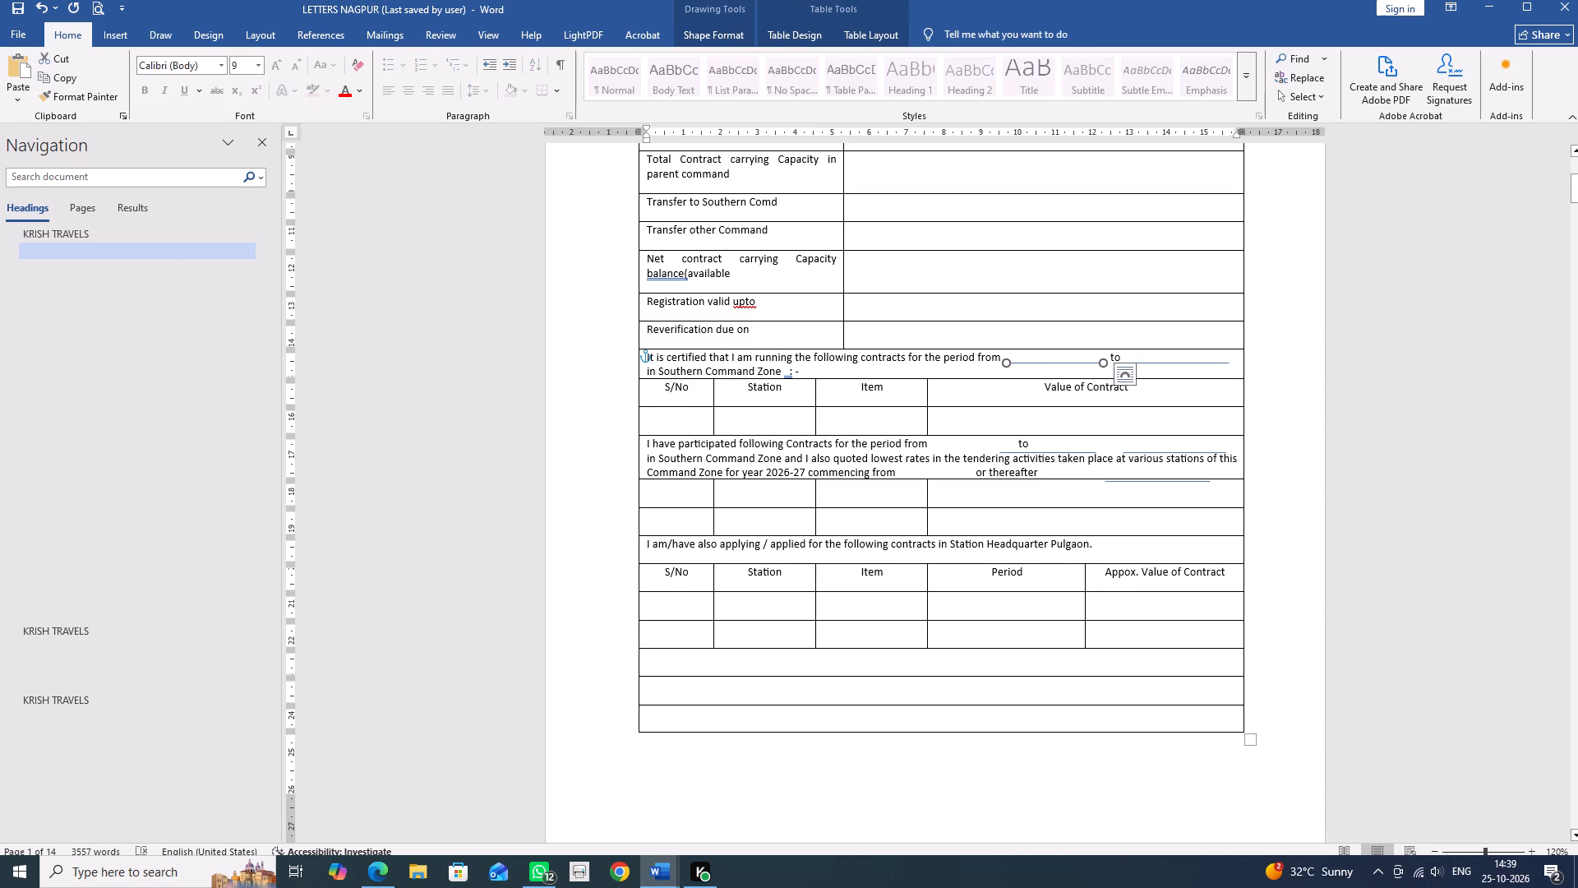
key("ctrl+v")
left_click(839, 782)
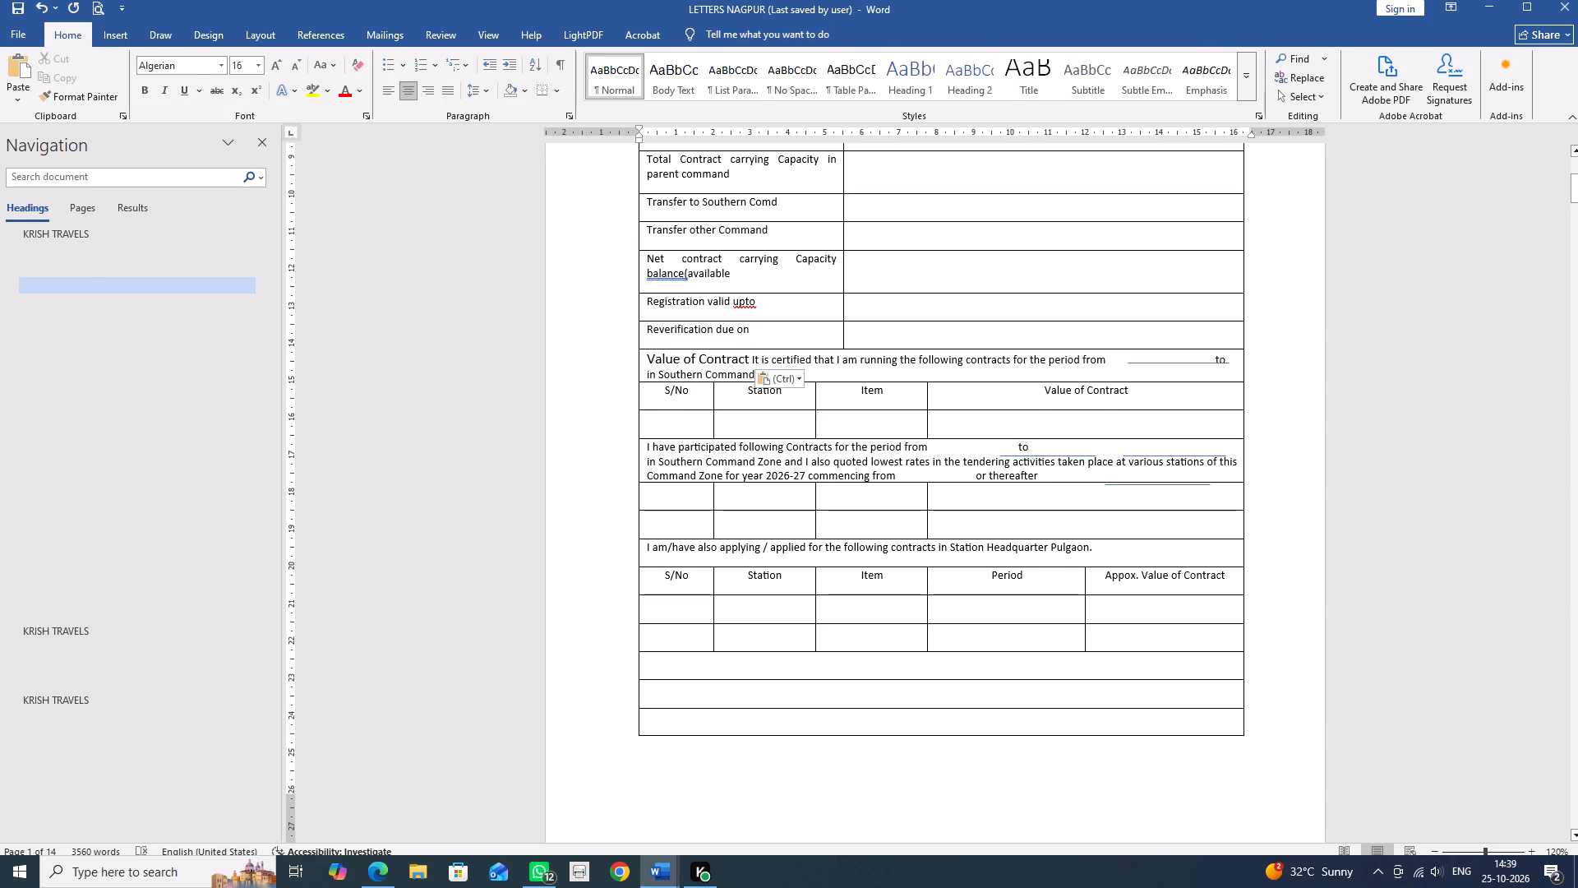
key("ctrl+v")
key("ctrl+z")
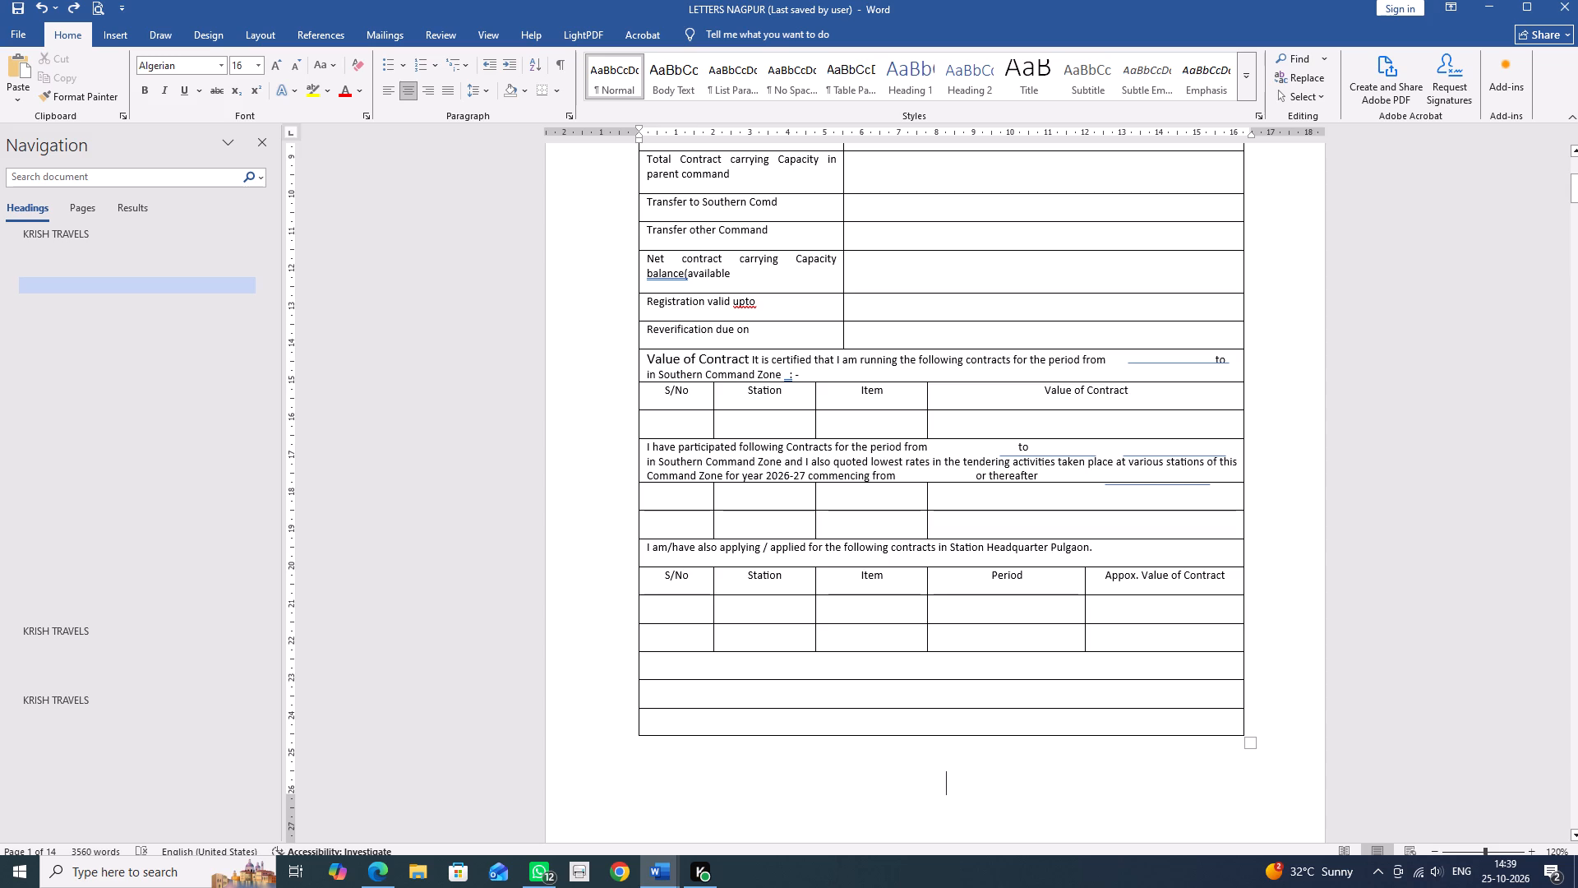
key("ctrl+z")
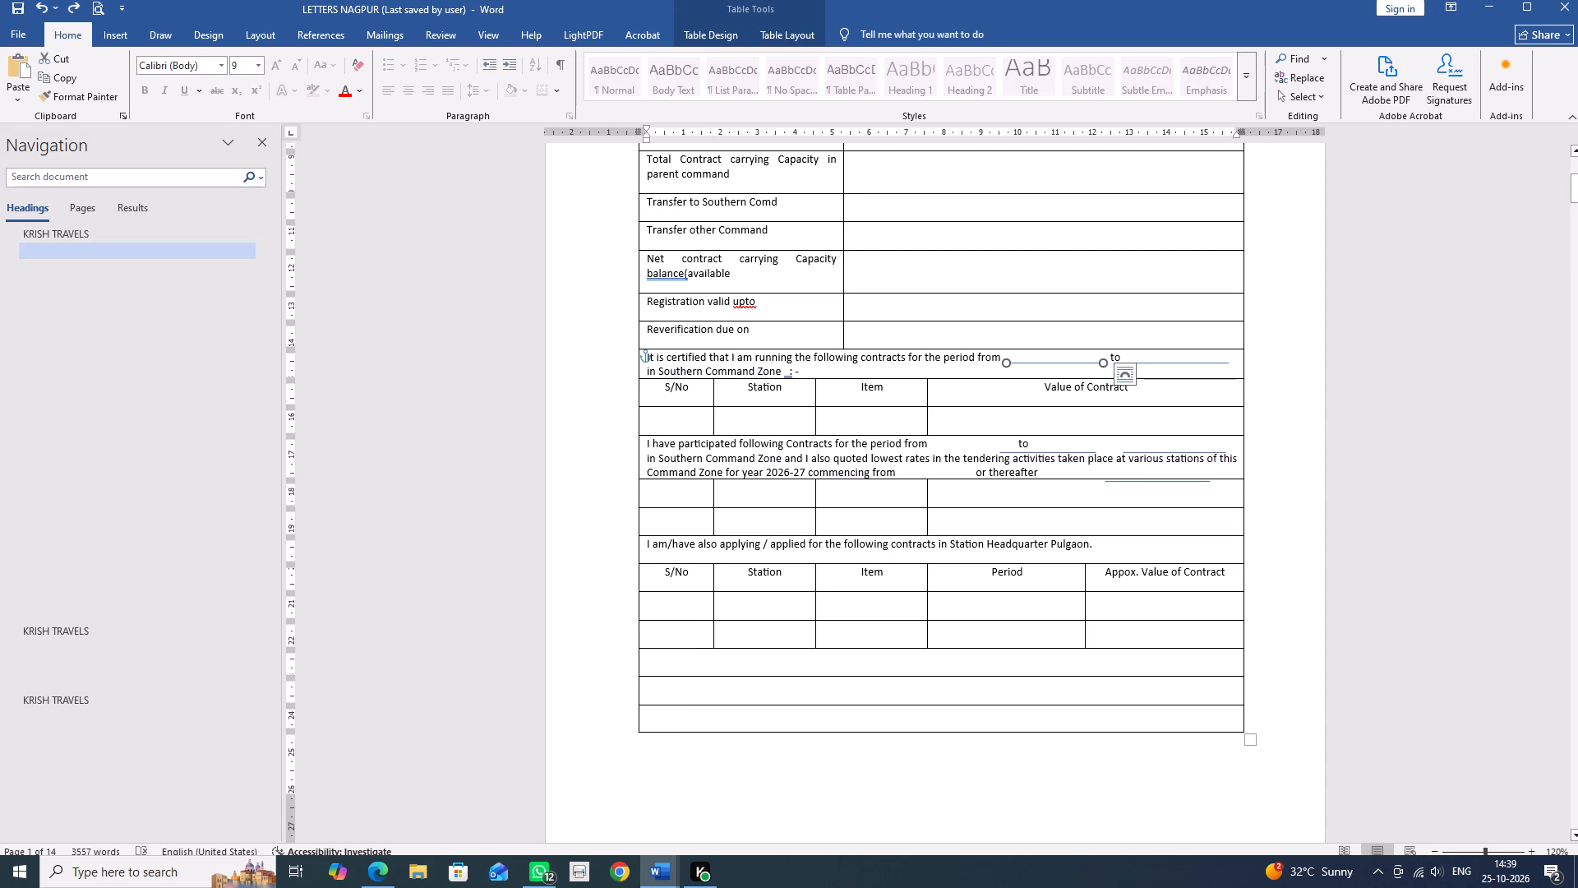
Copy the underline between "from" and "to" in the "It is certified" sentence and paste it onto a new line below the table.
key("ctrl+c")
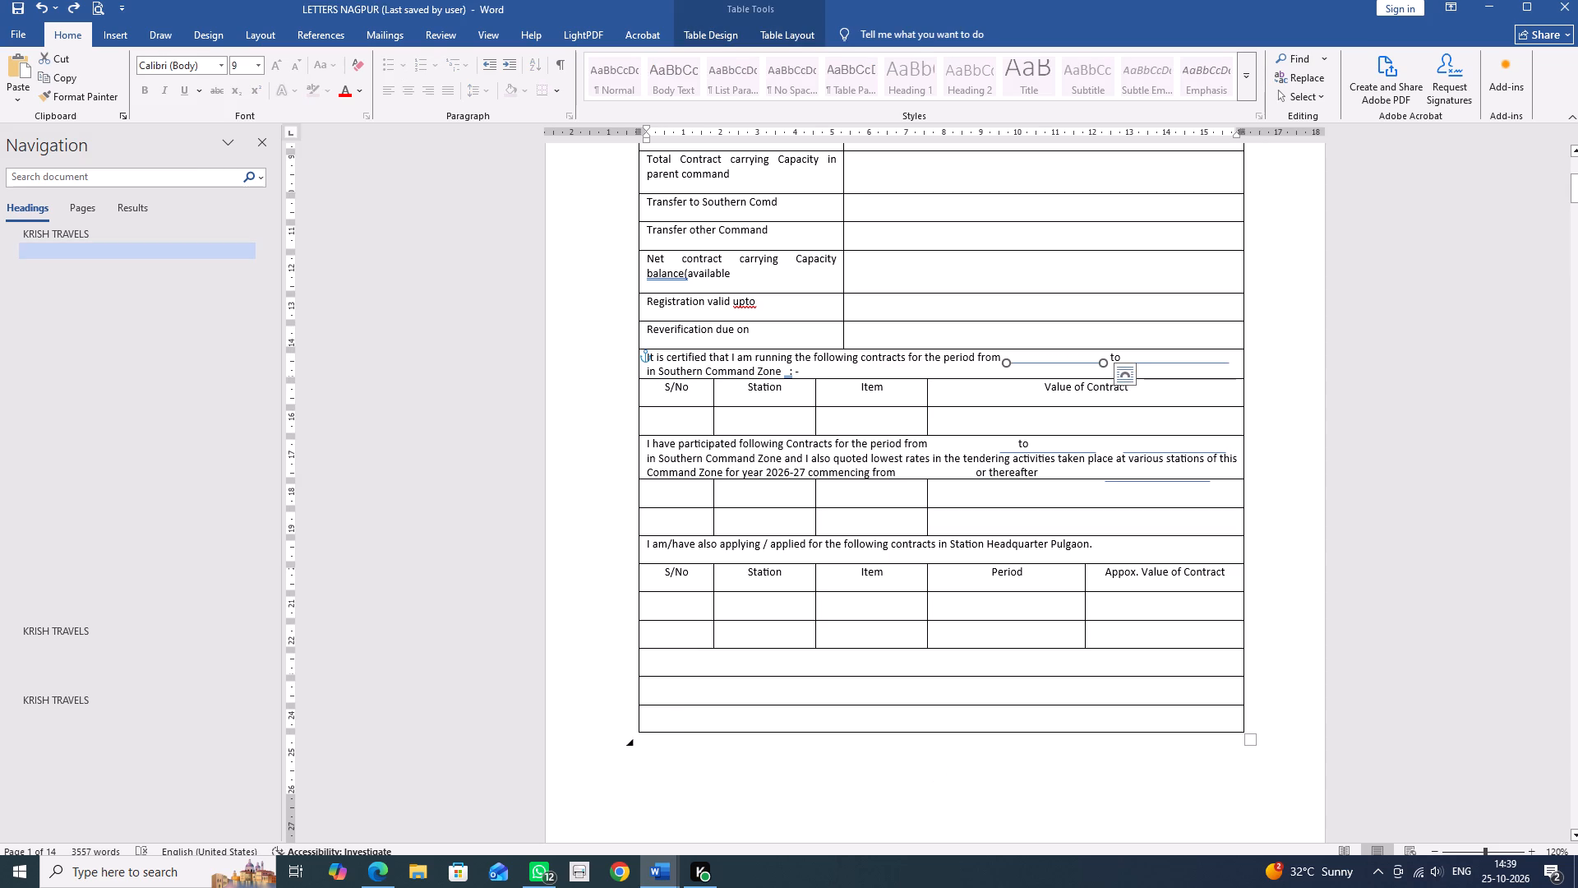
left_click(906, 762)
key("ctrl+v")
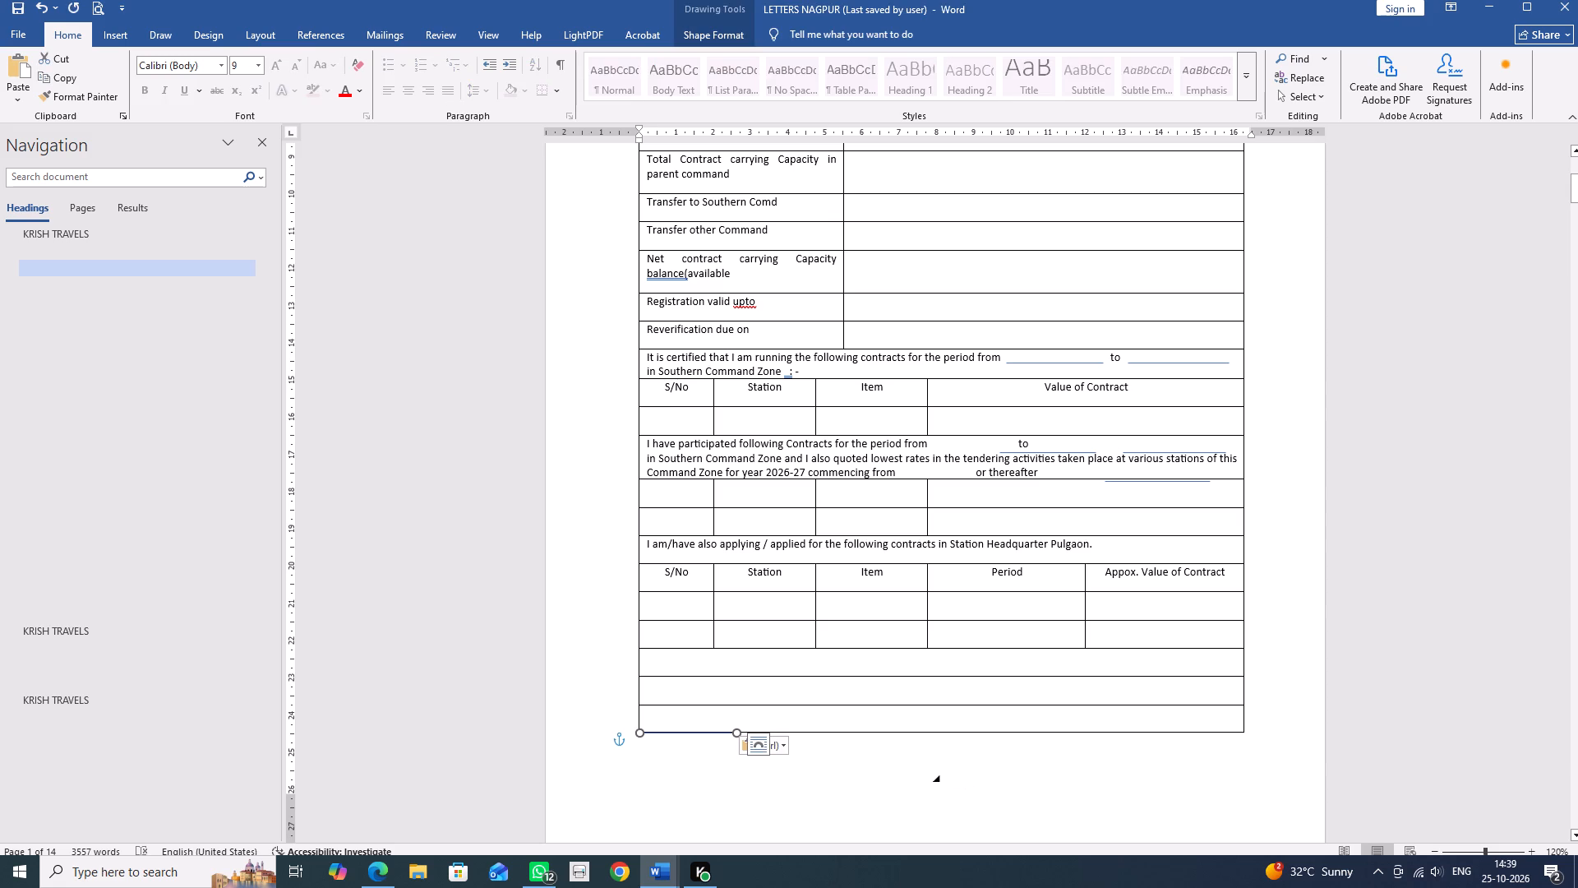
key("ctrl+z")
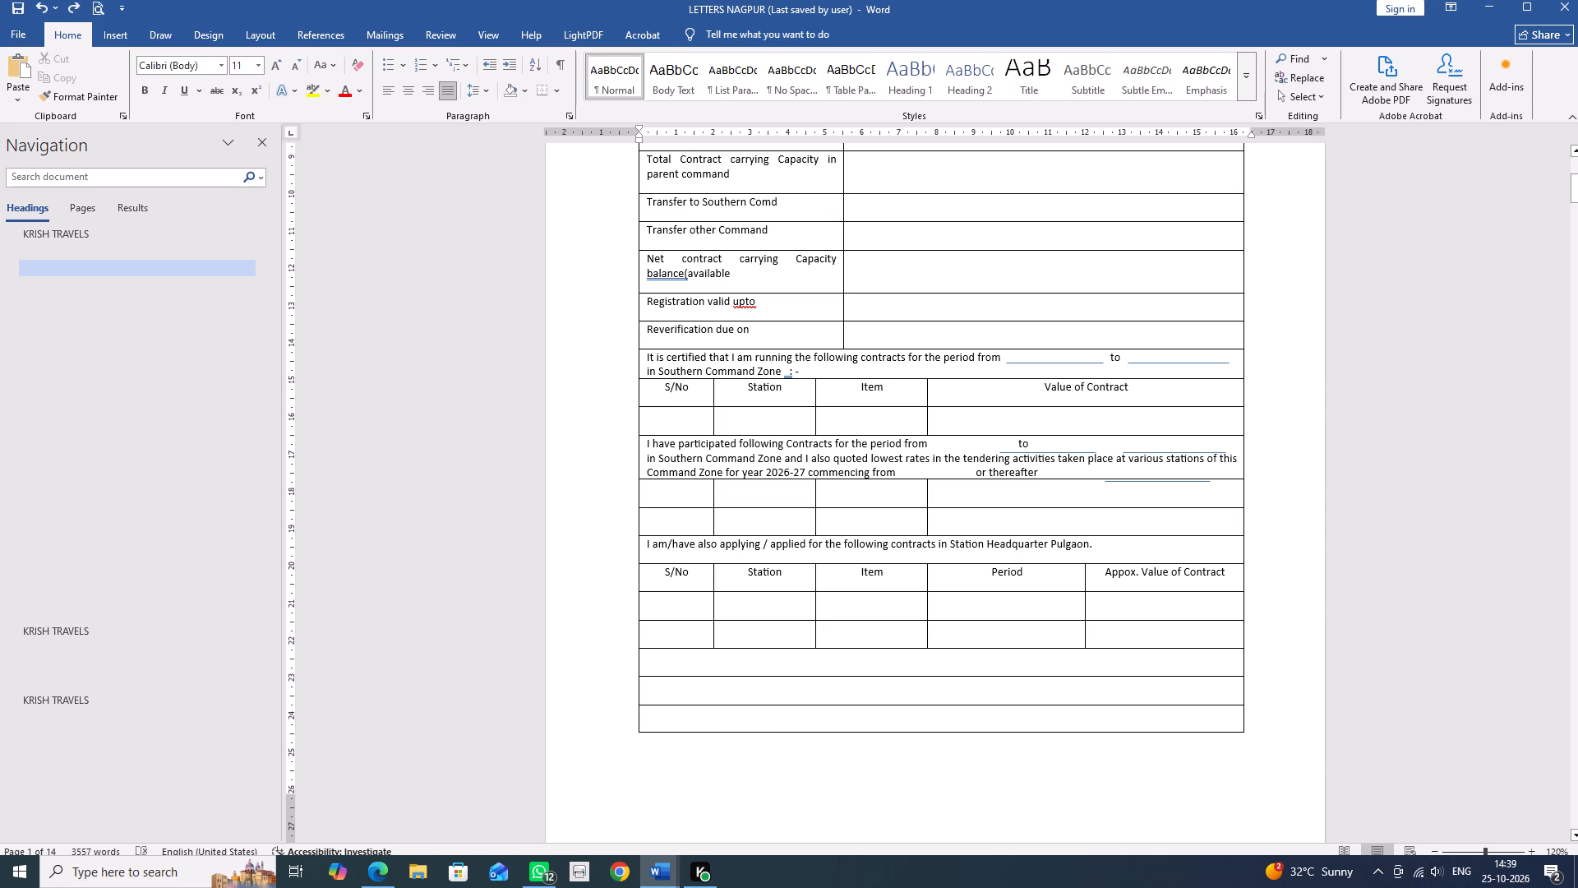
key("Return")
key("ctrl+v")
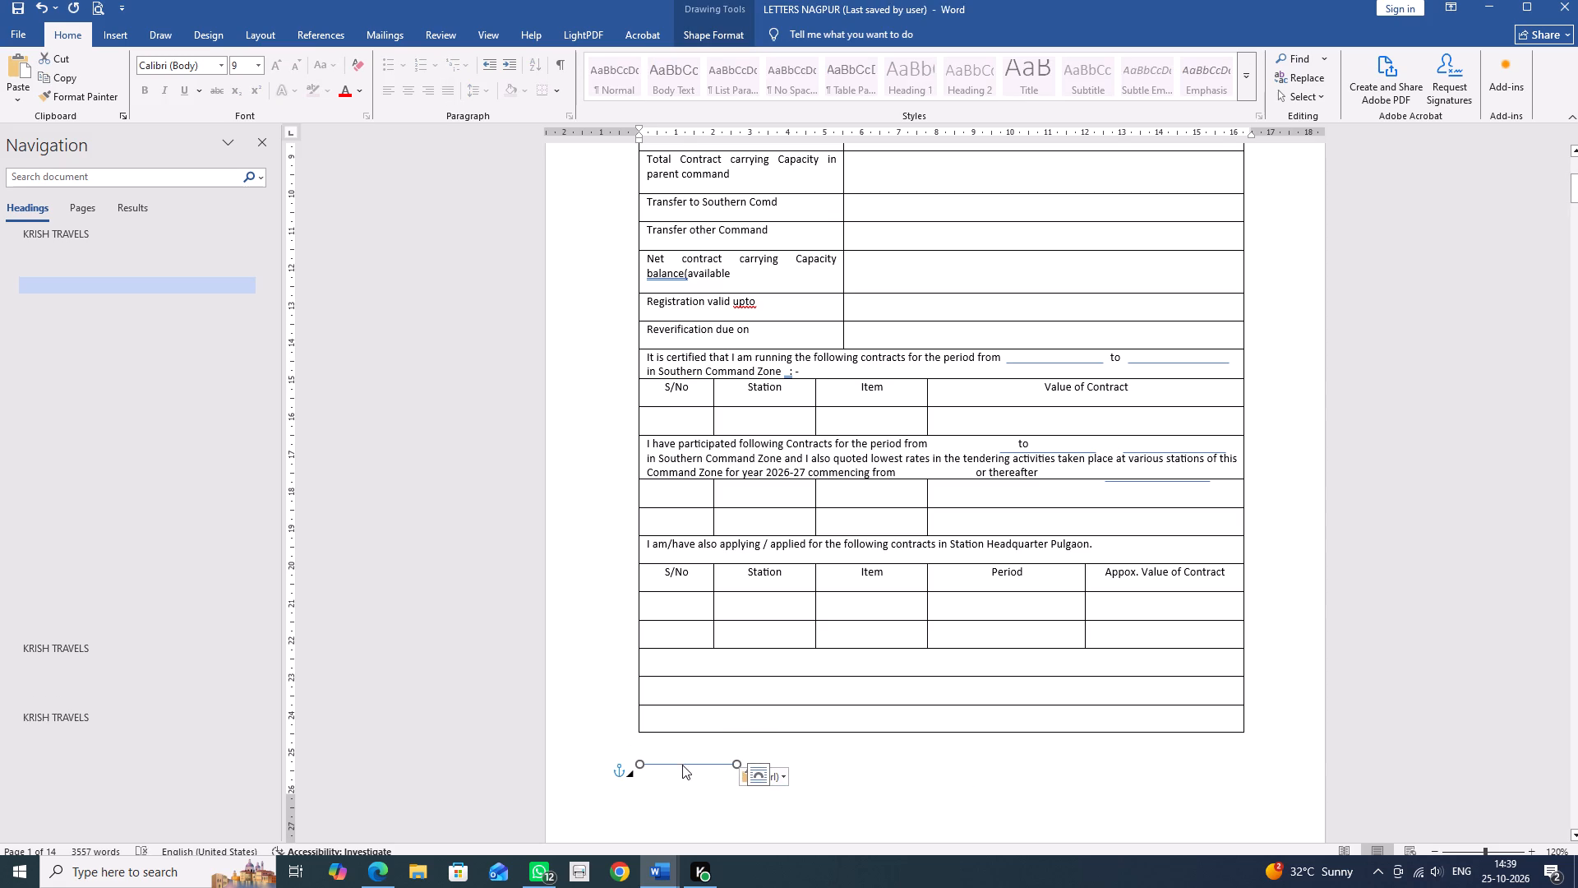
Delete the three misplaced old underlines around the "I have participated following Contracts" paragraph, keeping its text intact.
left_click(1046, 452)
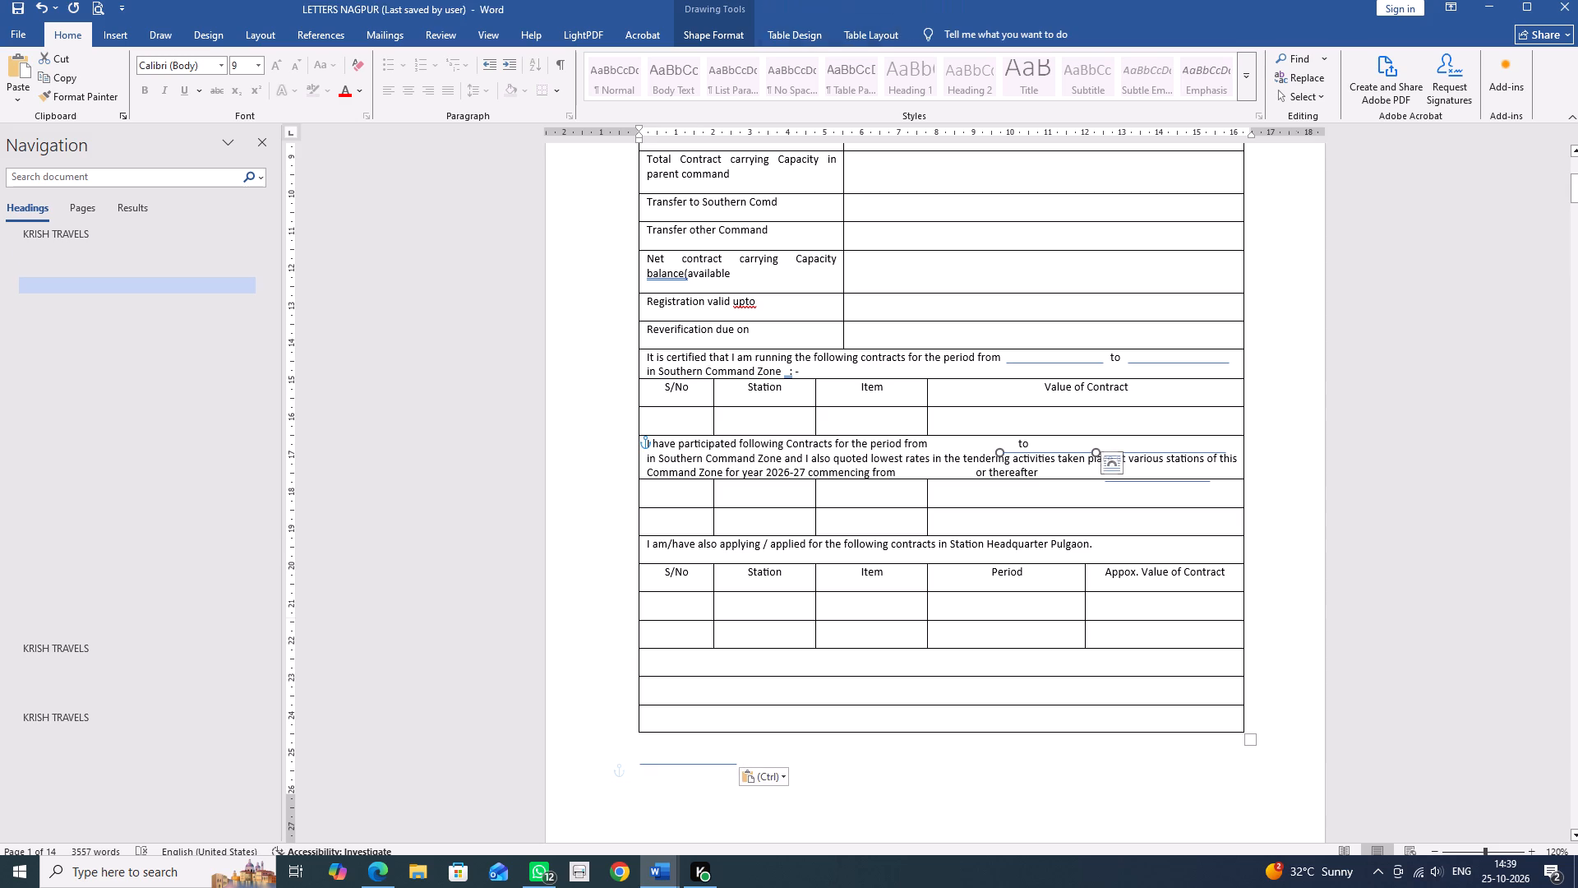
key("Delete")
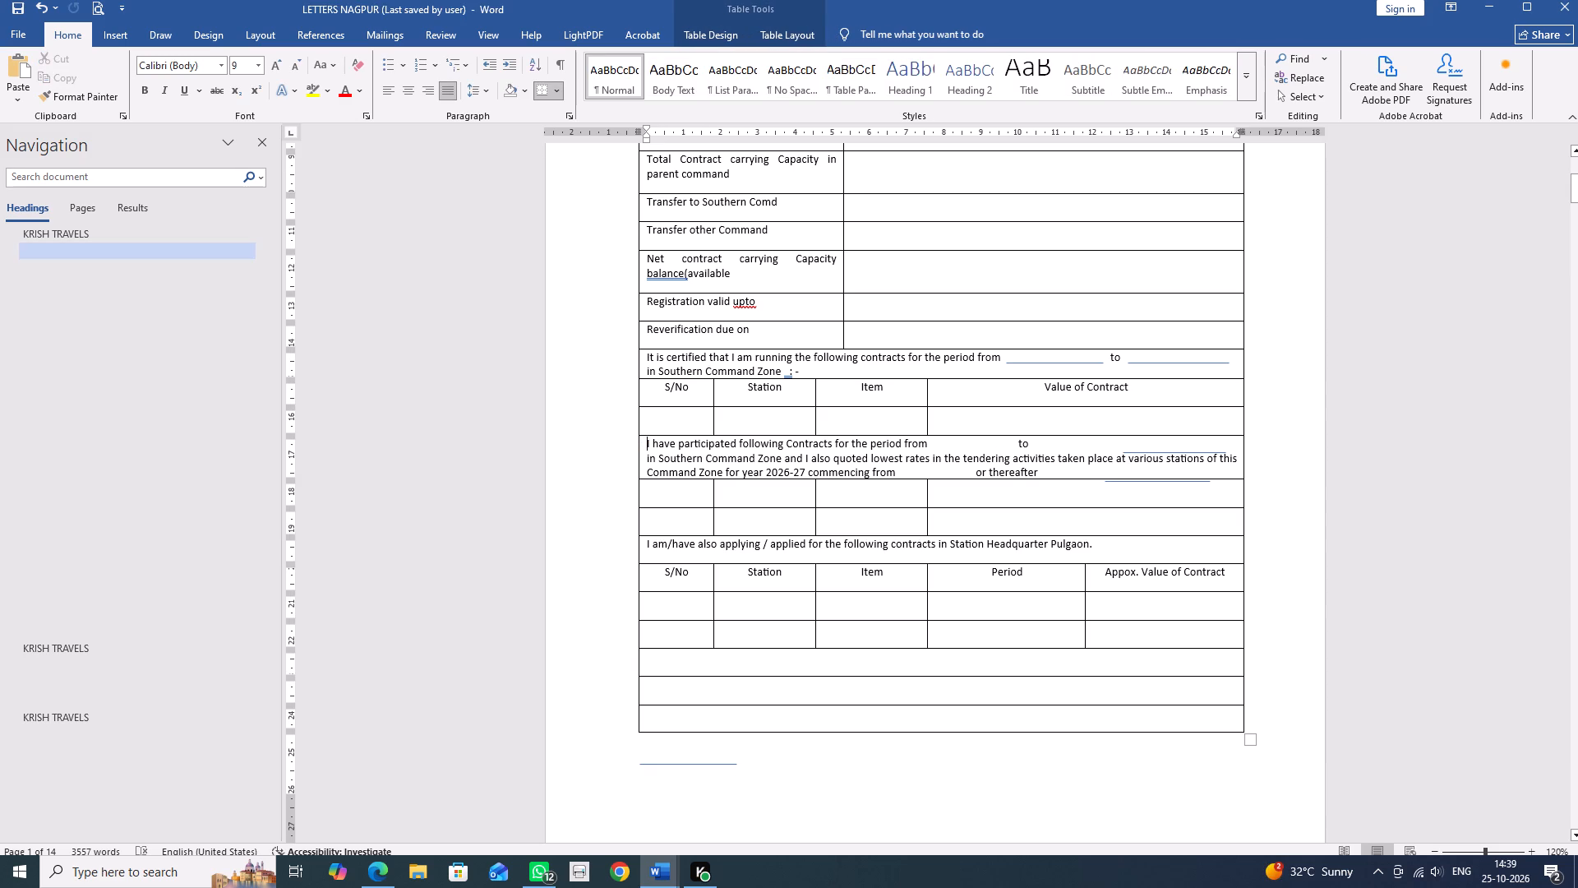
left_click(1147, 451)
key("Delete")
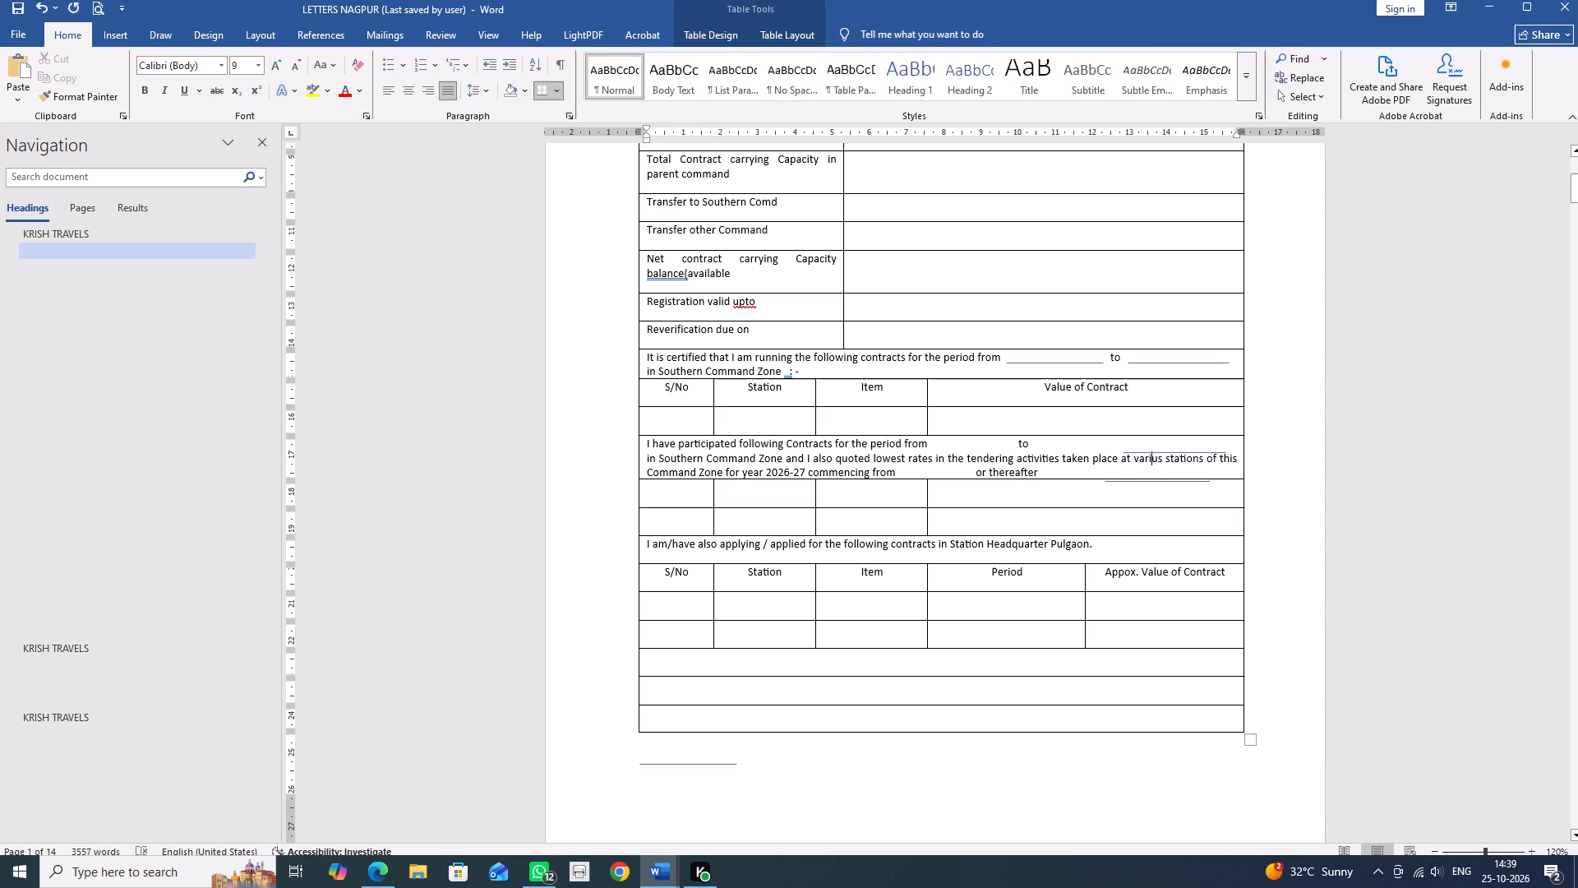
key("ctrl+z")
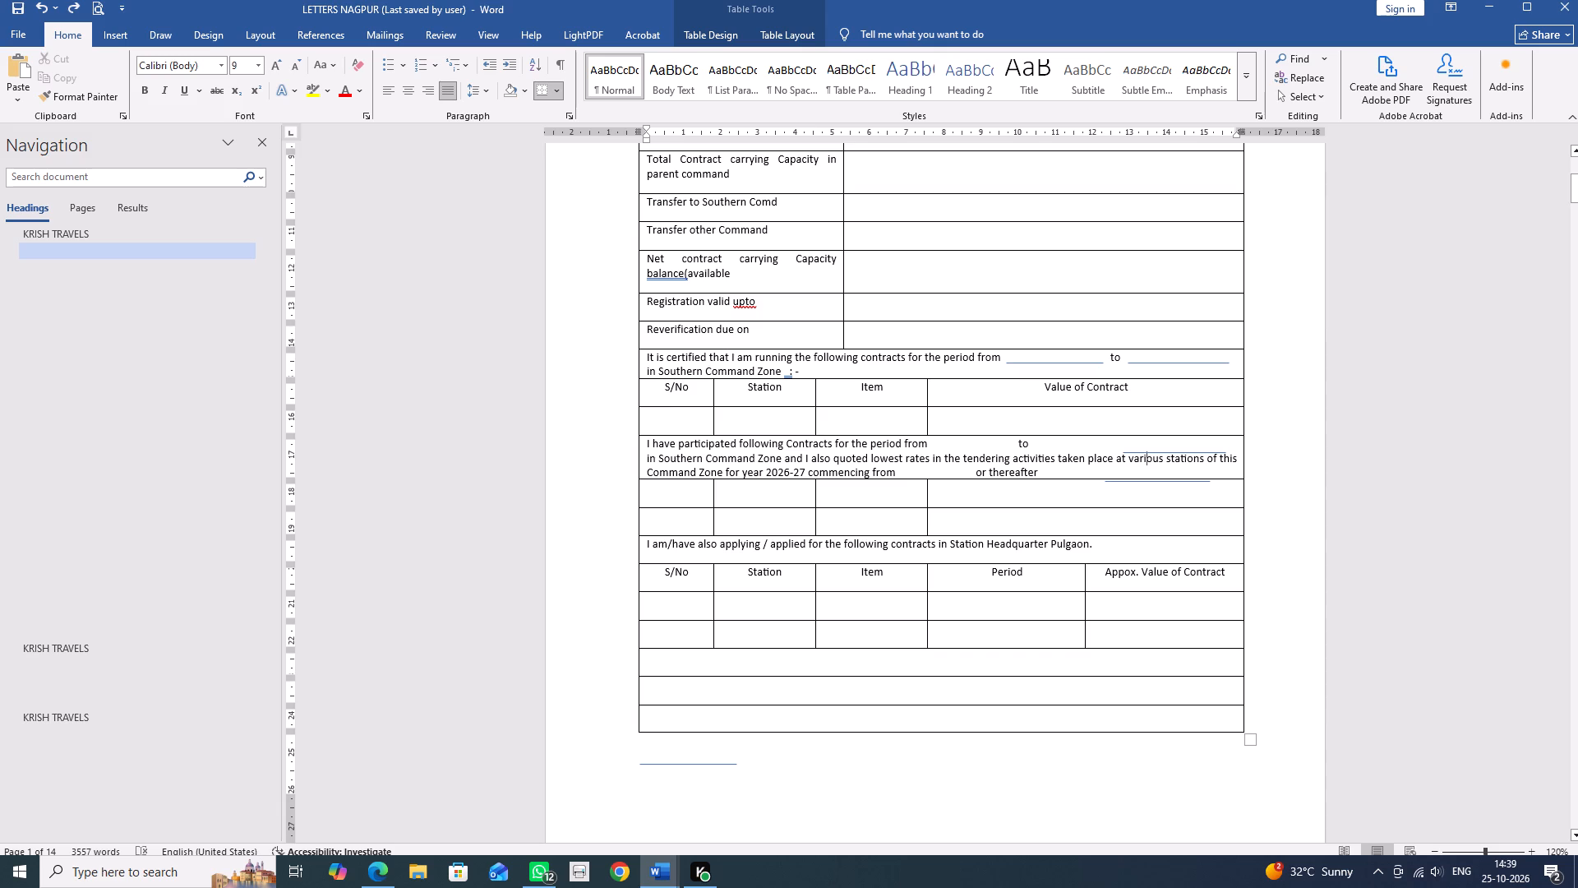
left_click(1162, 452)
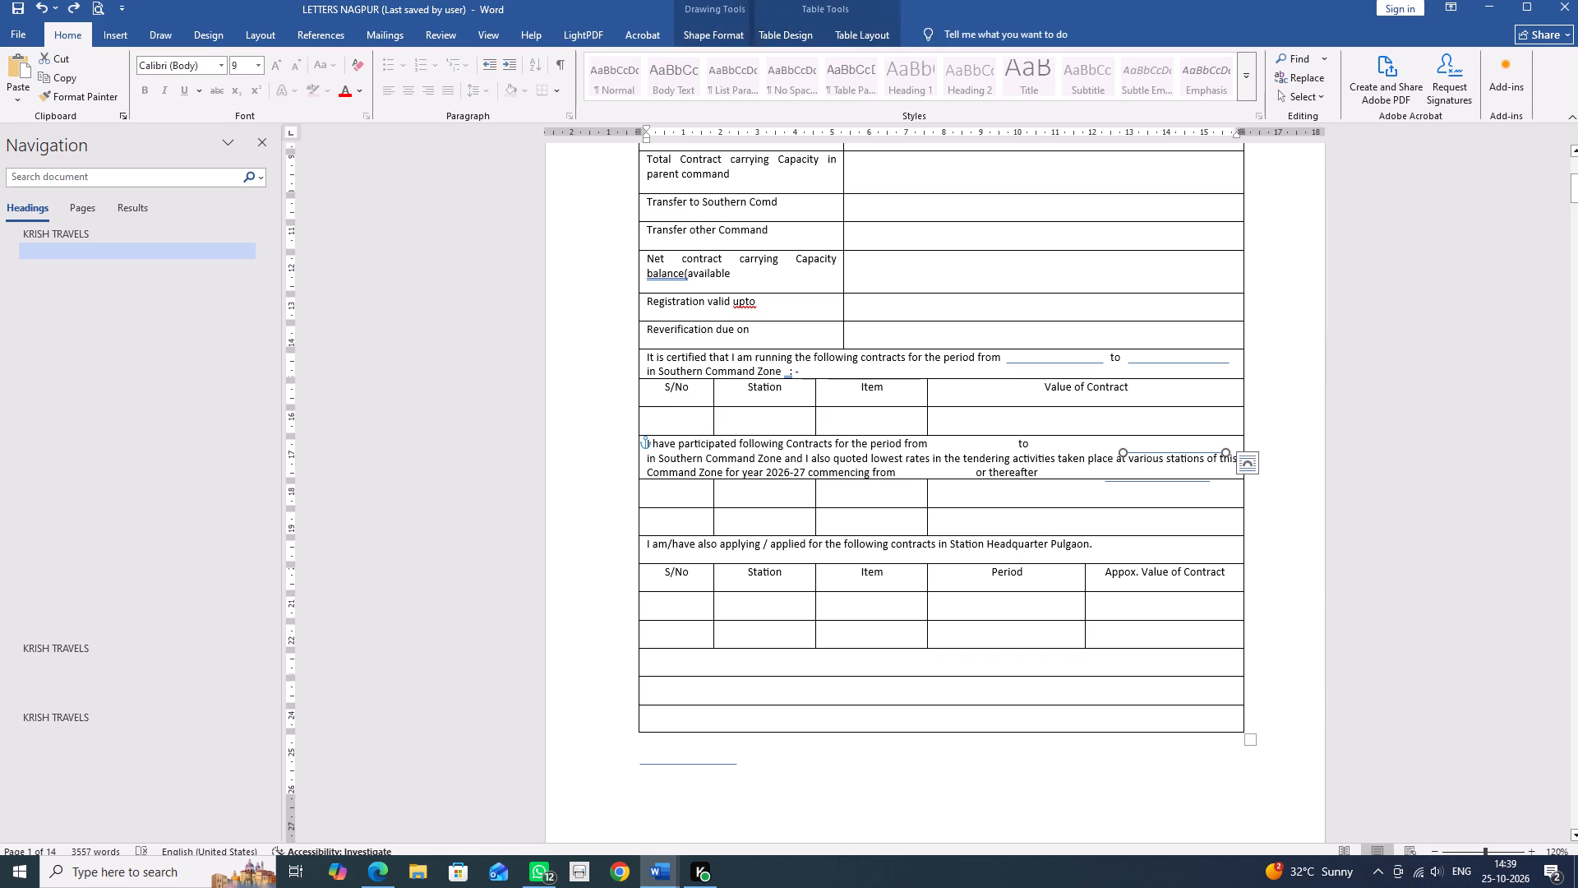
key("Delete")
left_click(1155, 481)
key("Delete")
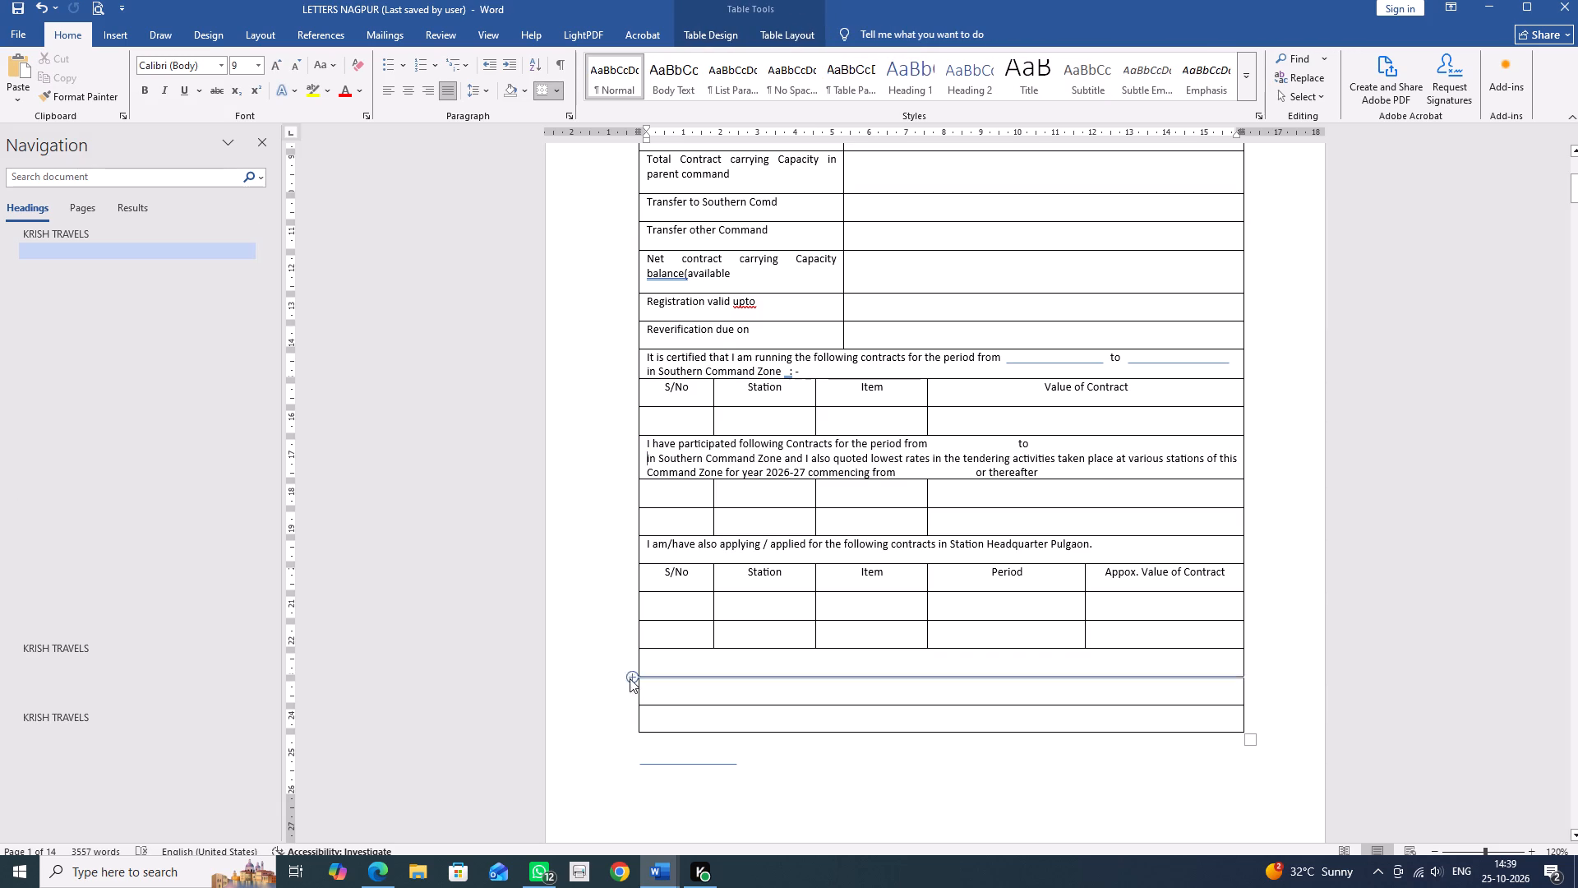
Paste two more copies of the copied underline below the table.
left_click(772, 774)
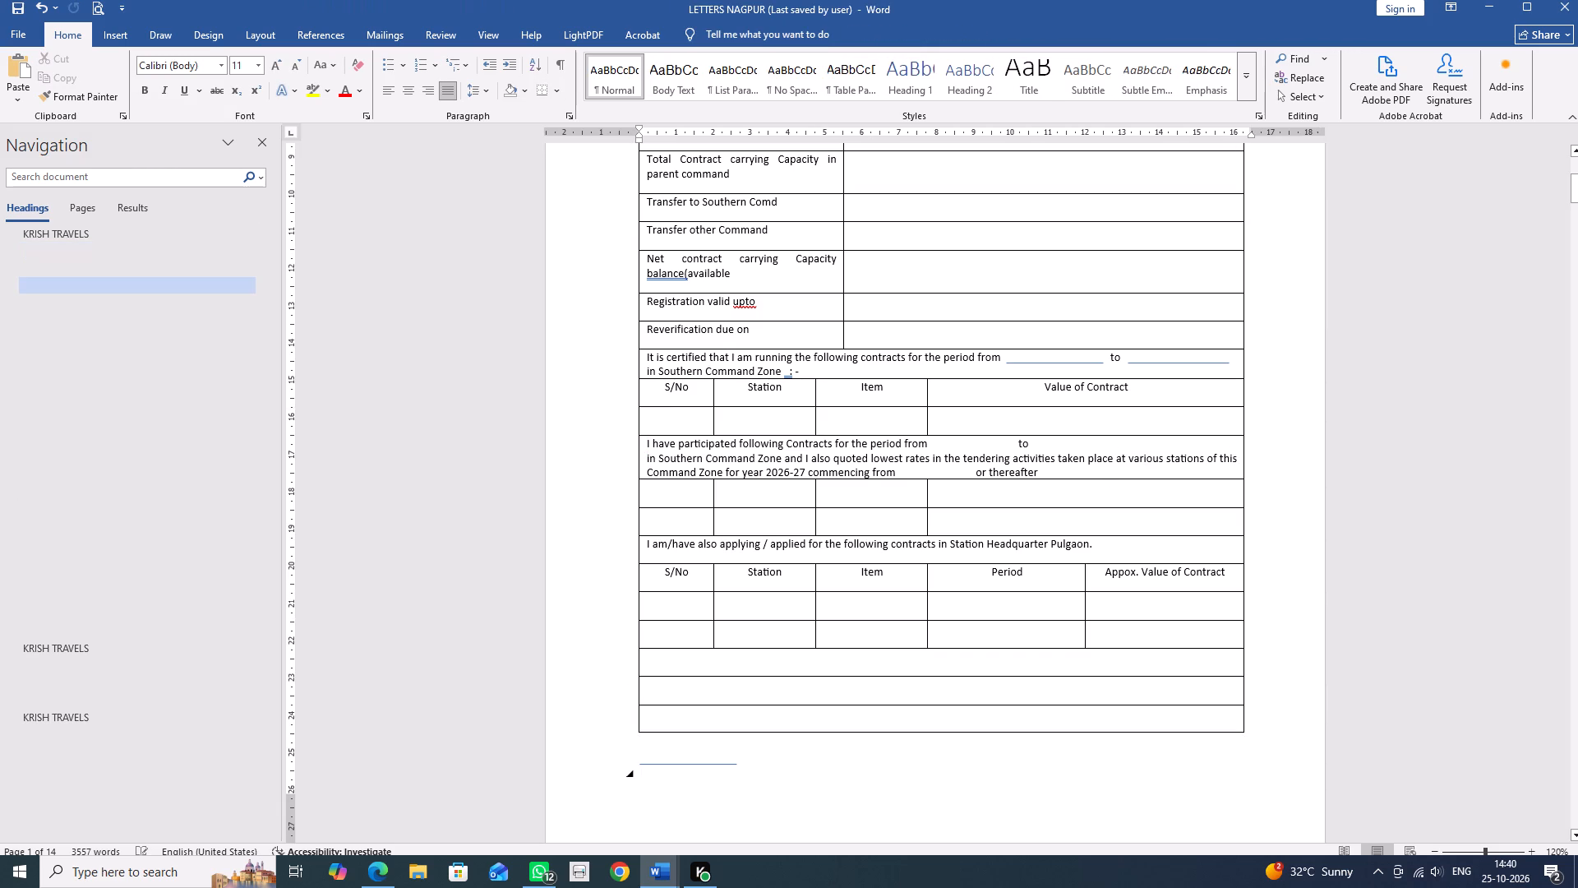
key("ctrl+v")
key("ctrl+v")
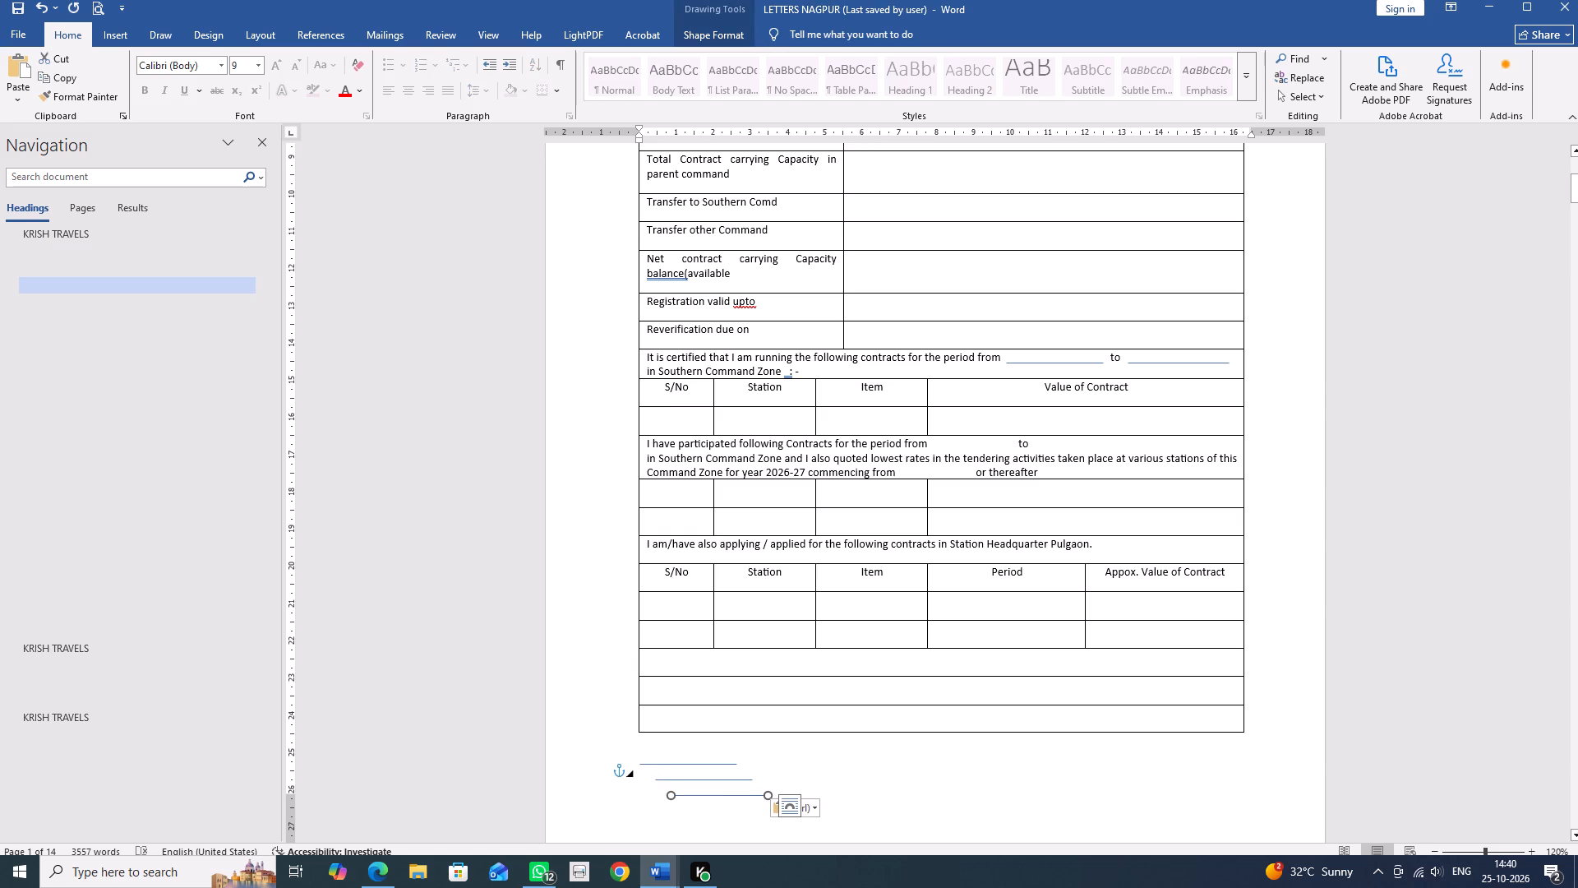
Move one pasted underline to just after "from" in the "I have participated" sentence, level with the baseline of its first row.
left_click_drag(718, 795, 983, 462)
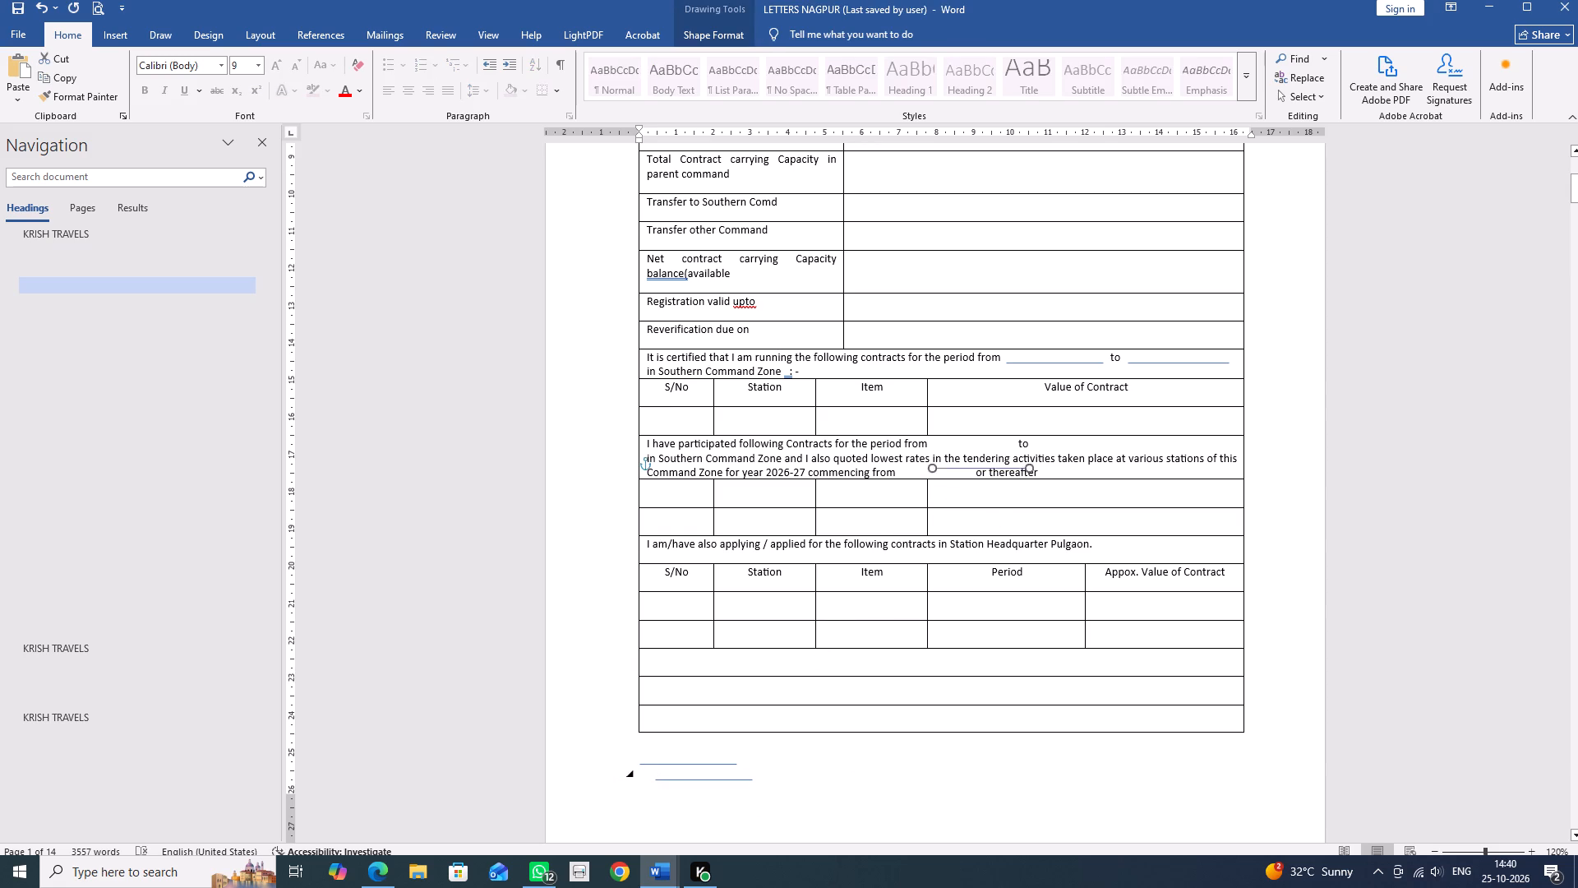
left_click_drag(983, 462, 976, 450)
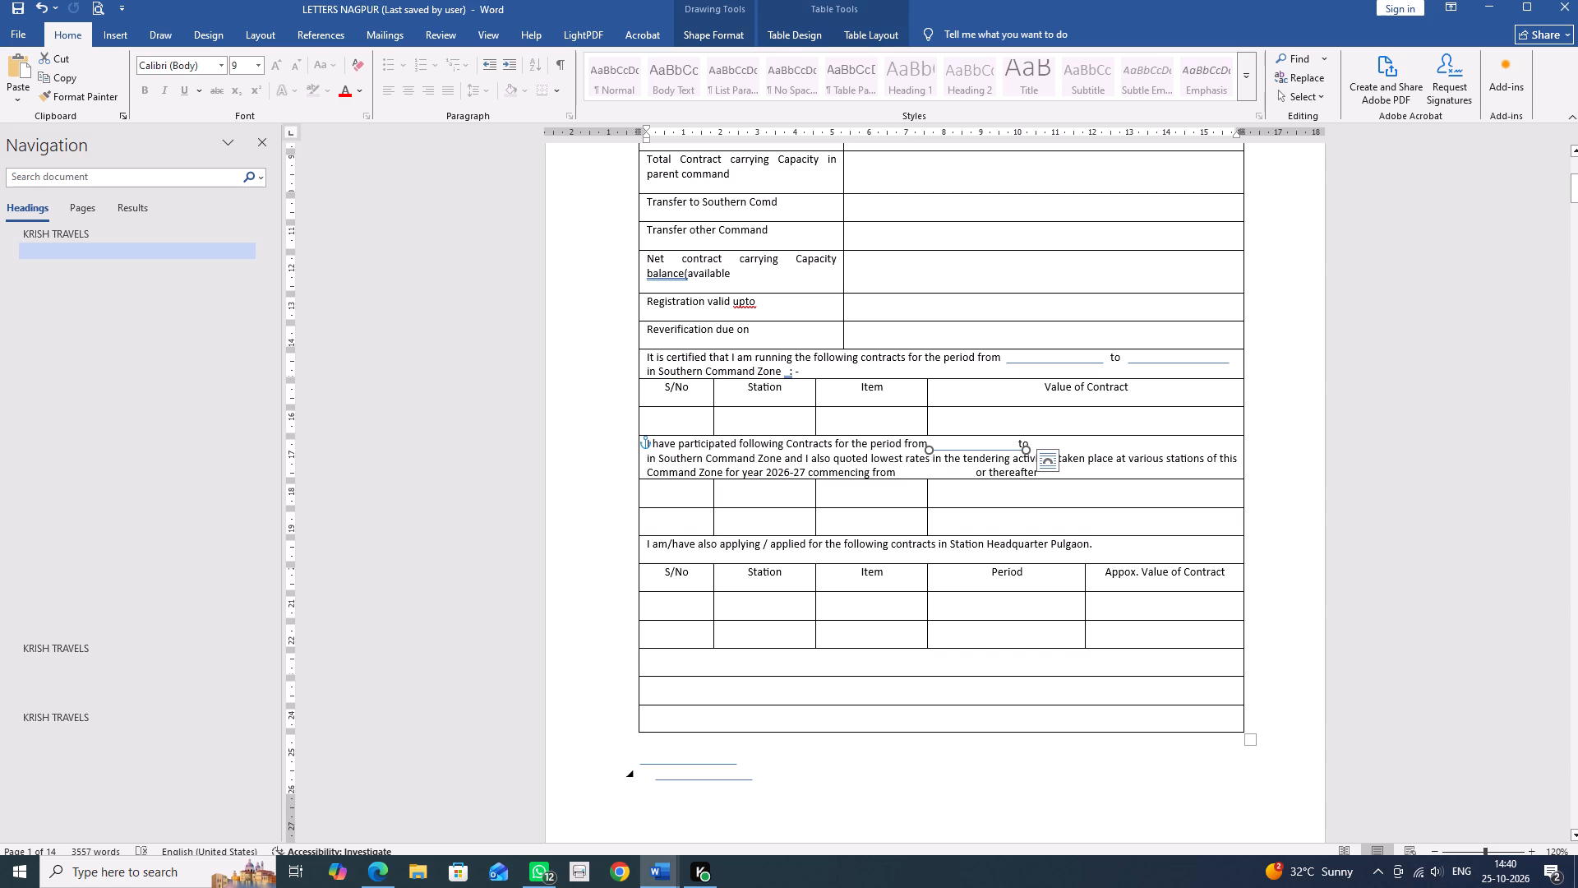
key("Up")
key("Up")
Insert five spaces before "to" in the "I have participated" sentence so the word clears the end of the underline.
left_click(1013, 444)
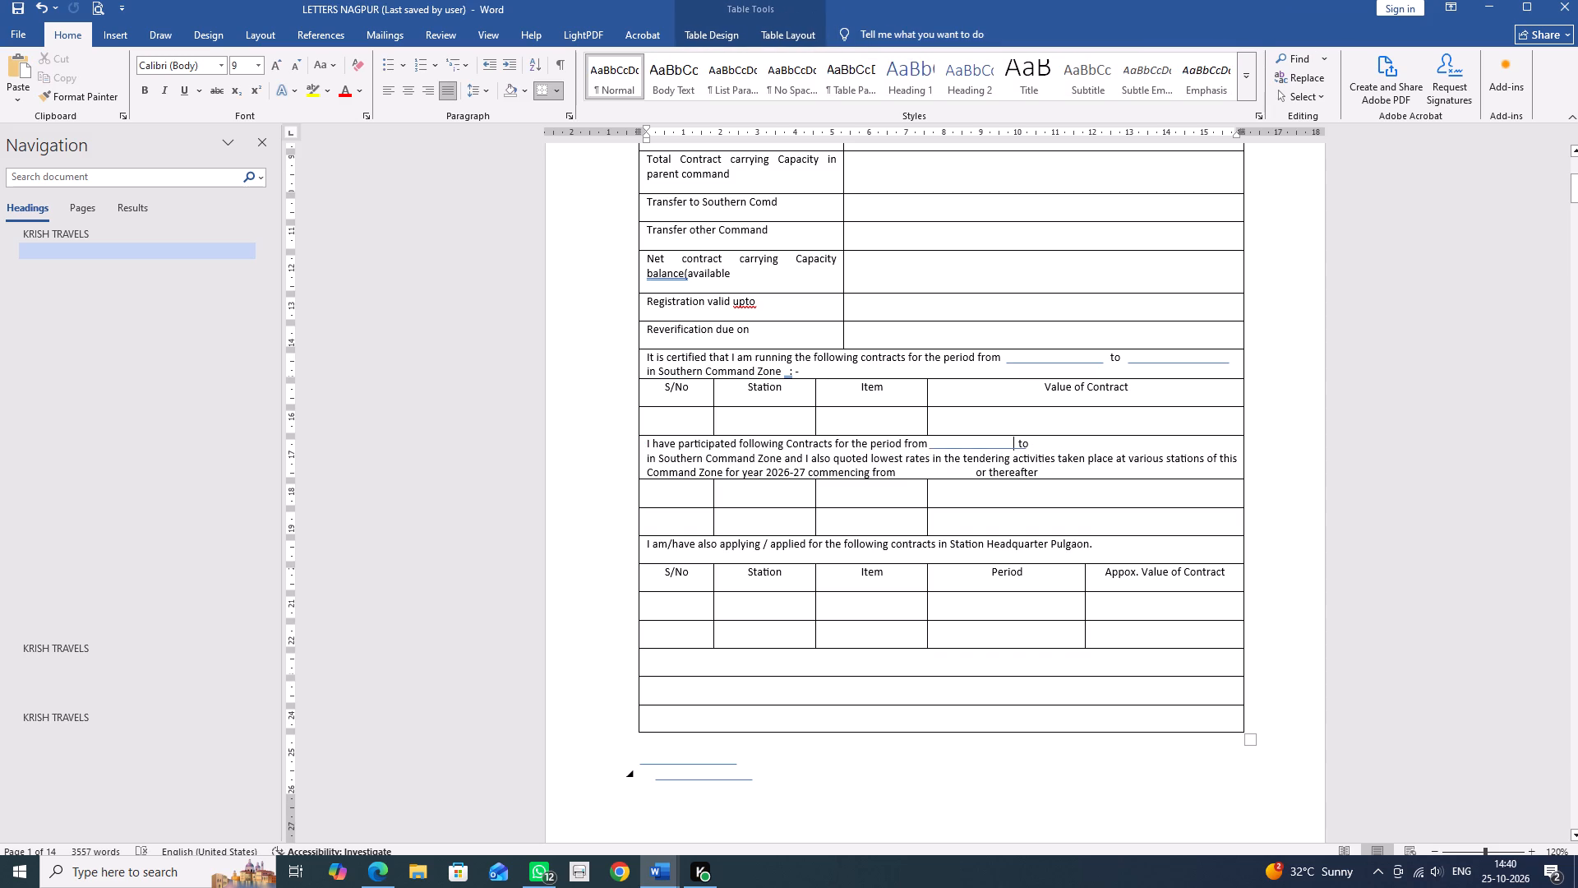
key("space")
key("space")
key("space")
key("space")
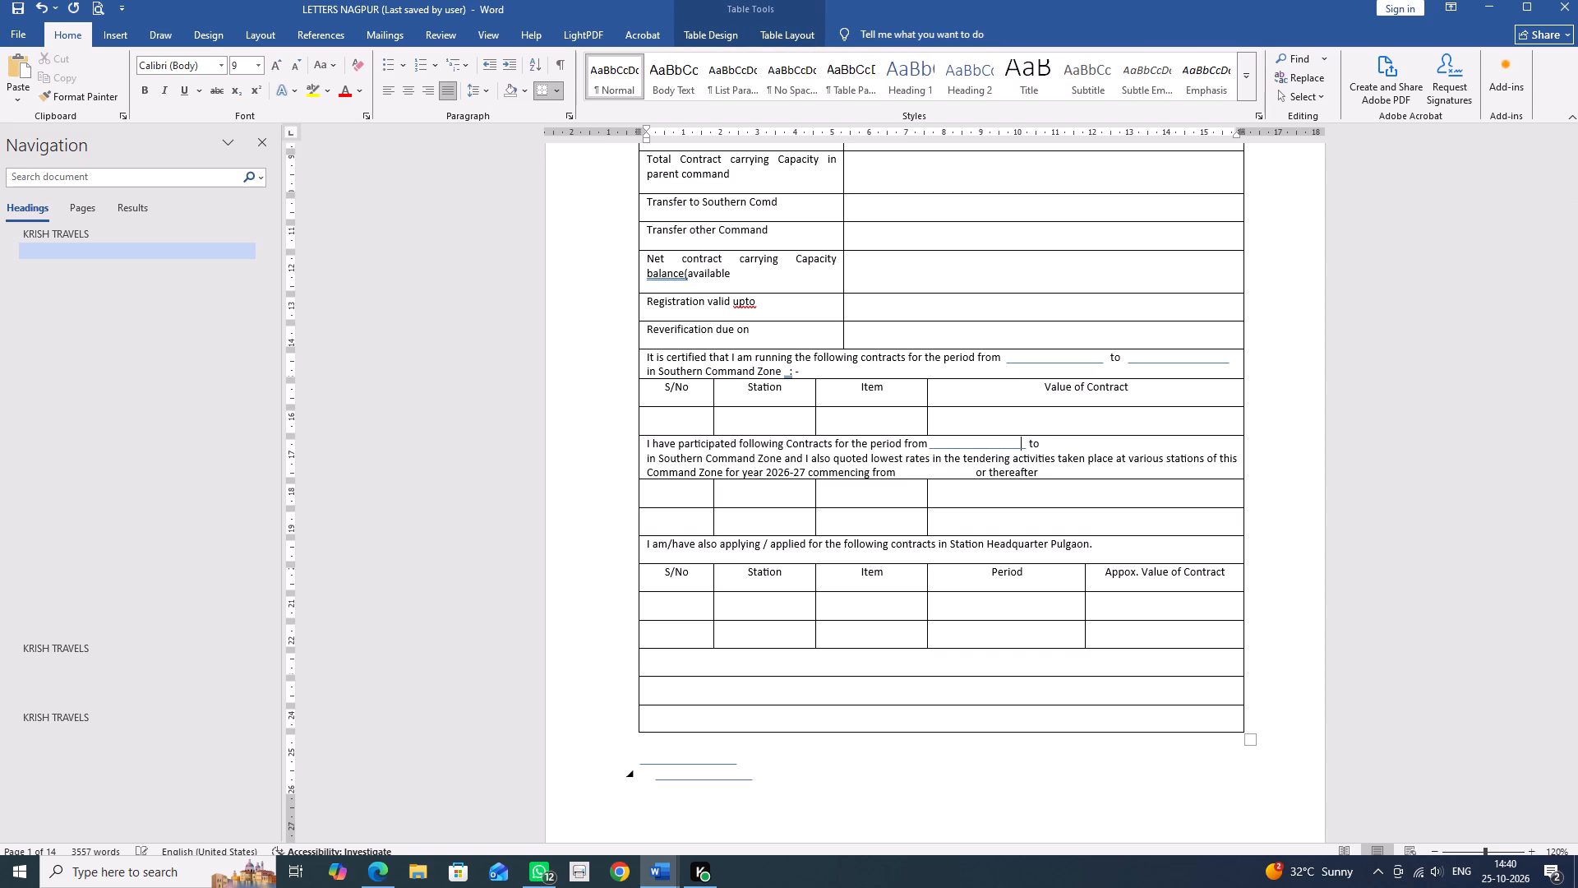
key("space")
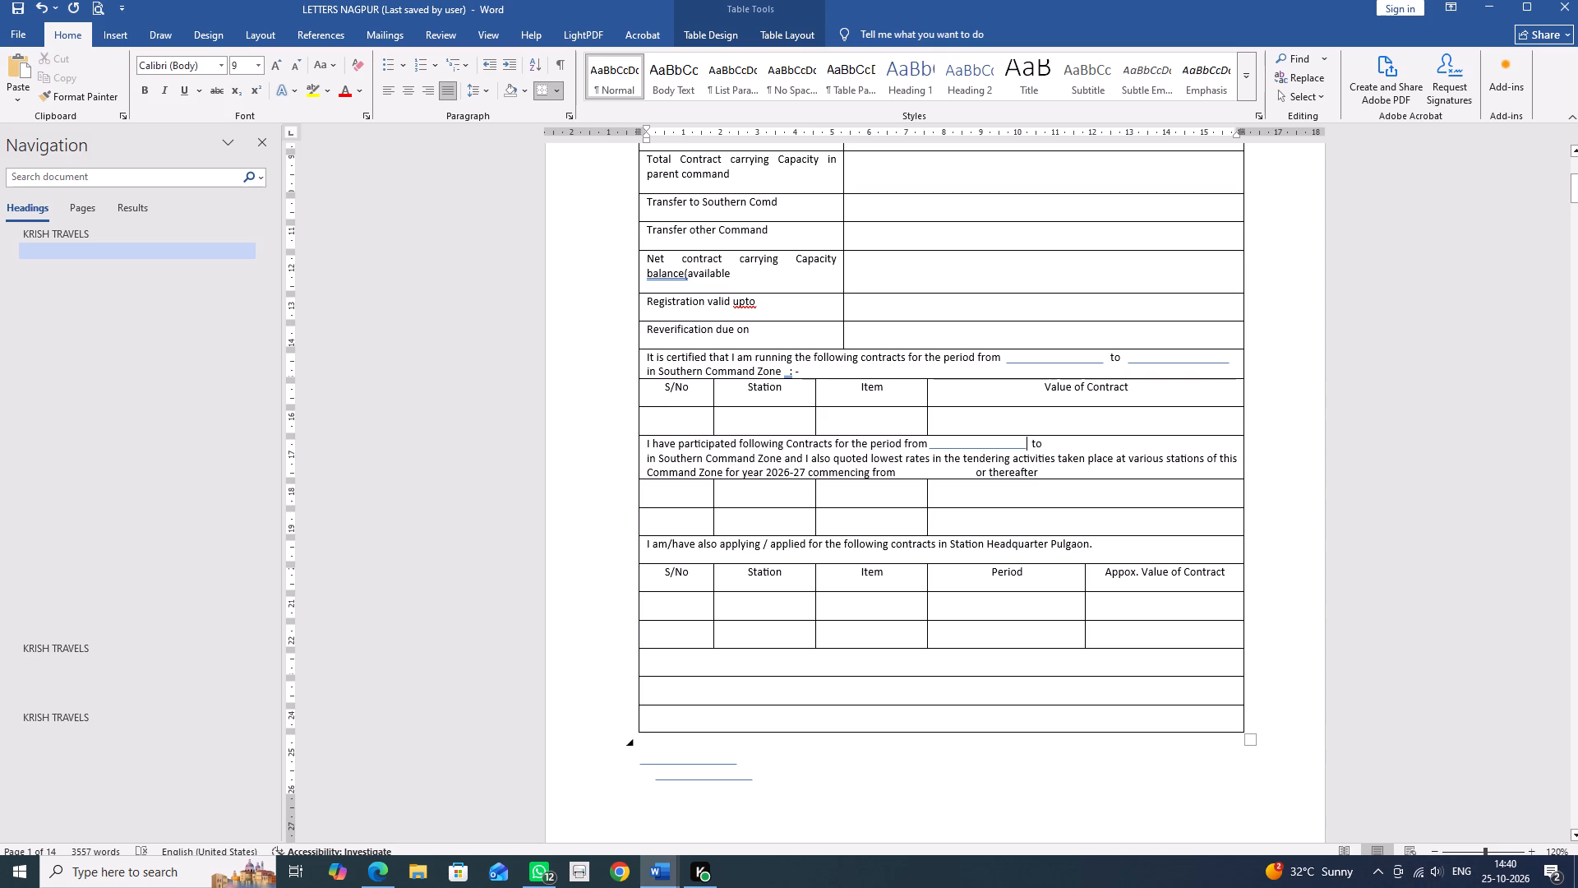
Move another pasted underline to just after "to" in the "I have participated" sentence, level with the one before "to".
left_click_drag(677, 764, 1053, 516)
left_click_drag(1053, 516, 1110, 448)
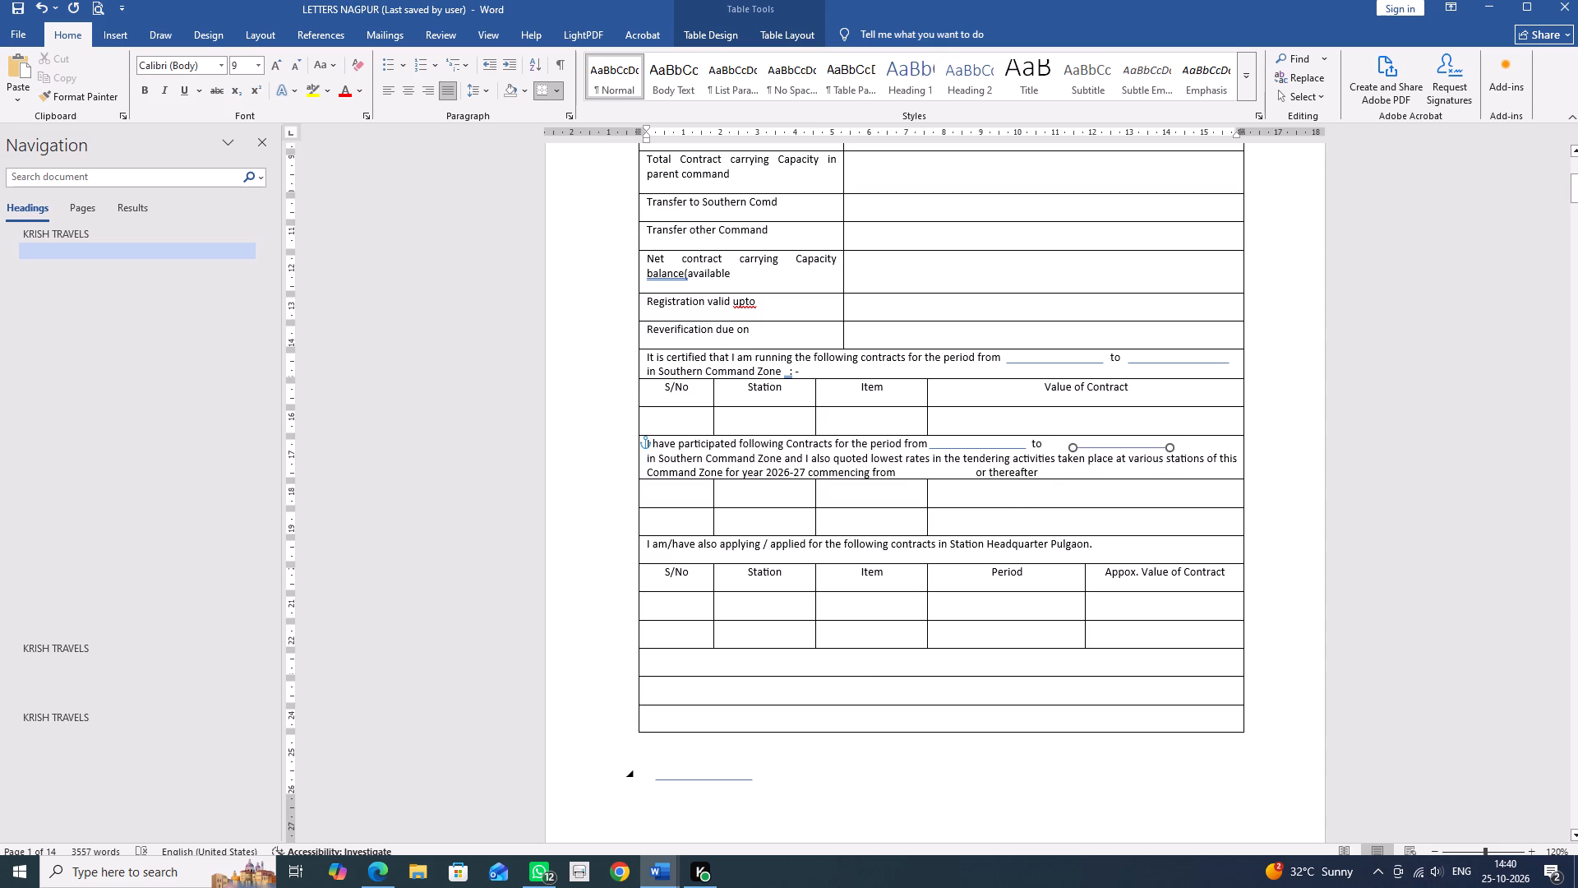
left_click_drag(1110, 448, 1090, 448)
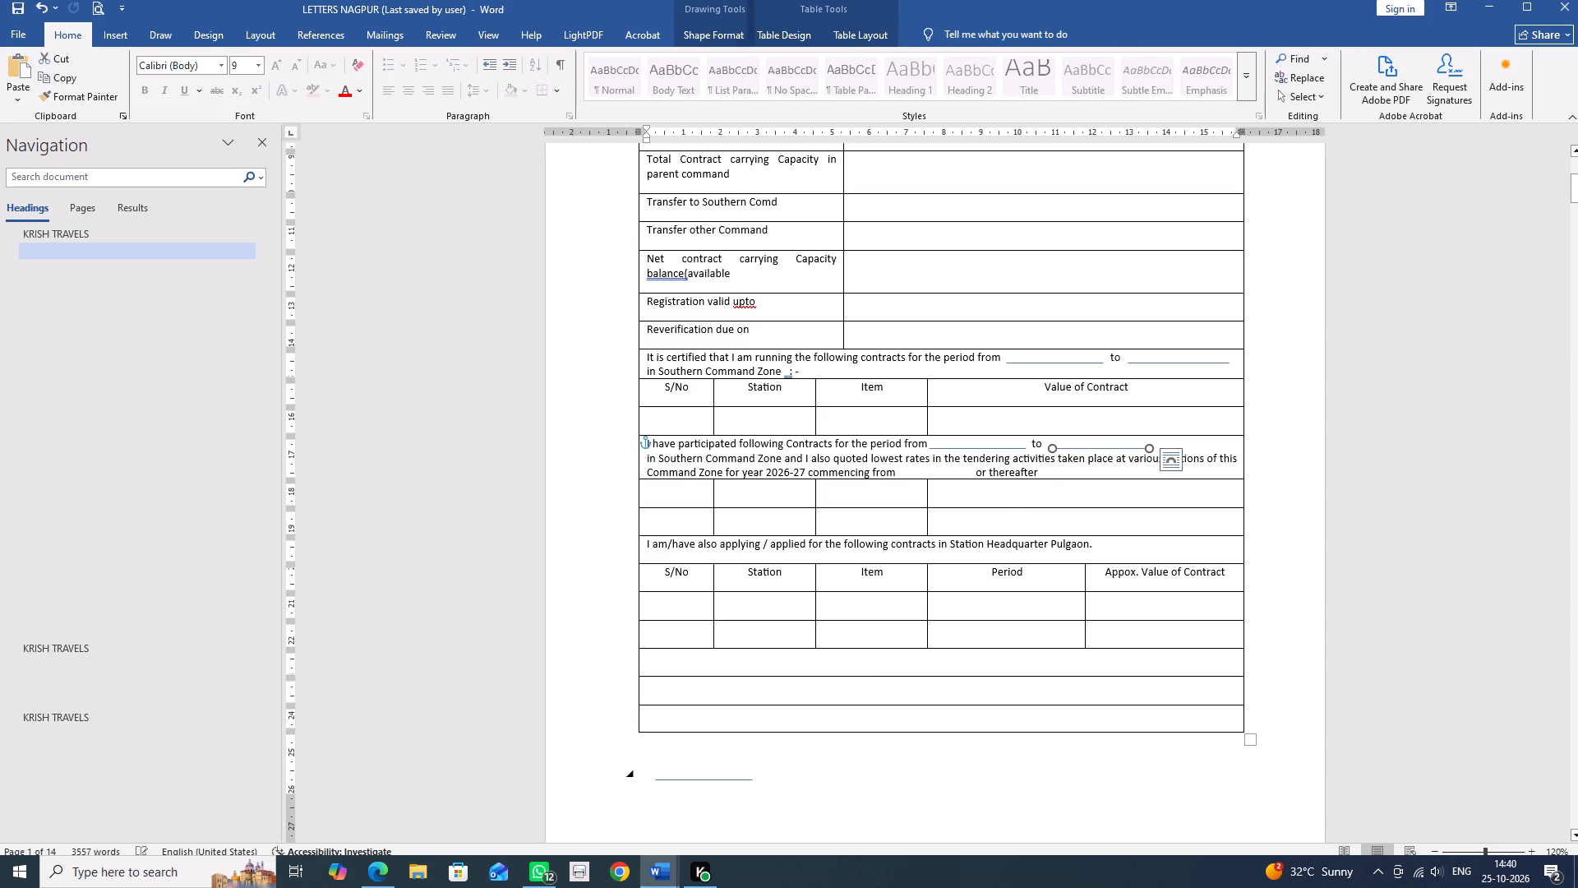
key("Left")
key("Up")
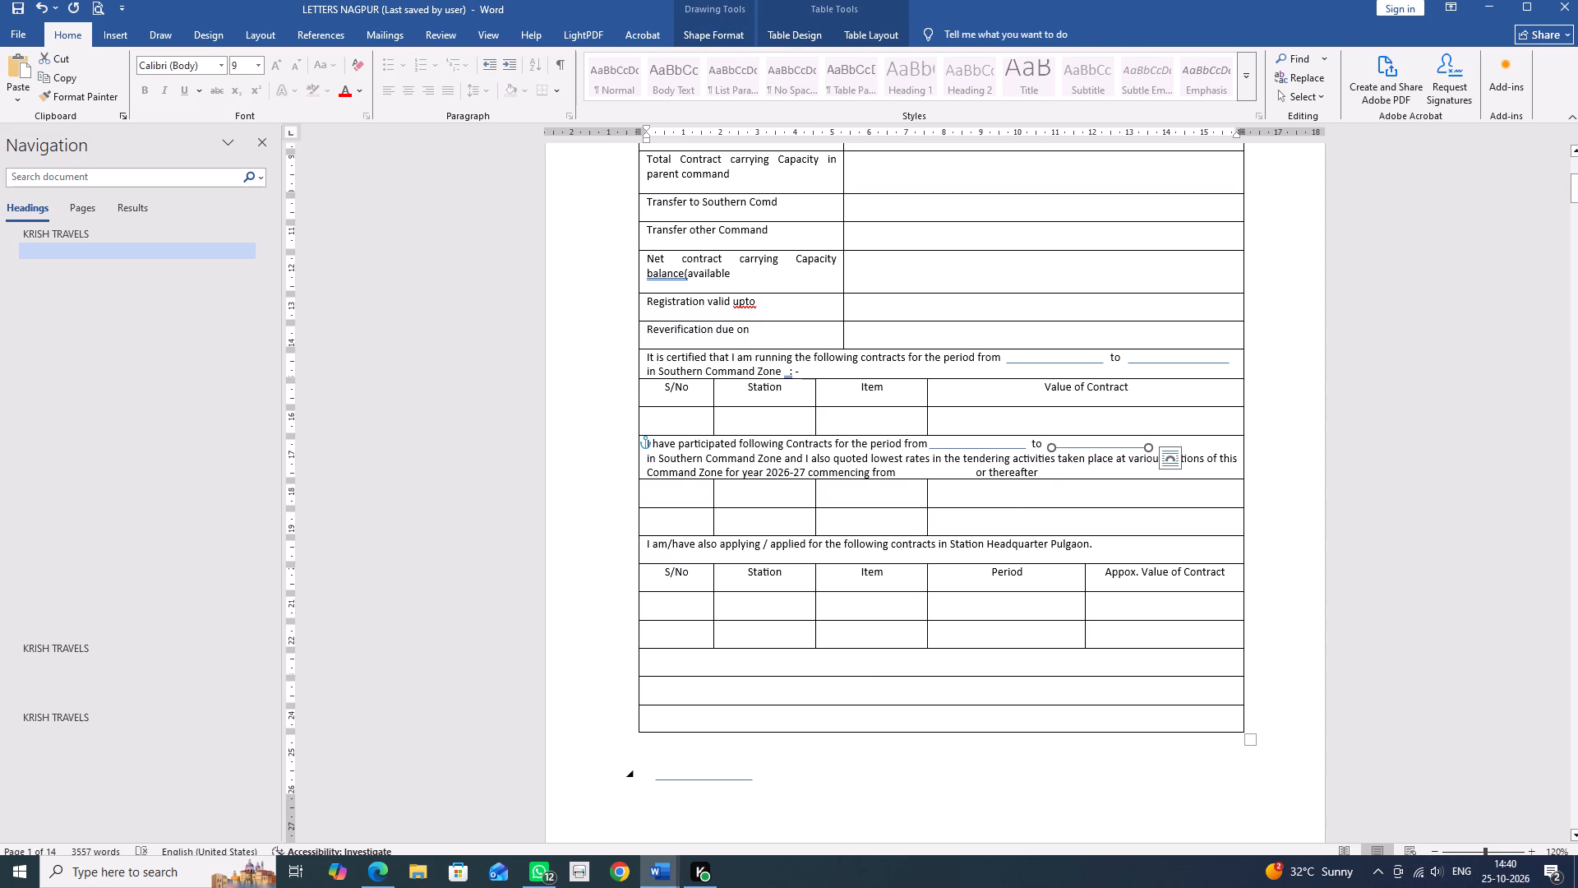
key("Left")
left_click(1197, 452)
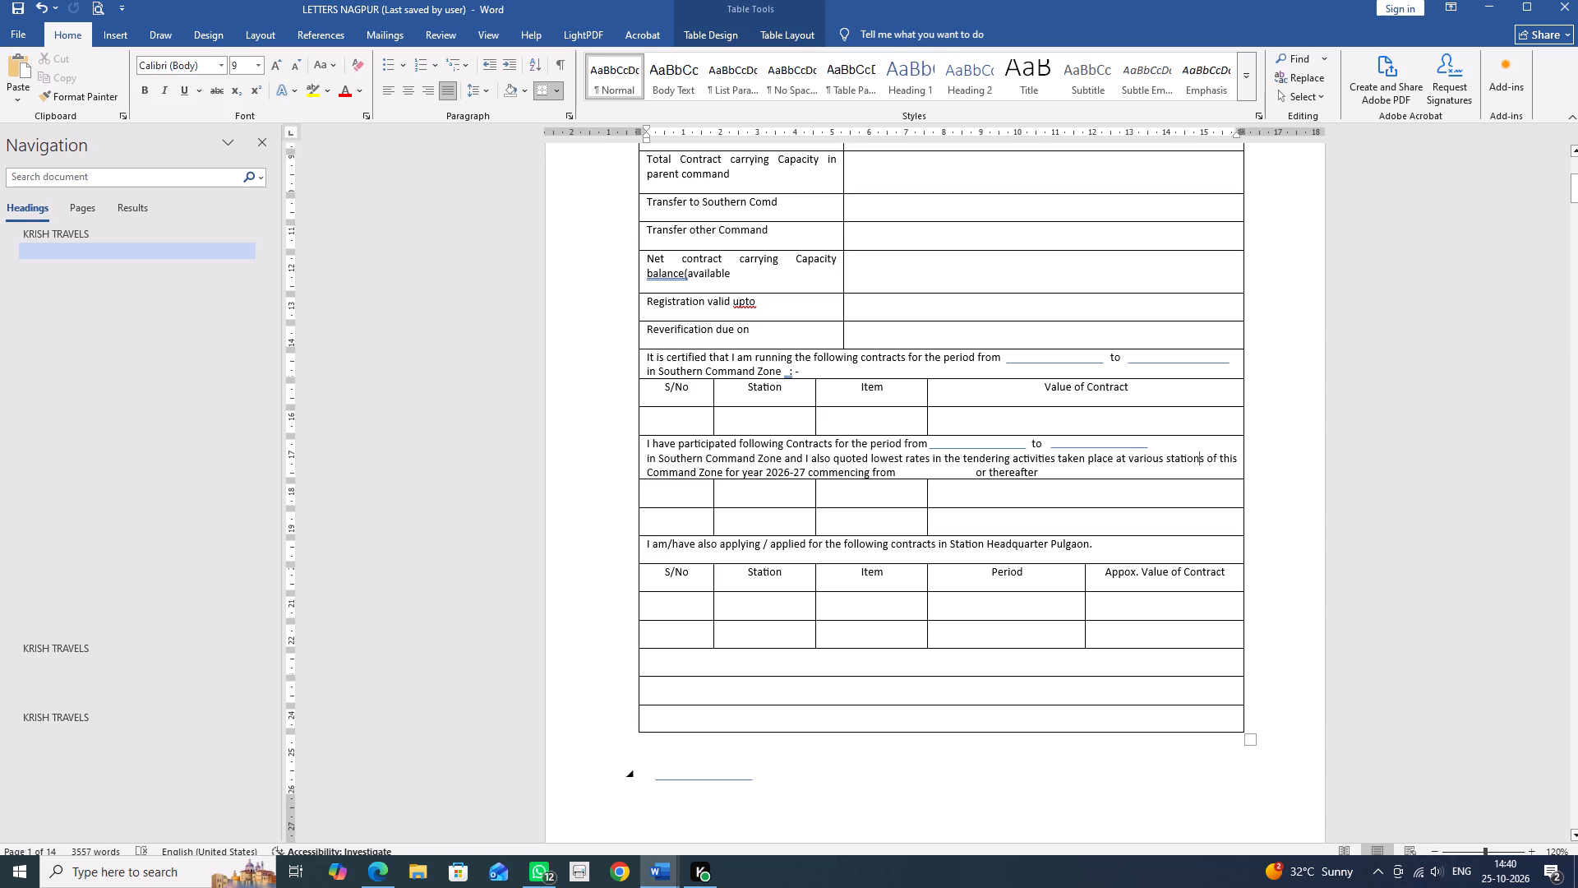
left_click(1152, 450)
Insert twenty spaces after "to" in the "I have participated" sentence to make room across the underline.
key("space")
key("space")
key("space")
key("space")
key("space")
key("space")
key("space")
key("space")
key("space")
key("space")
key("space")
key("space")
key("space")
key("space")
key("space")
key("space")
key("space")
key("space")
key("space")
key("space")
Nudge the underline after "to" in the "I have participated" sentence slightly left, closer to the word.
left_click(1068, 447)
key("Left")
key("Left")
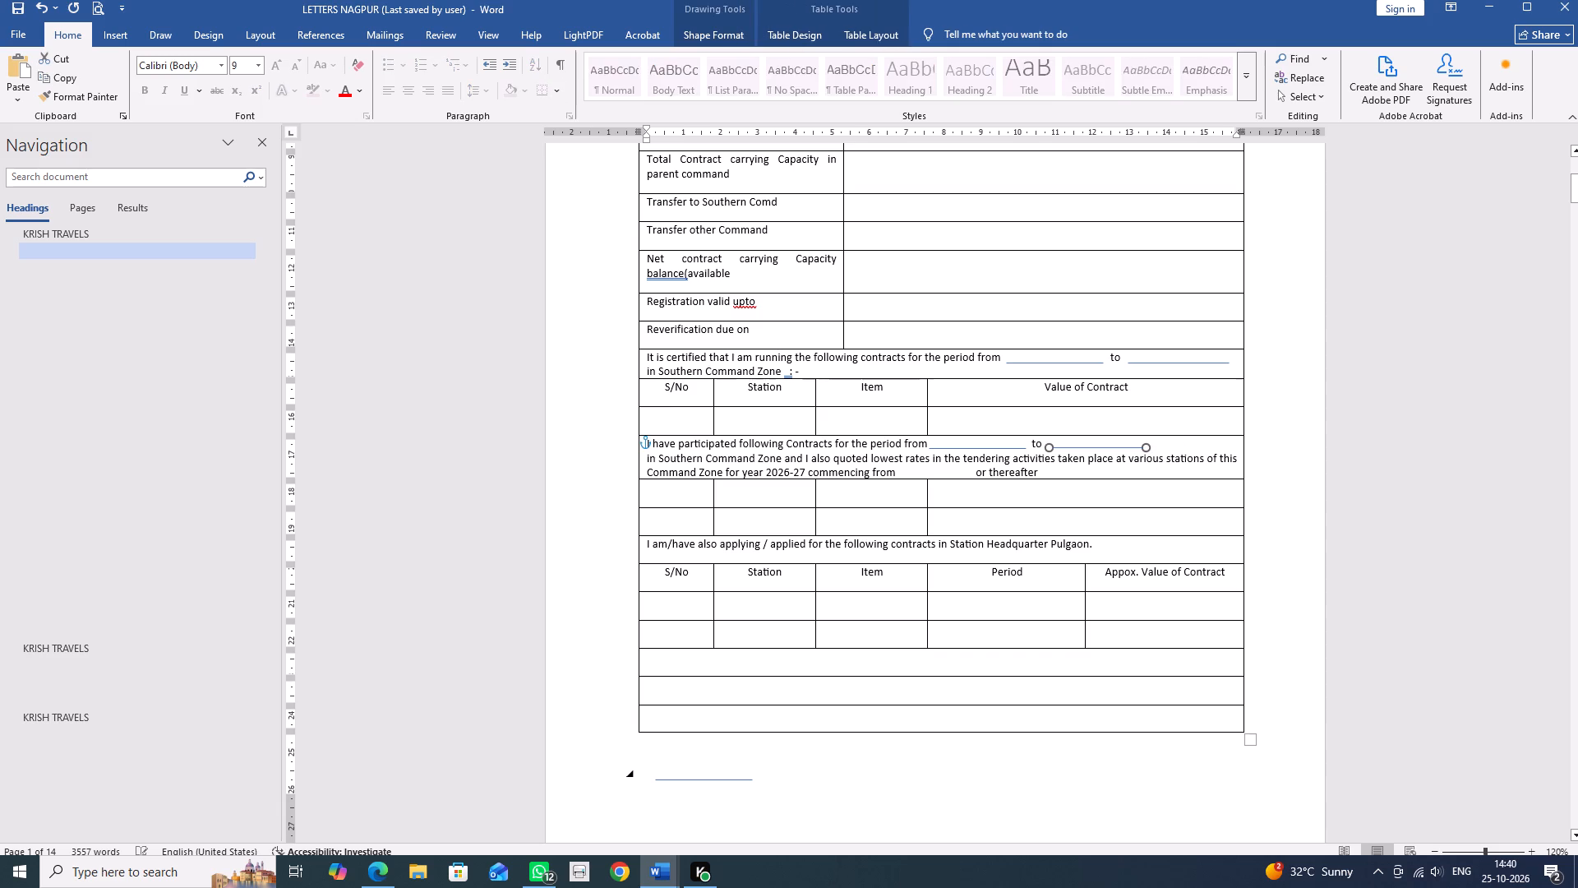
key("Left")
key("Left")
Add twenty more spaces after "to" in the "I have participated" sentence to pass the end of its underline.
left_click(1105, 448)
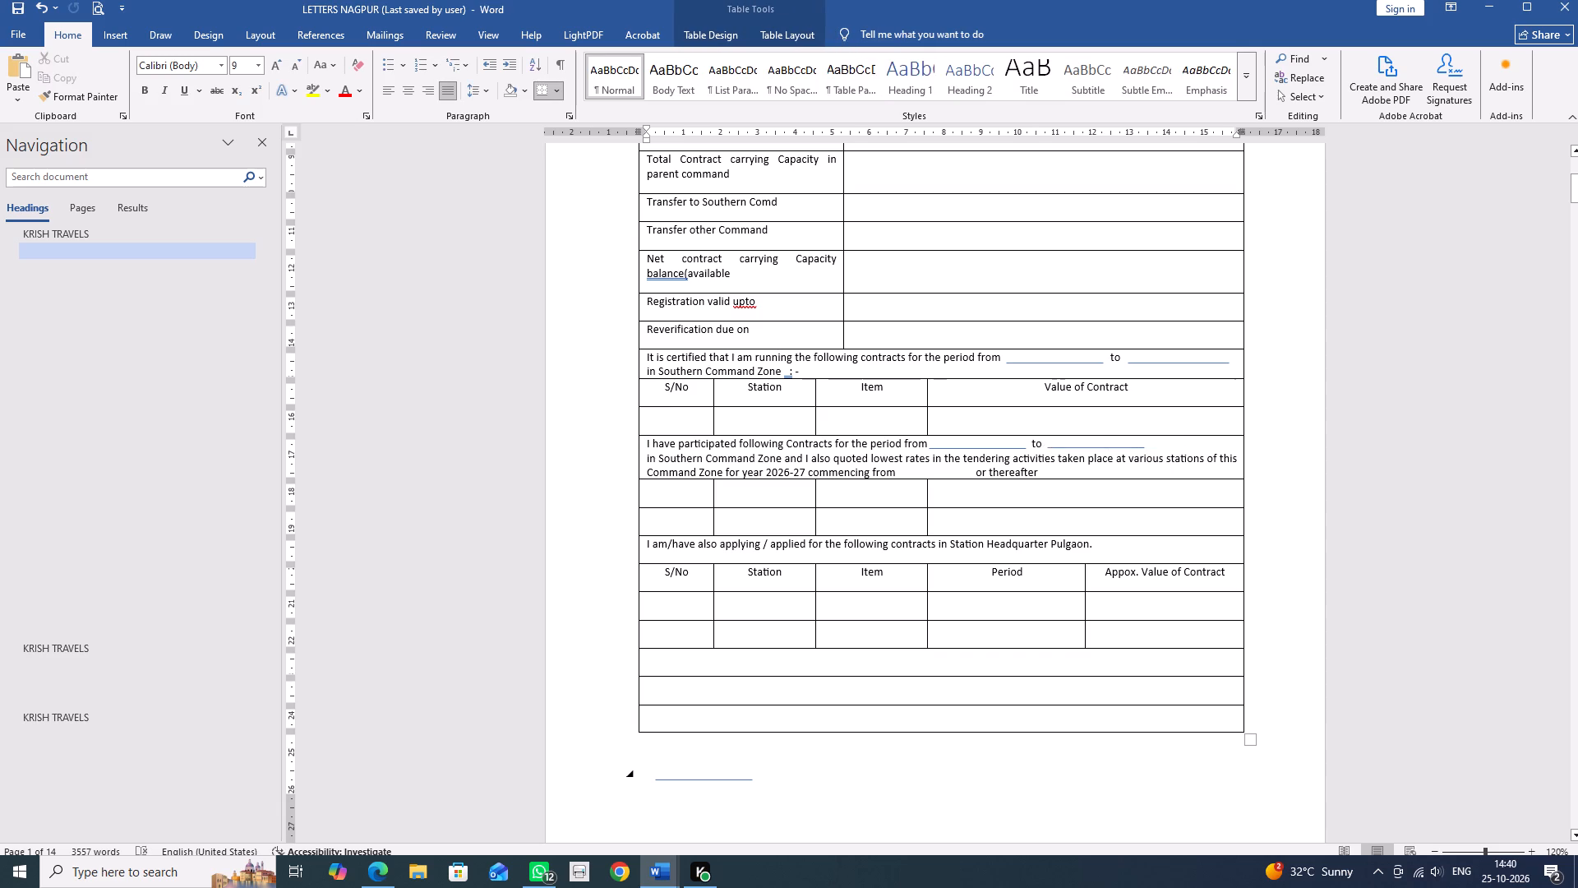
key("space")
key("space")
key("space")
key("space")
key("space")
key("space")
key("space")
key("space")
key("space")
key("space")
key("space")
key("space")
key("space")
key("space")
key("space")
key("space")
key("space")
key("space")
key("space")
key("space")
Delete the gap ahead of "in Southern Command Zone" to pull it onto the sentence's first row, undoing any over-deleted letters.
key("Delete")
key("Delete")
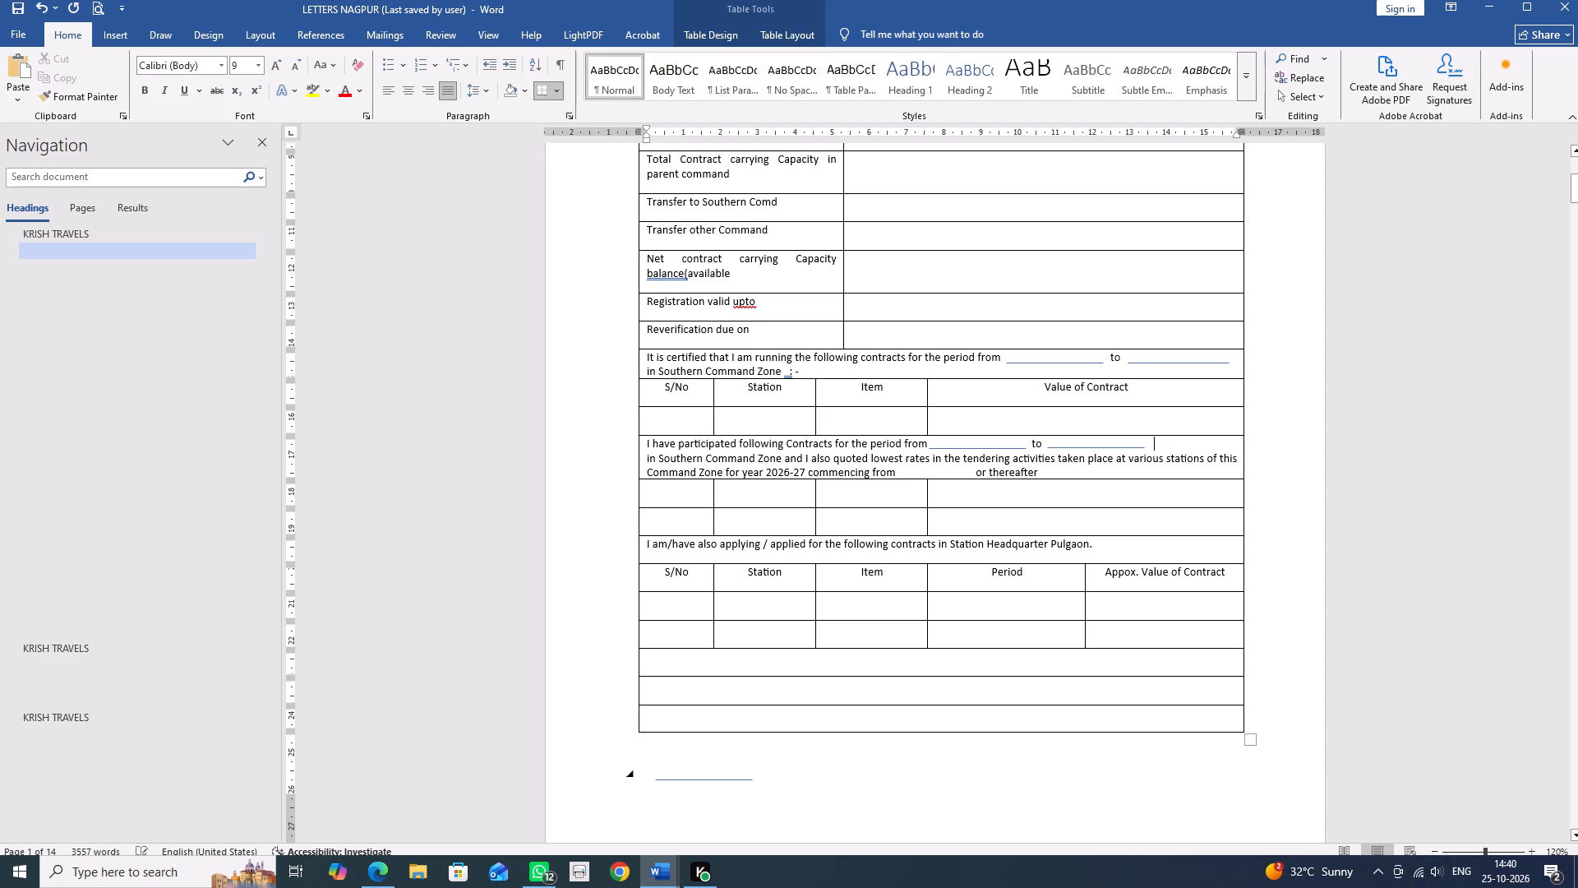
key("Delete")
key("Delete")
key("Delete")
key("Delete")
key("Delete")
key("Delete")
key("Delete")
key("Delete")
key("Delete")
key("Delete")
key("Delete")
key("Delete")
key("Delete")
key("Delete")
key("Delete")
key("Delete")
key("Delete")
key("Delete")
key("Delete")
key("Delete")
key("Delete")
key("Delete")
key("Delete")
key("Delete")
key("Delete")
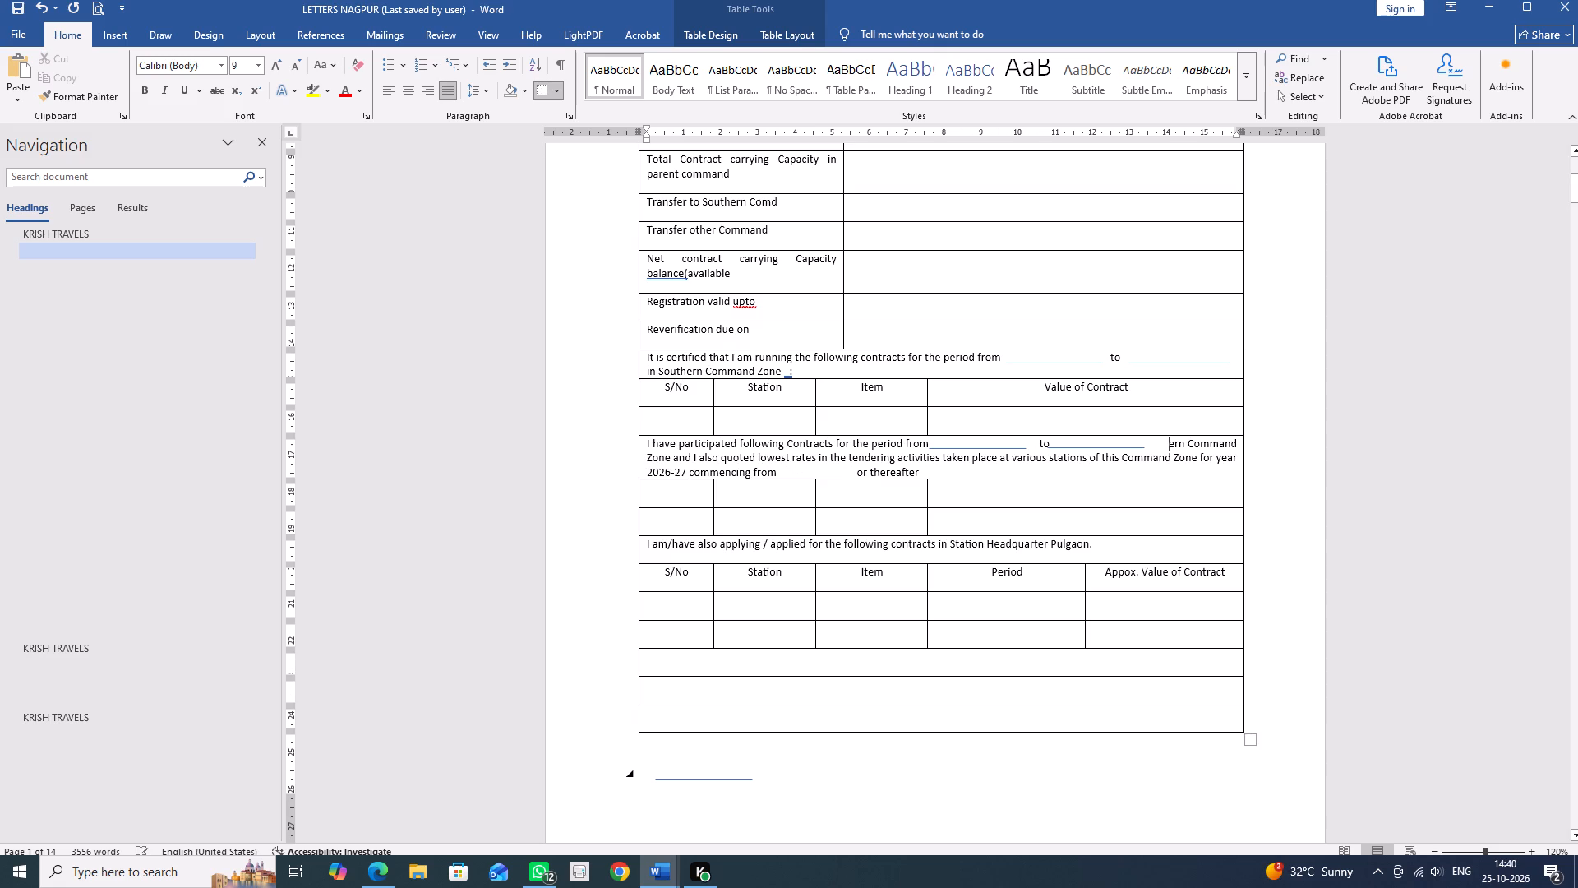
key("ctrl+z")
key("ctrl+z")
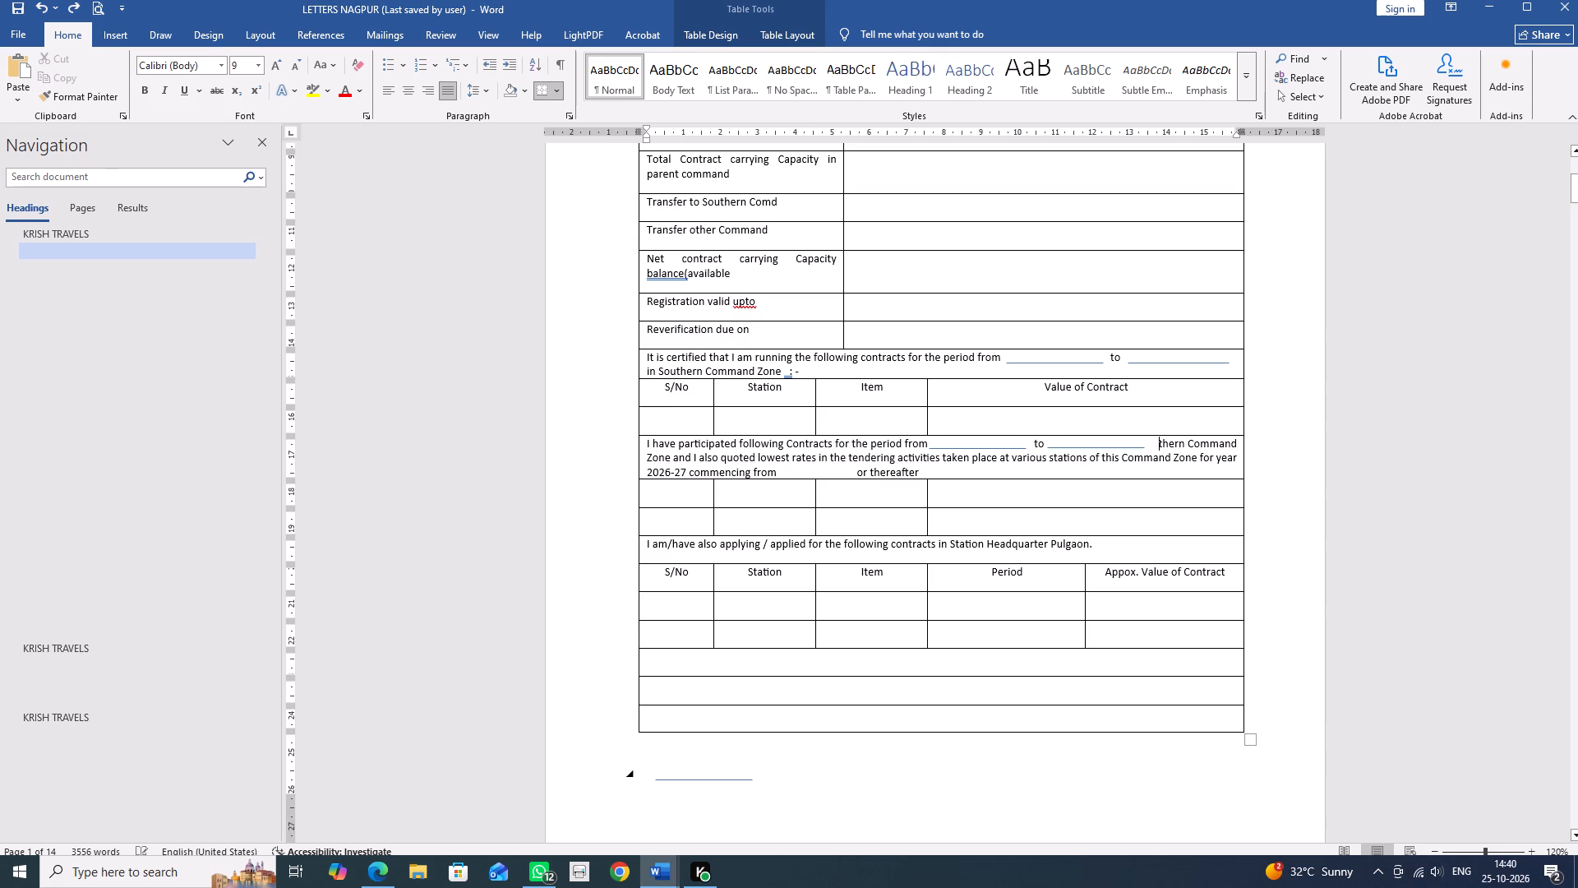
key("ctrl+z")
key("ctrl+z")
key("ctrl+z")
key("ctrl+z")
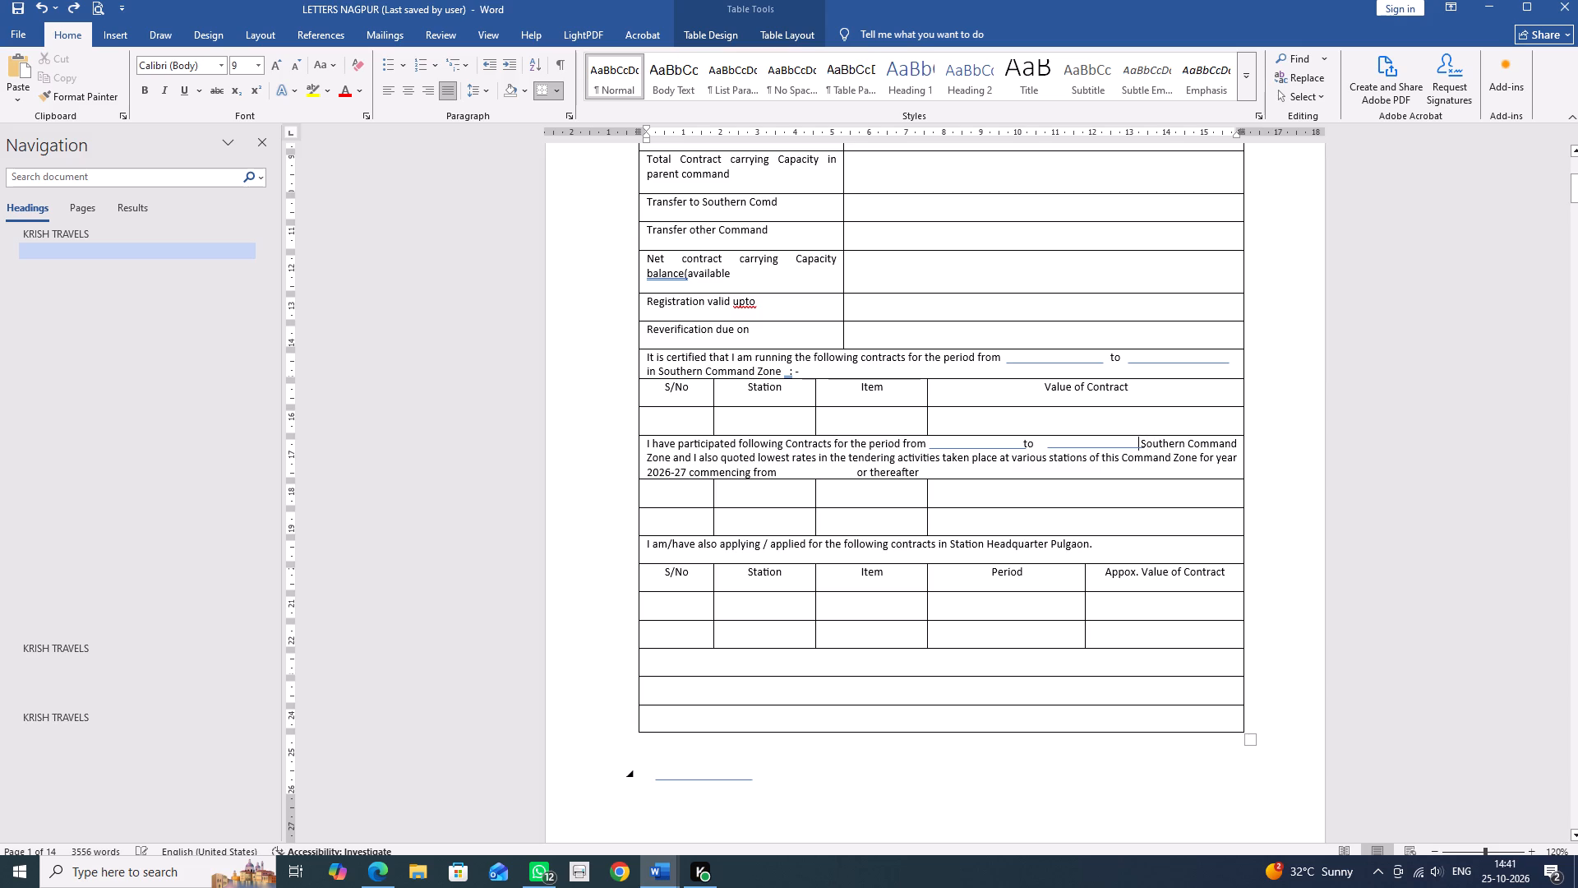
key("ctrl+z")
key("ctrl+z")
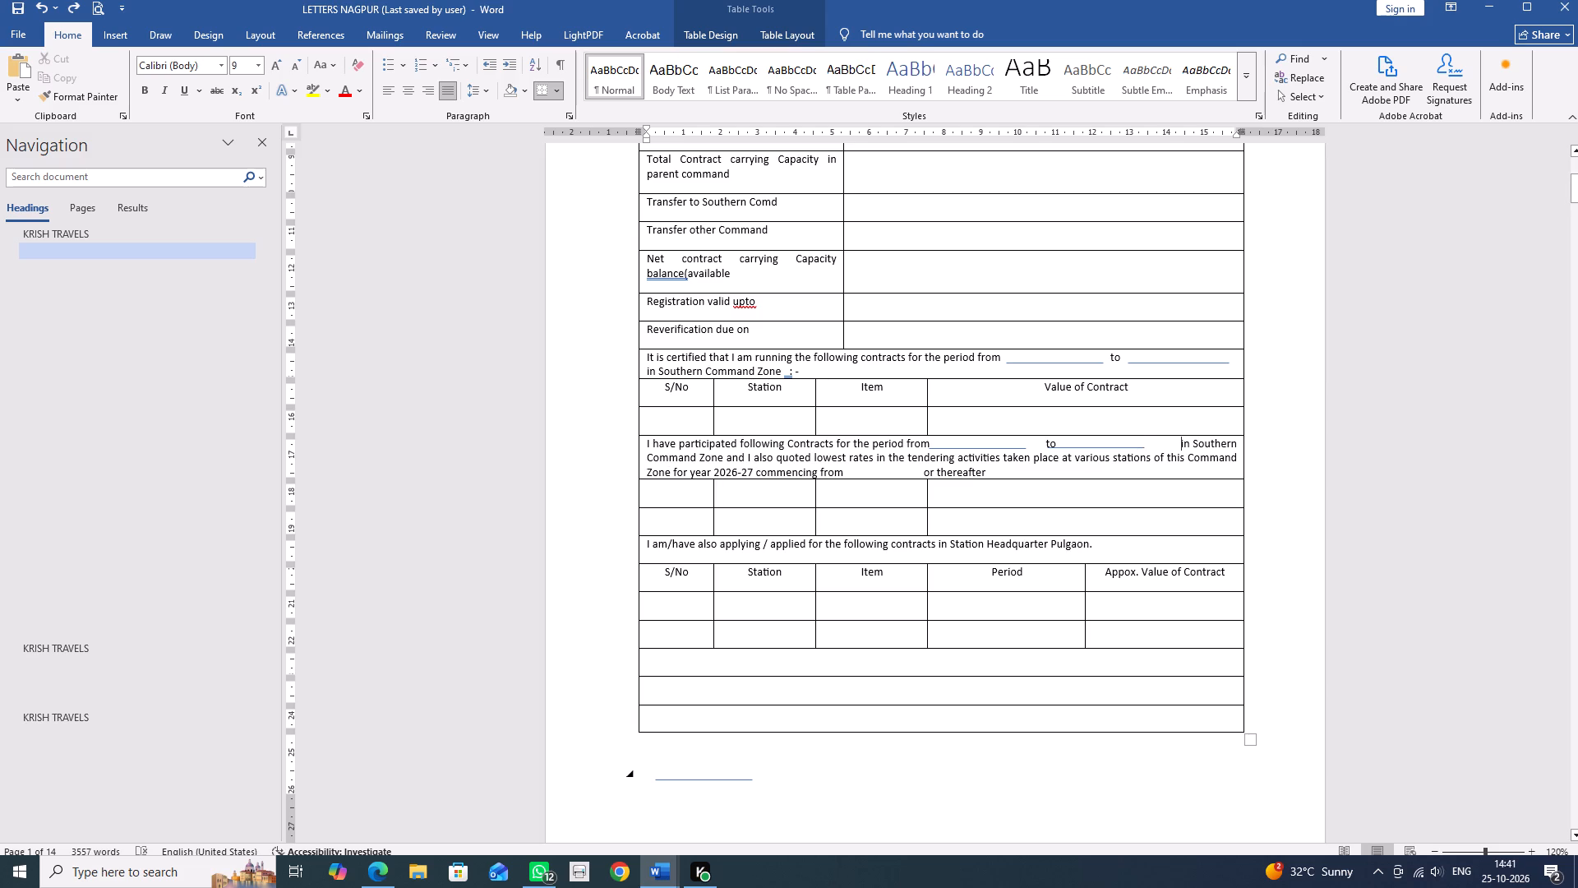
Trim two spaces before "in" and add two spaces before "Southern" in the "I have participated" sentence.
key("BackSpace")
key("BackSpace")
key("BackSpace")
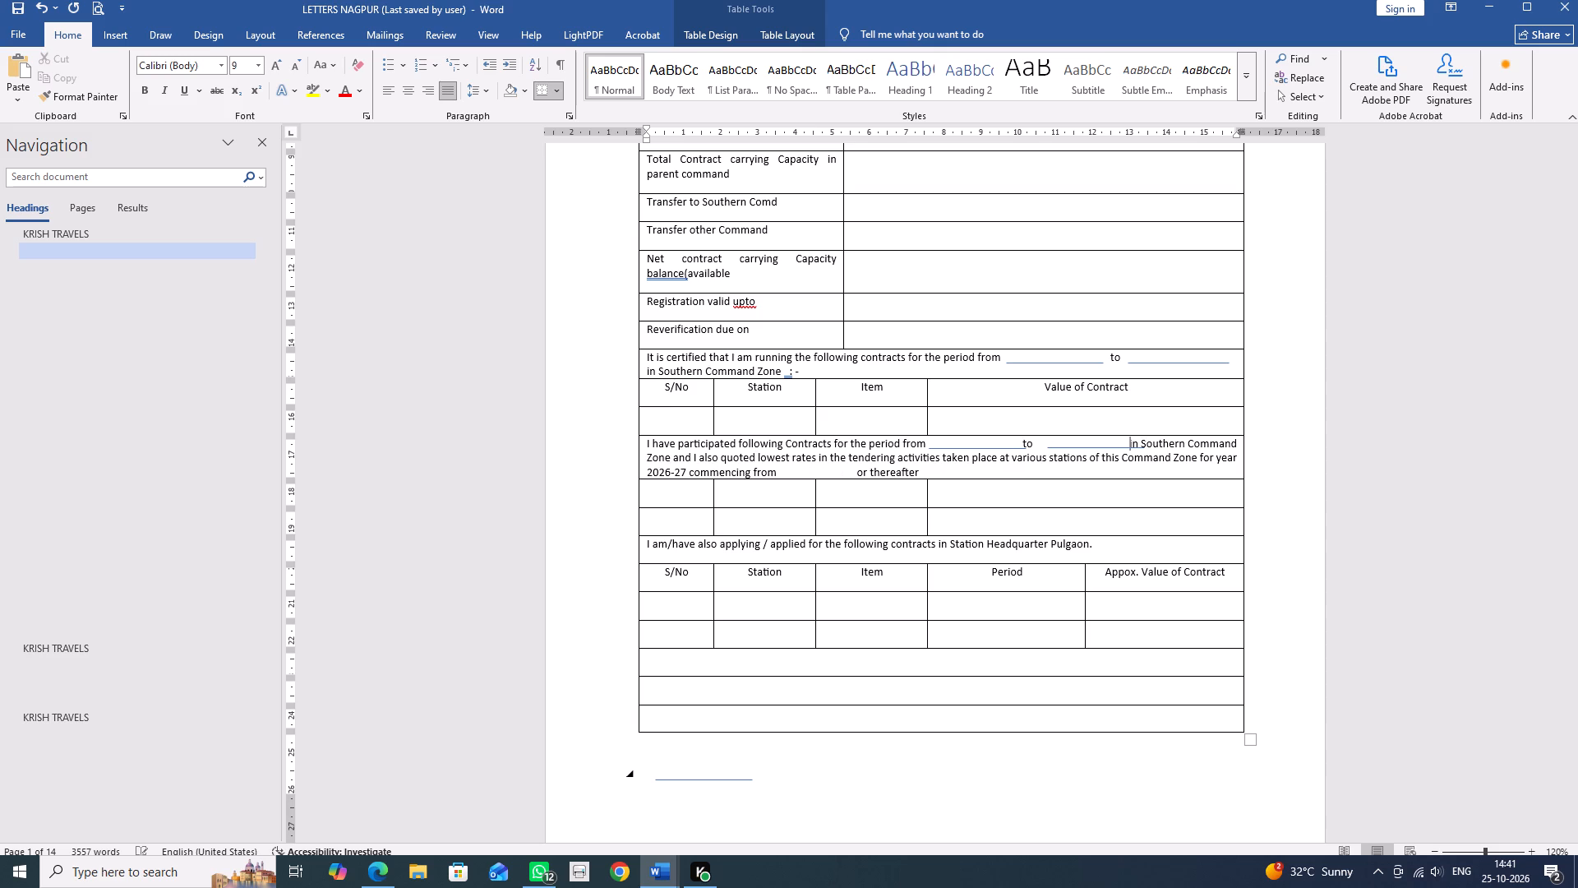
key("space")
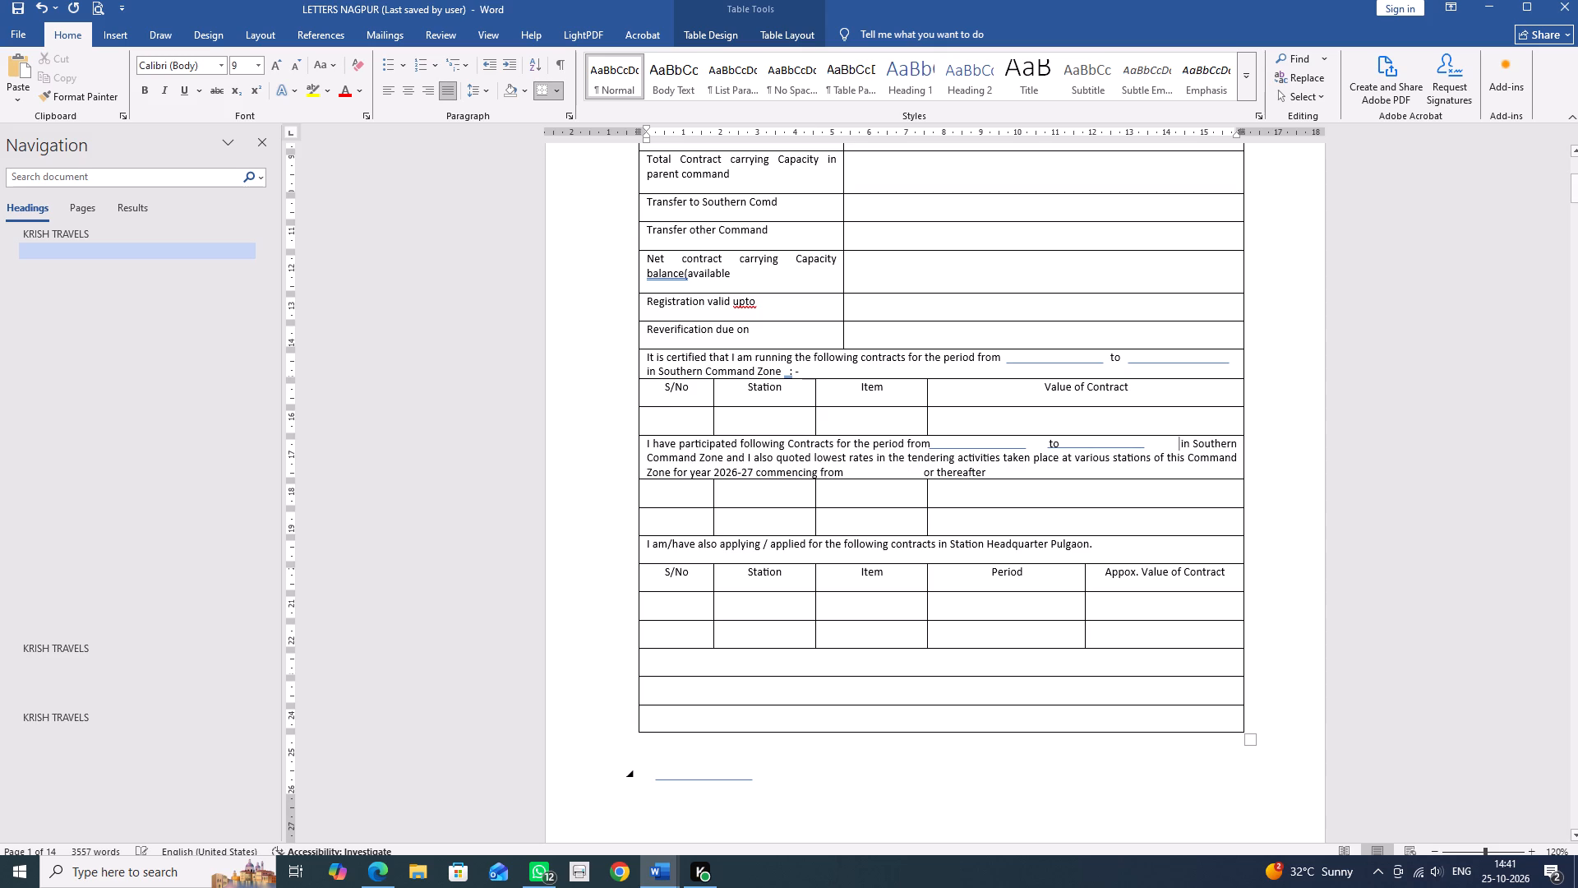
left_click(1195, 442)
key("space")
key("space")
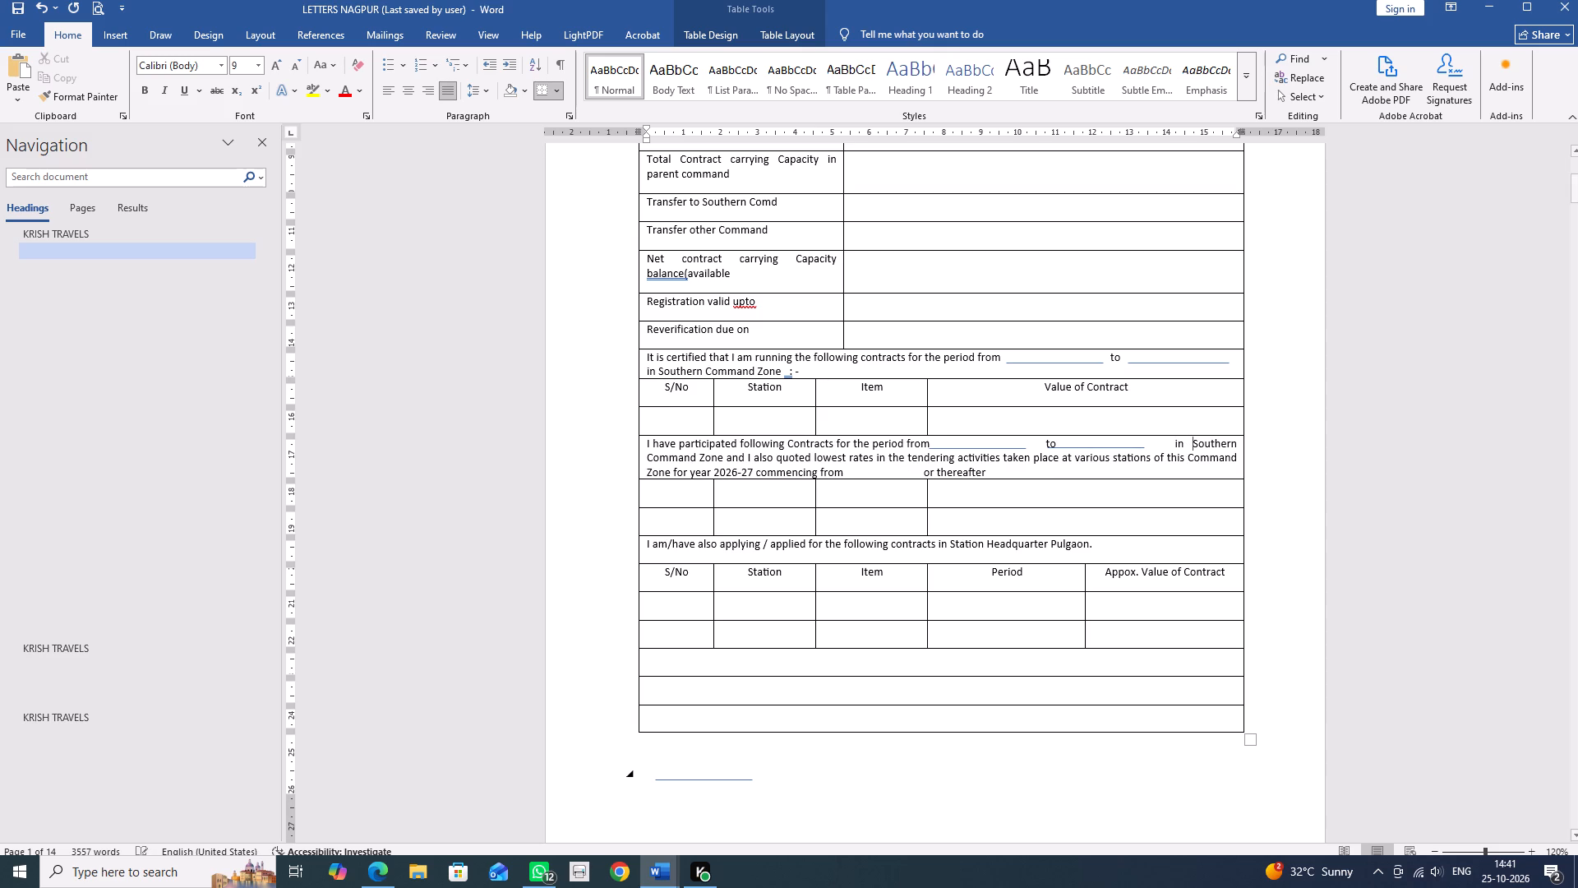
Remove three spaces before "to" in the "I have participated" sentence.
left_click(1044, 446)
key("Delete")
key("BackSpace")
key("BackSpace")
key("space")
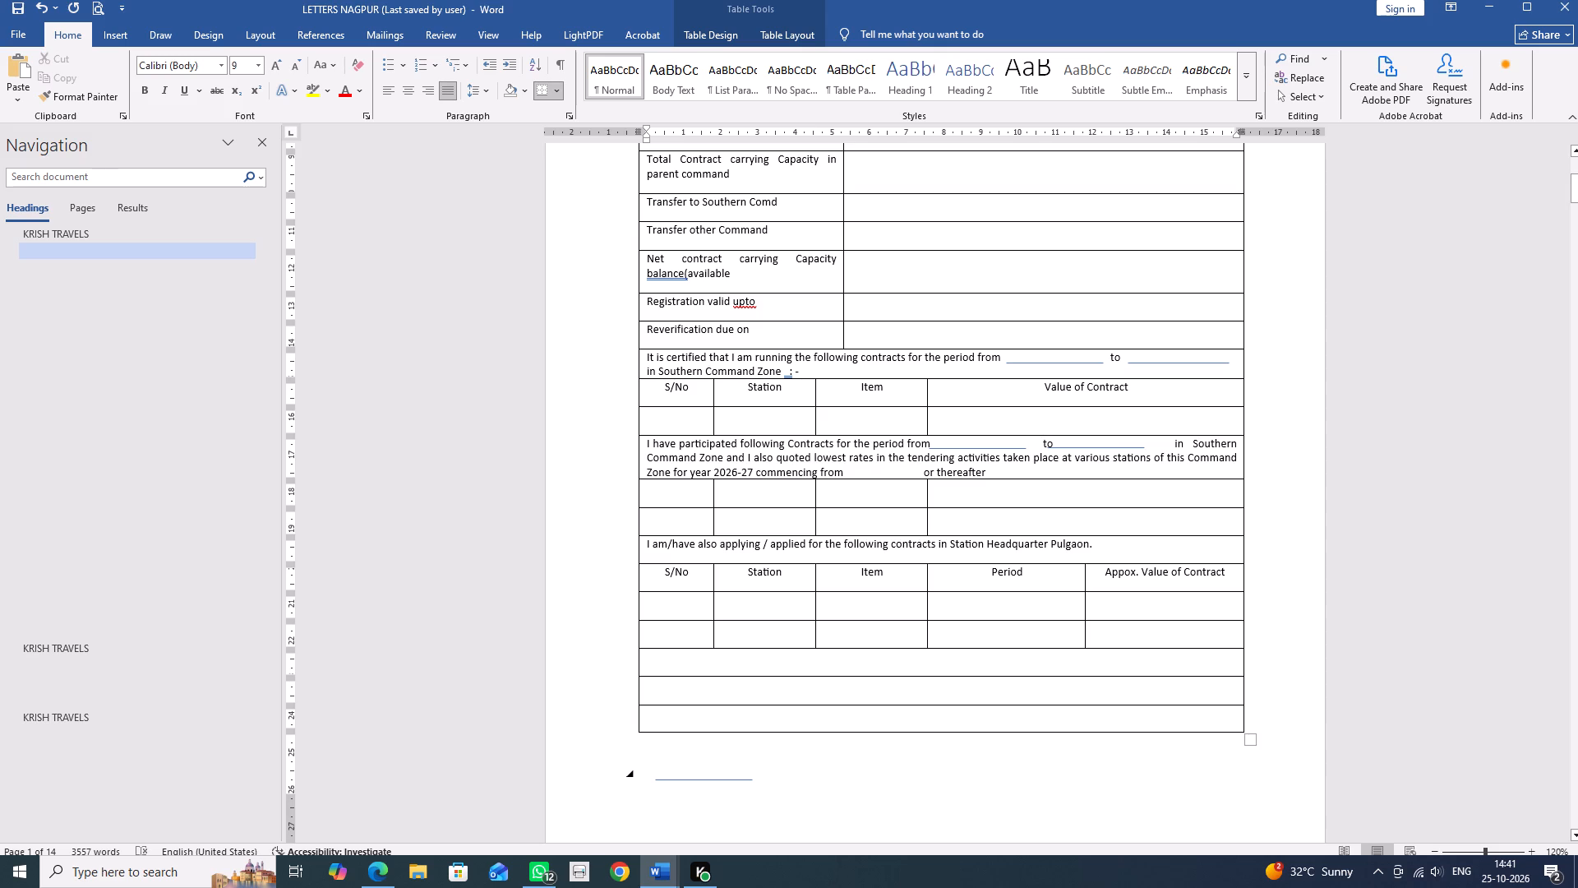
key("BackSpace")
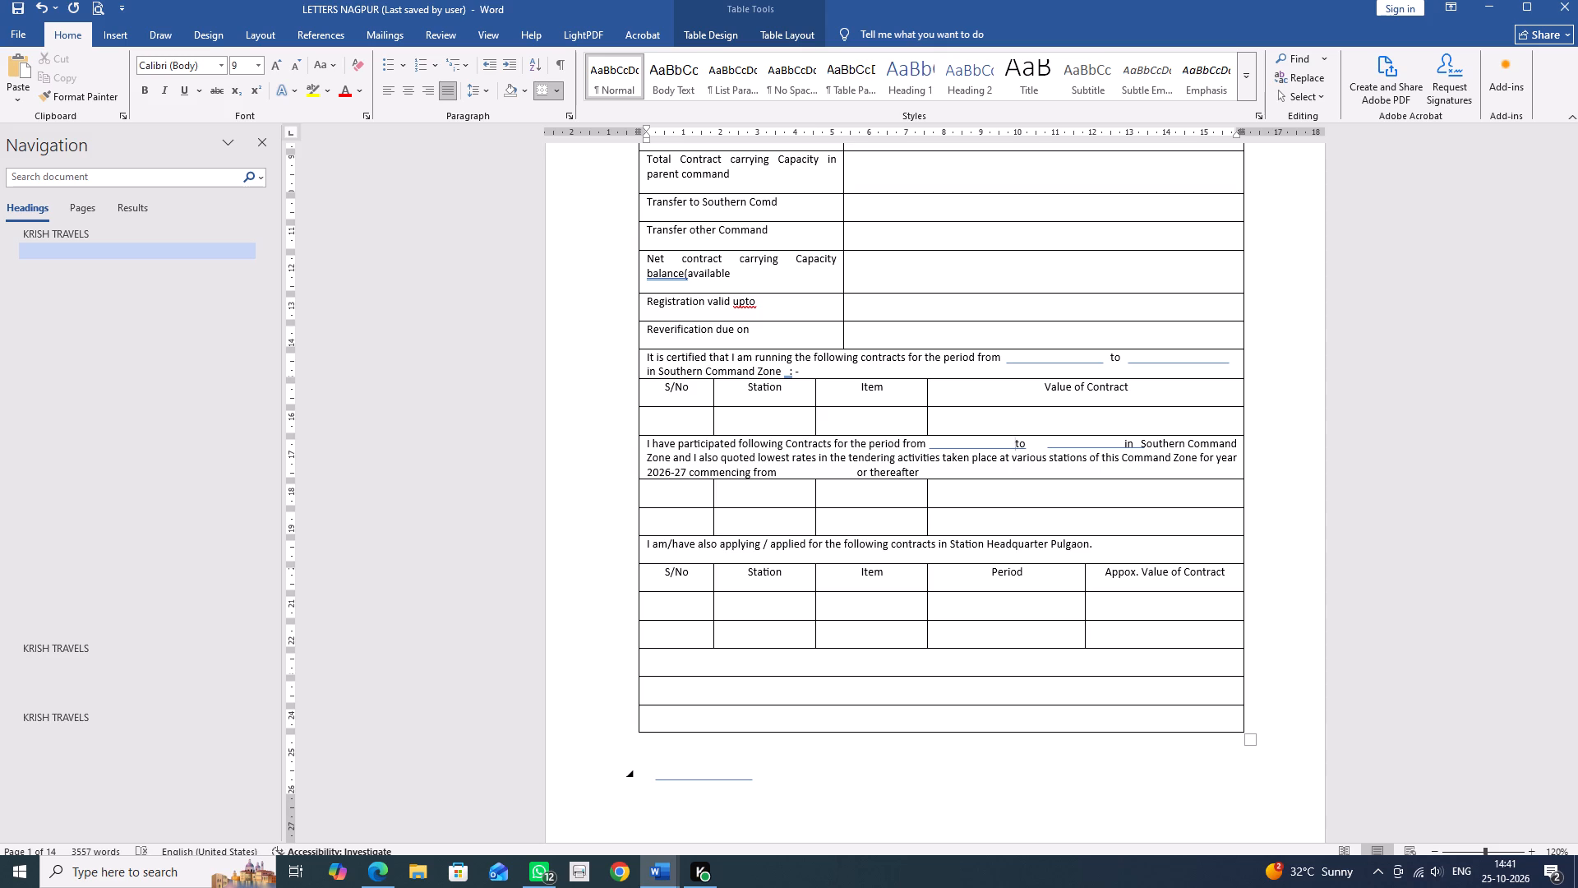
Break the "I have participated" text after "in Southern" so that "Command Zone" starts the second row.
left_click(1187, 446)
key("Return")
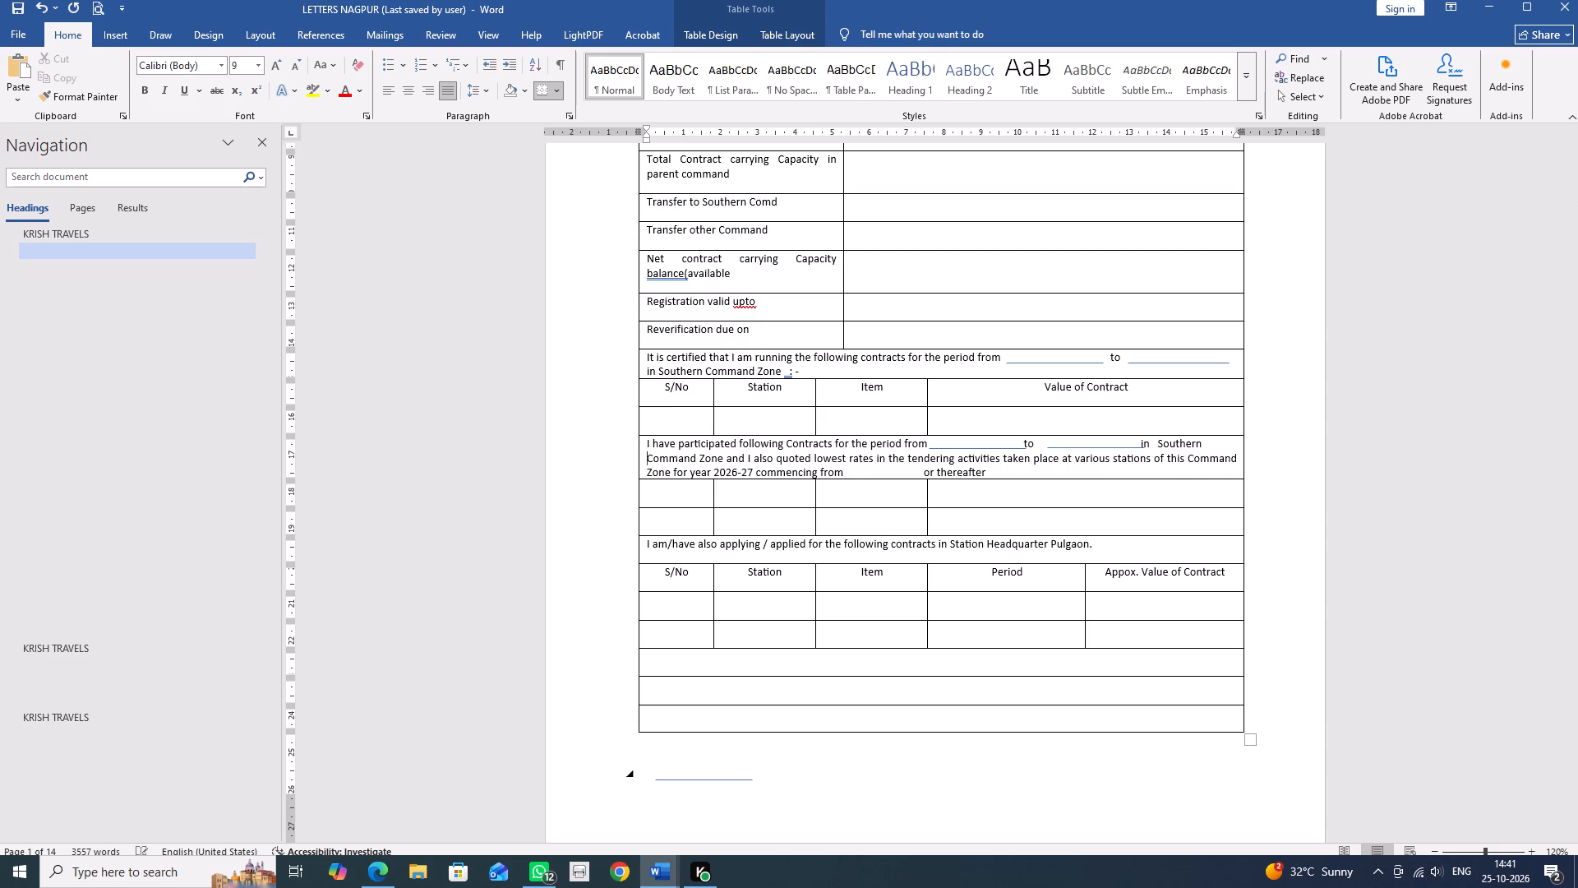
Insert three spaces before "to" in the "I have participated" sentence to clear both underlines, and save the document.
left_click(1025, 445)
key("space")
key("space")
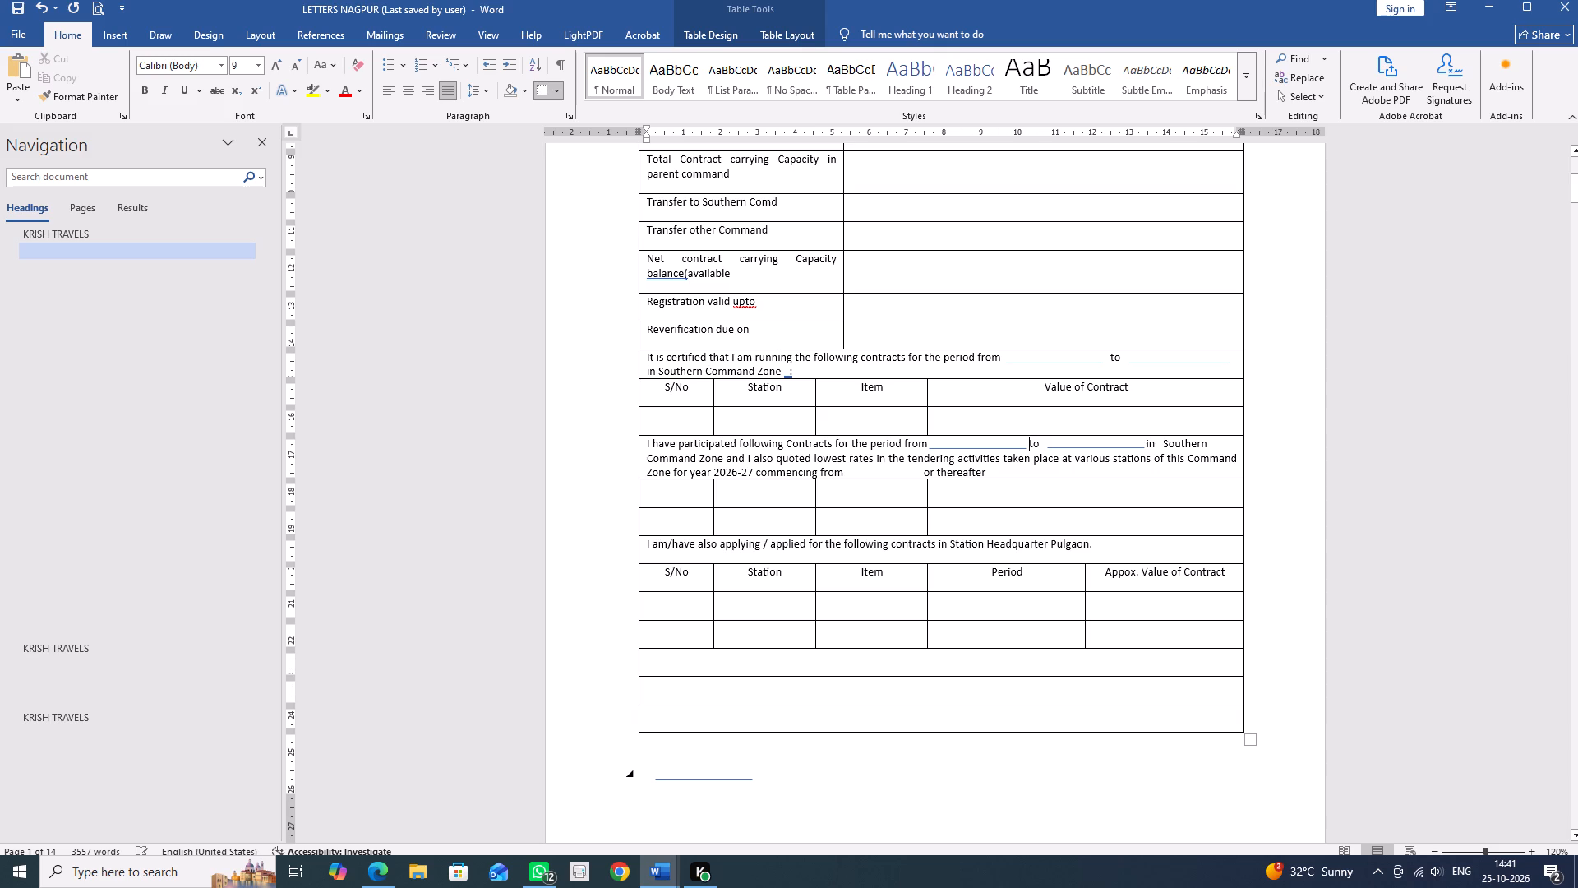
key("space")
key("ctrl+s")
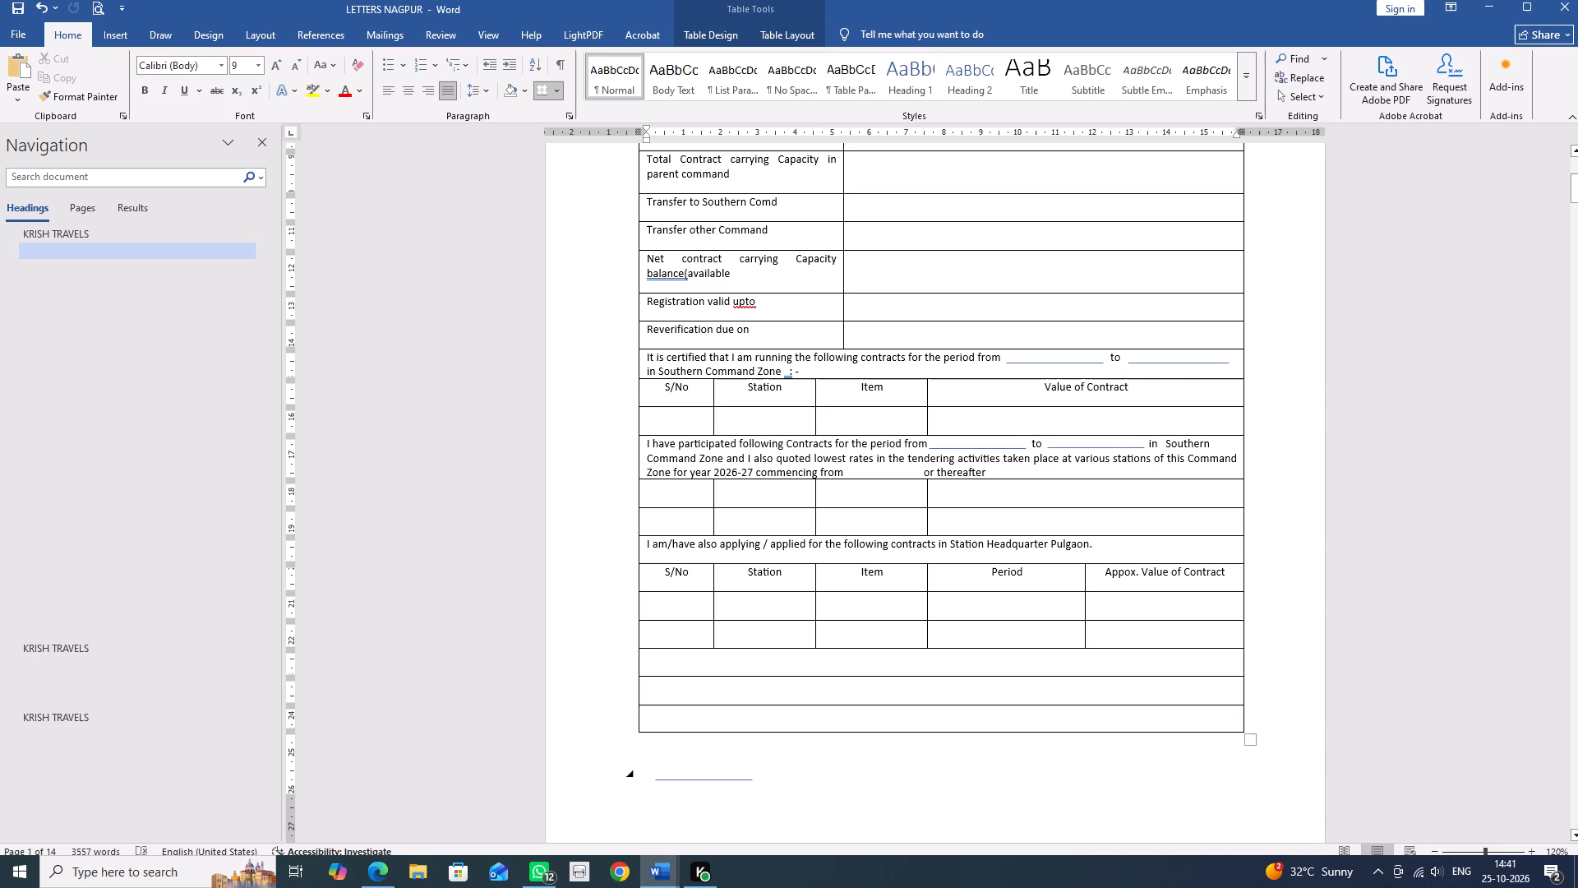
Move the remaining underline from below the table to just after "commencing from" in the "I have participated" paragraph.
left_click_drag(694, 779, 894, 500)
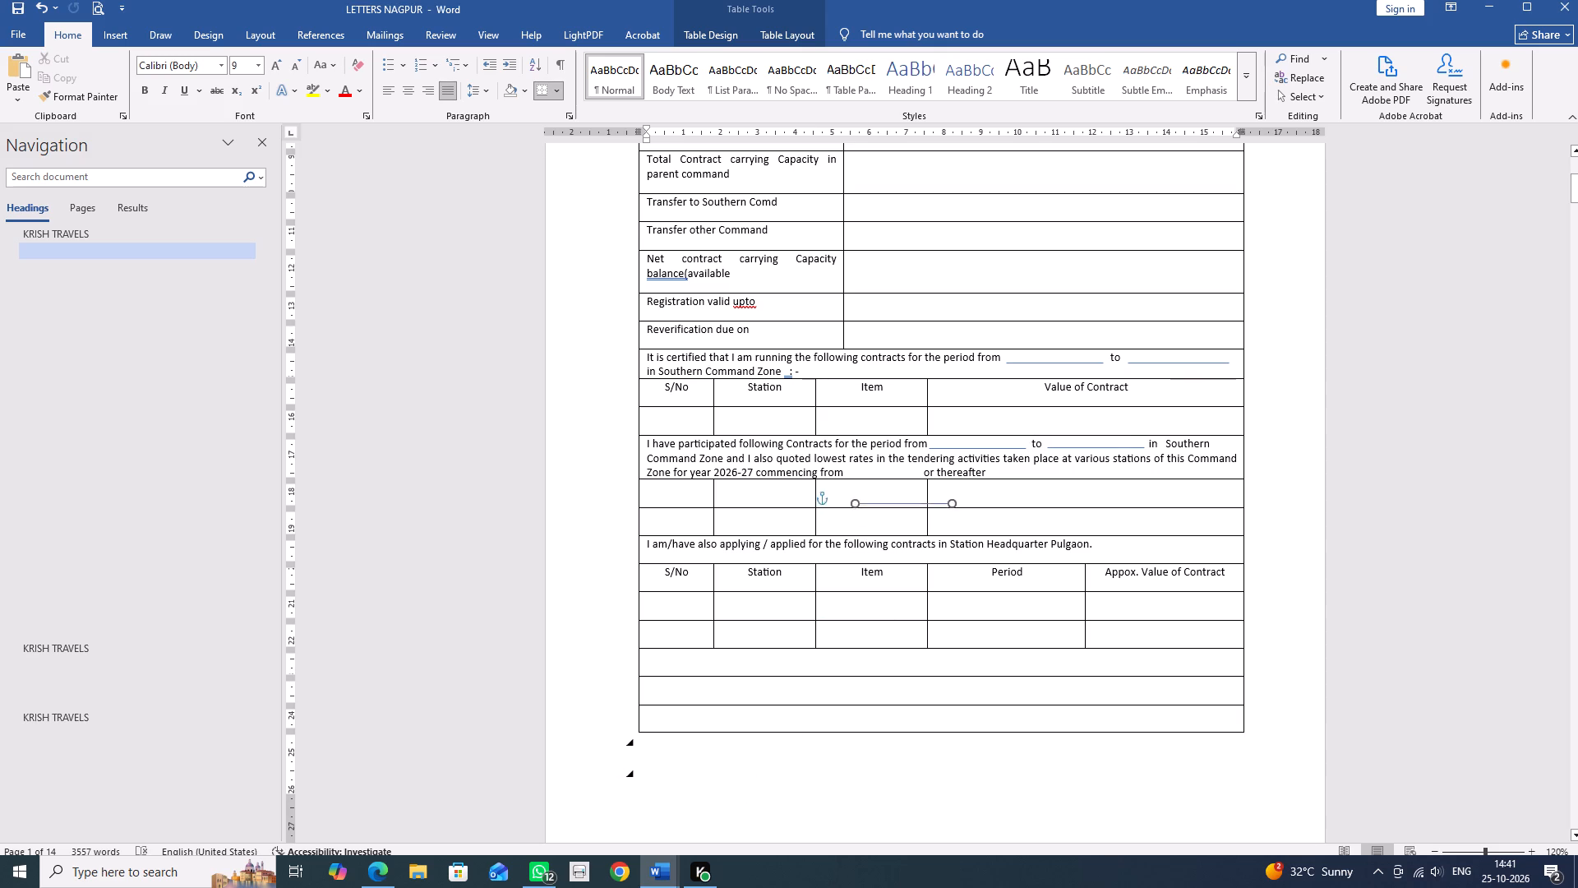
left_click_drag(894, 500, 886, 476)
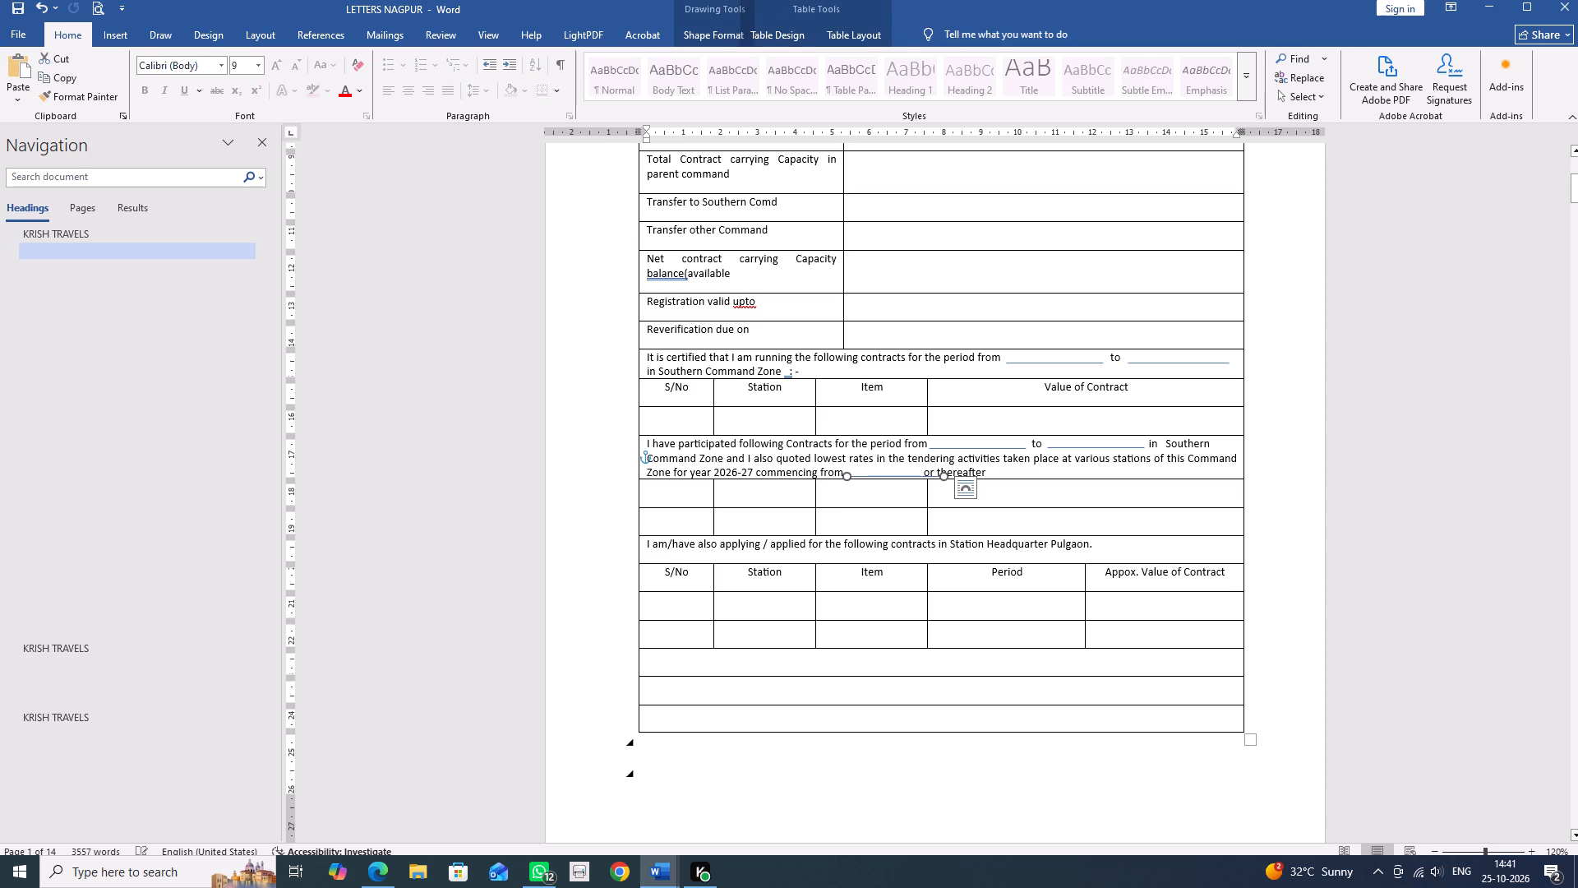
Insert ten spaces before "or thereafter" so the words clear the end of the underline.
left_click(922, 474)
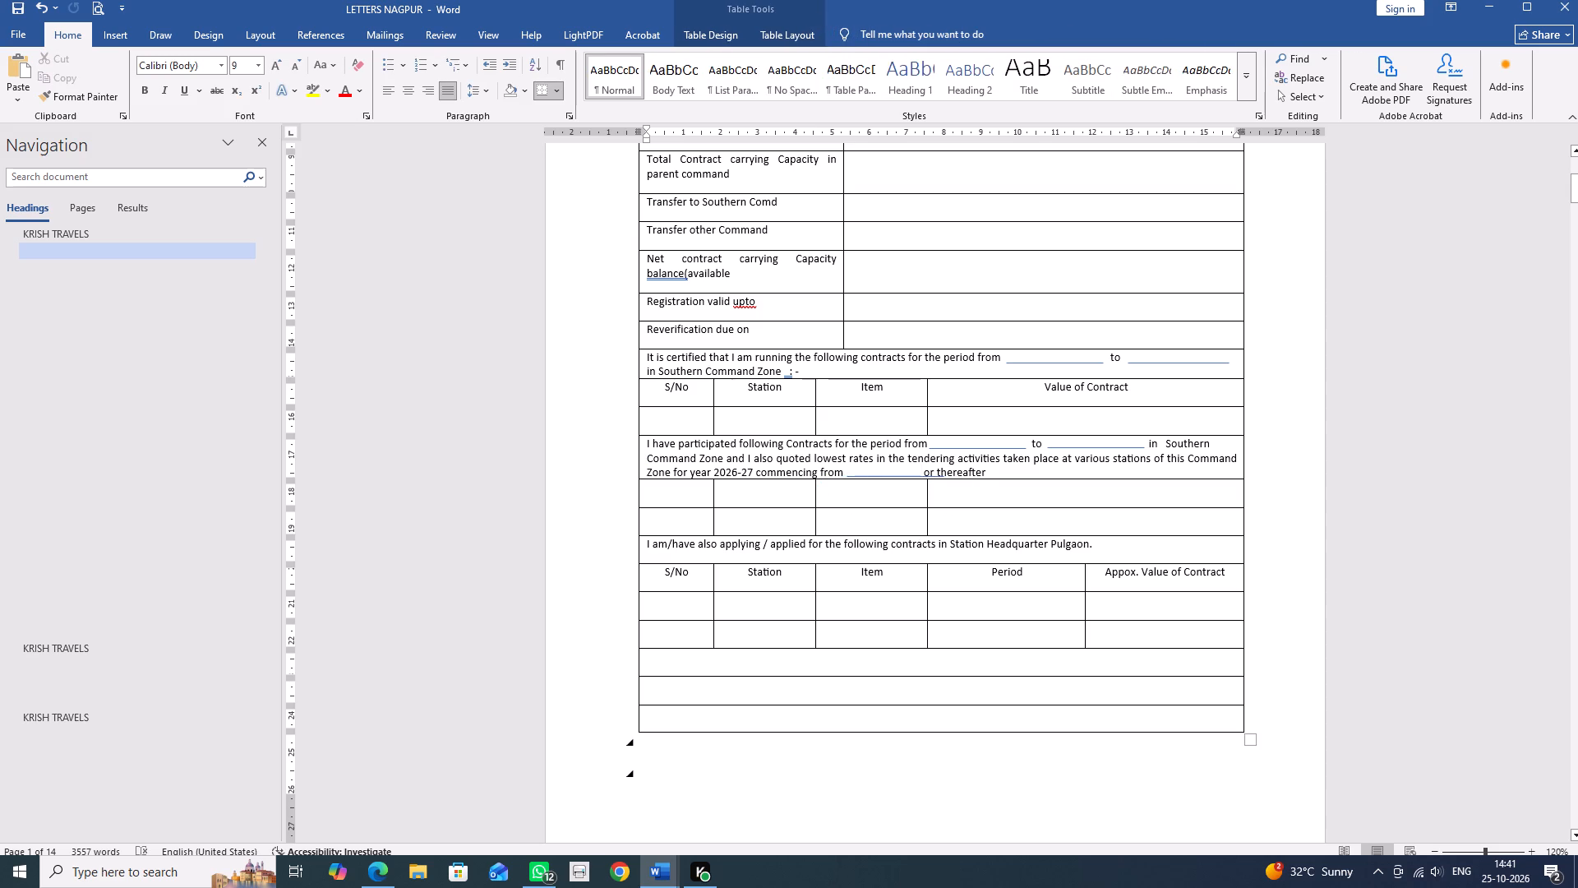
key("space")
key("space")
key("space")
key("space")
key("space")
key("space")
key("space")
key("space")
key("space")
key("space")
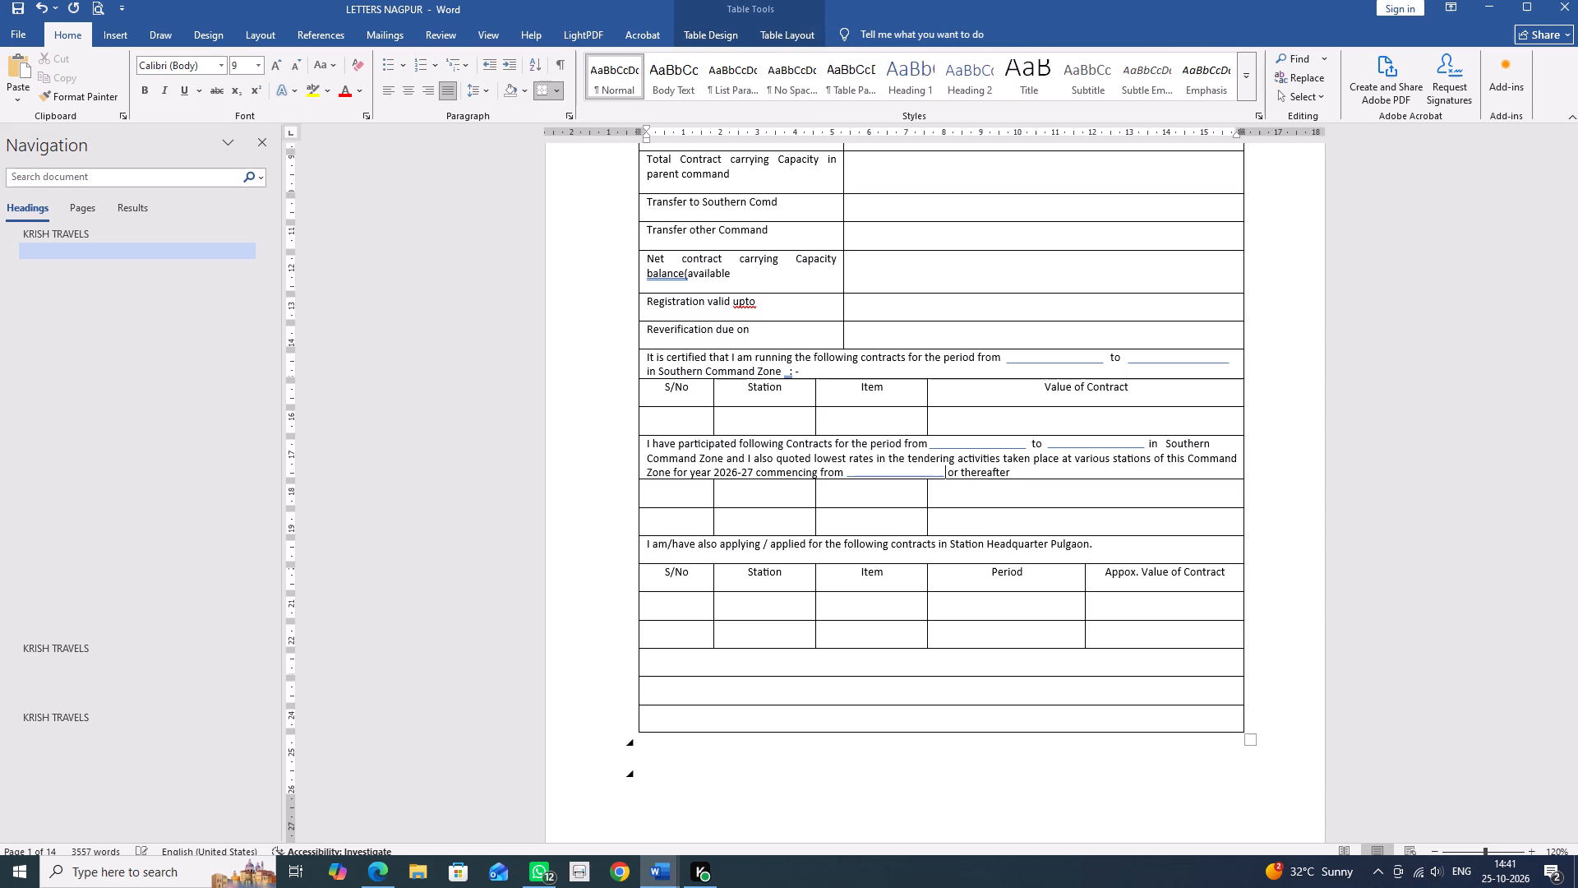
Nudge the underline after "commencing from" slightly up to the text baseline, and save the document.
left_click(888, 476)
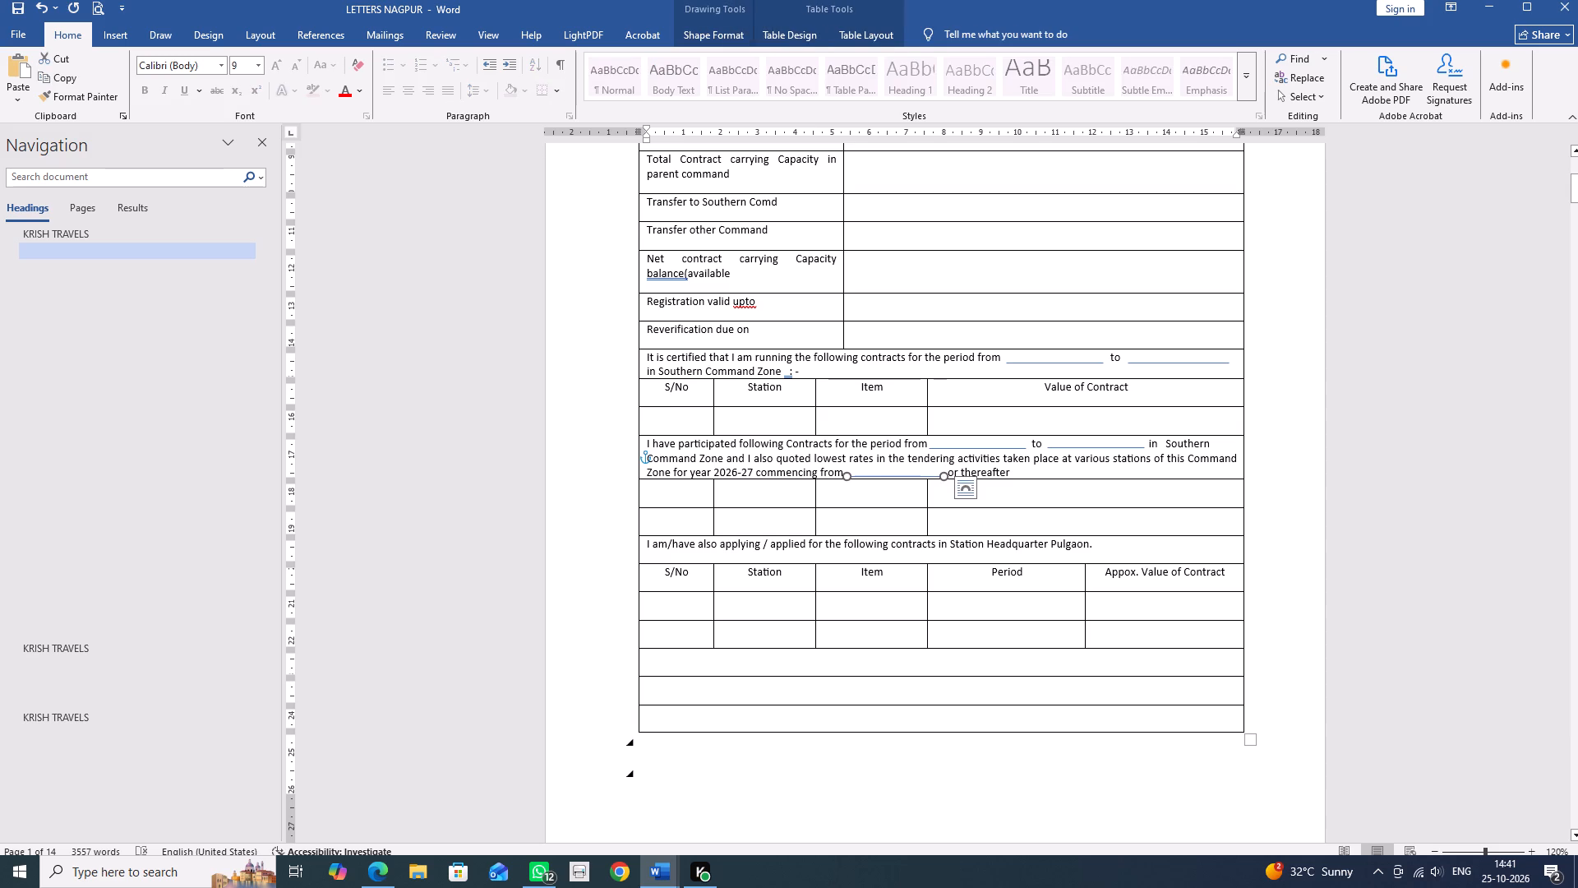
key("Up")
key("Up")
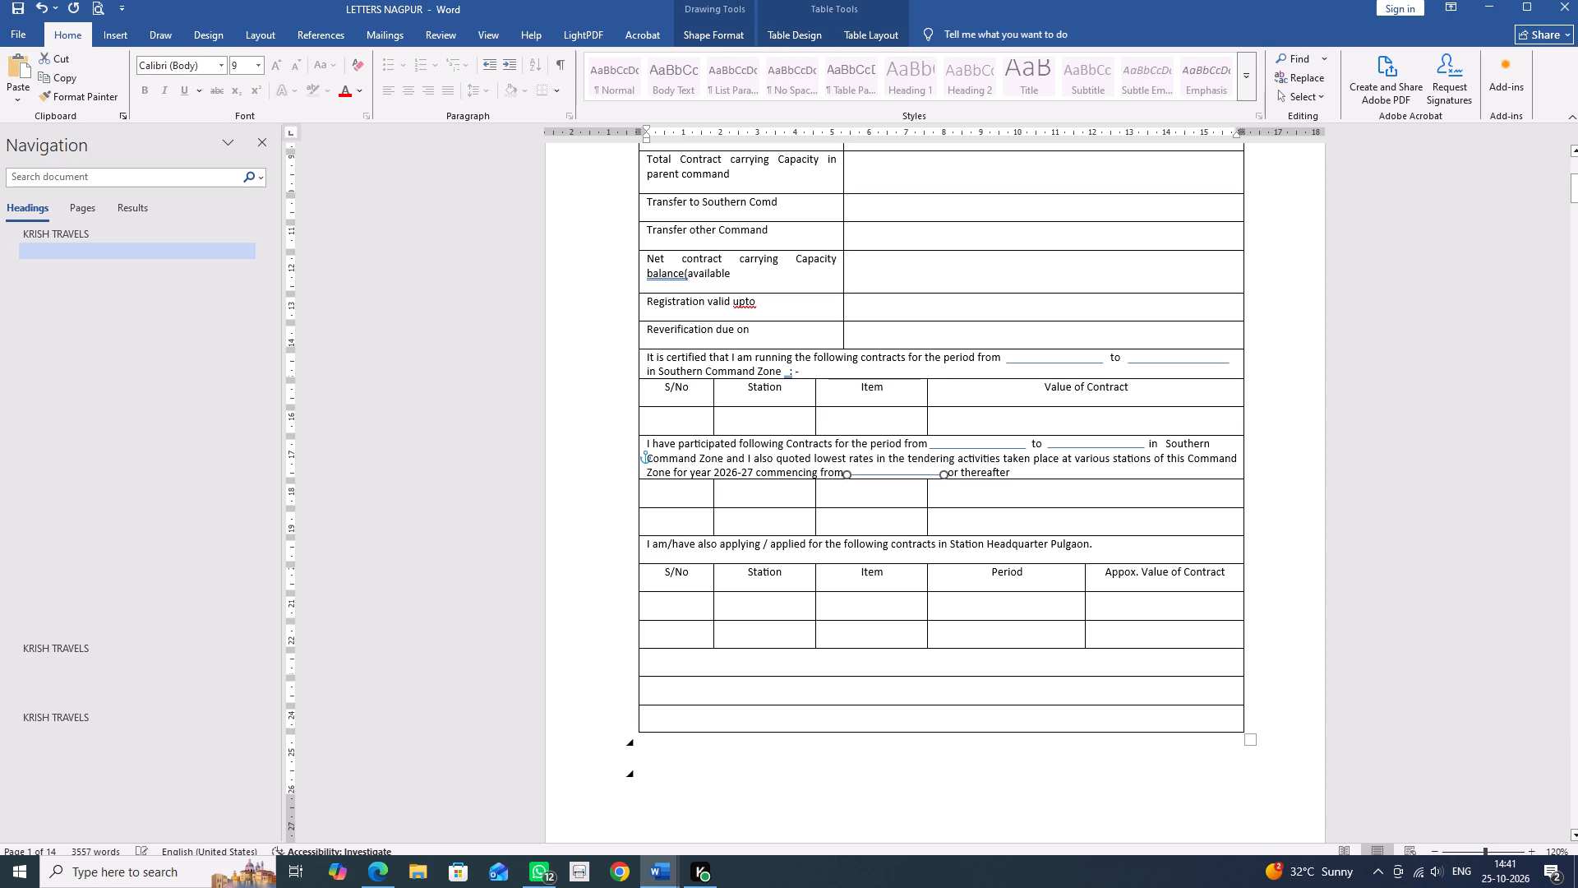
key("Down")
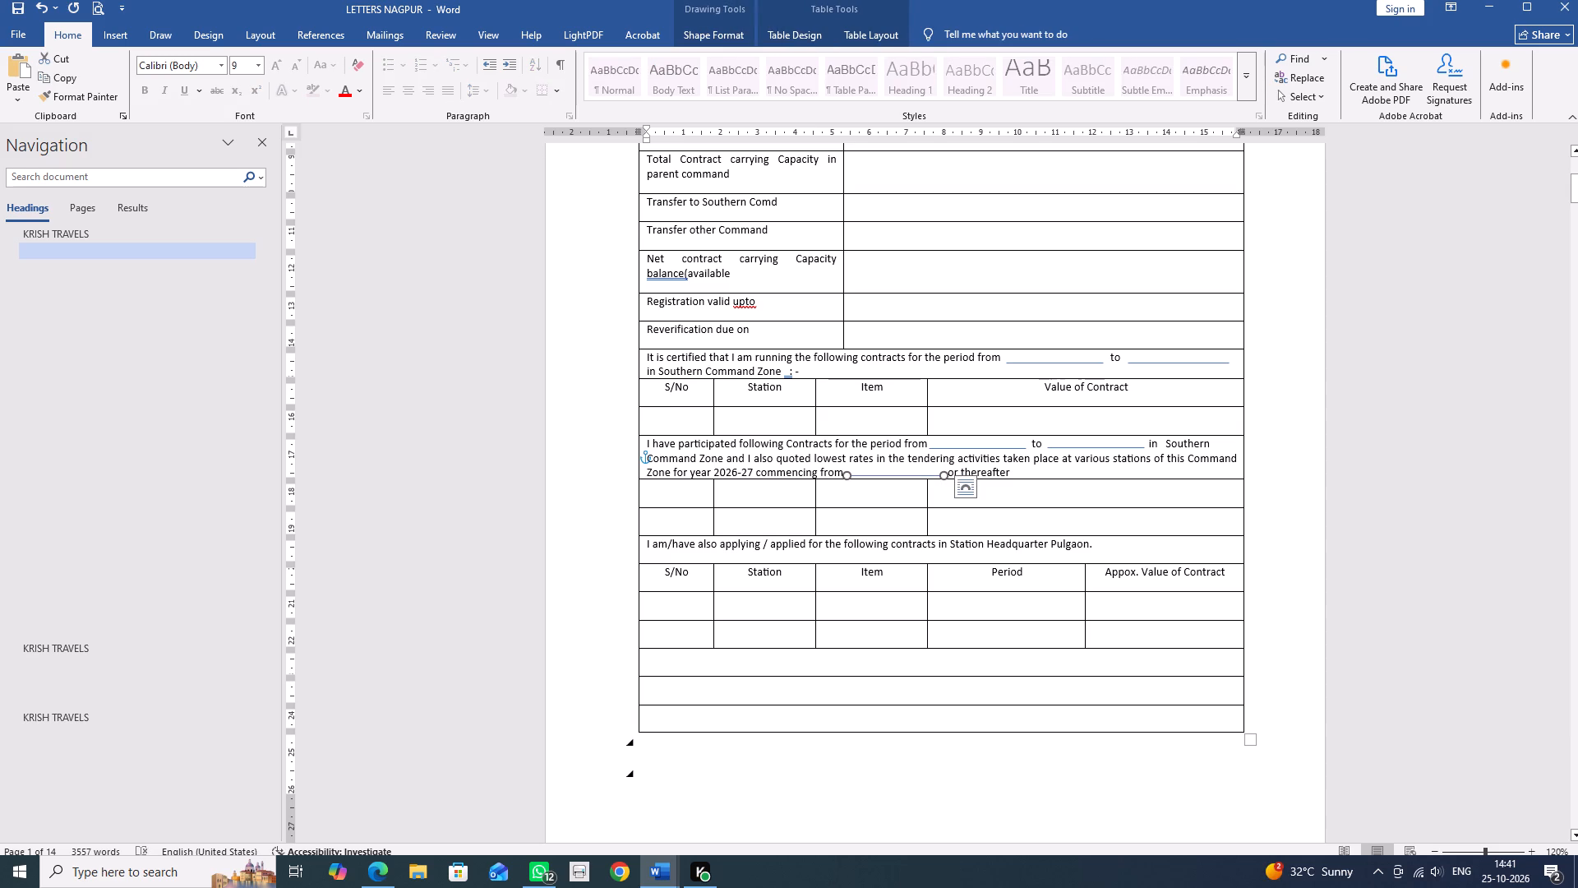
left_click(1049, 469)
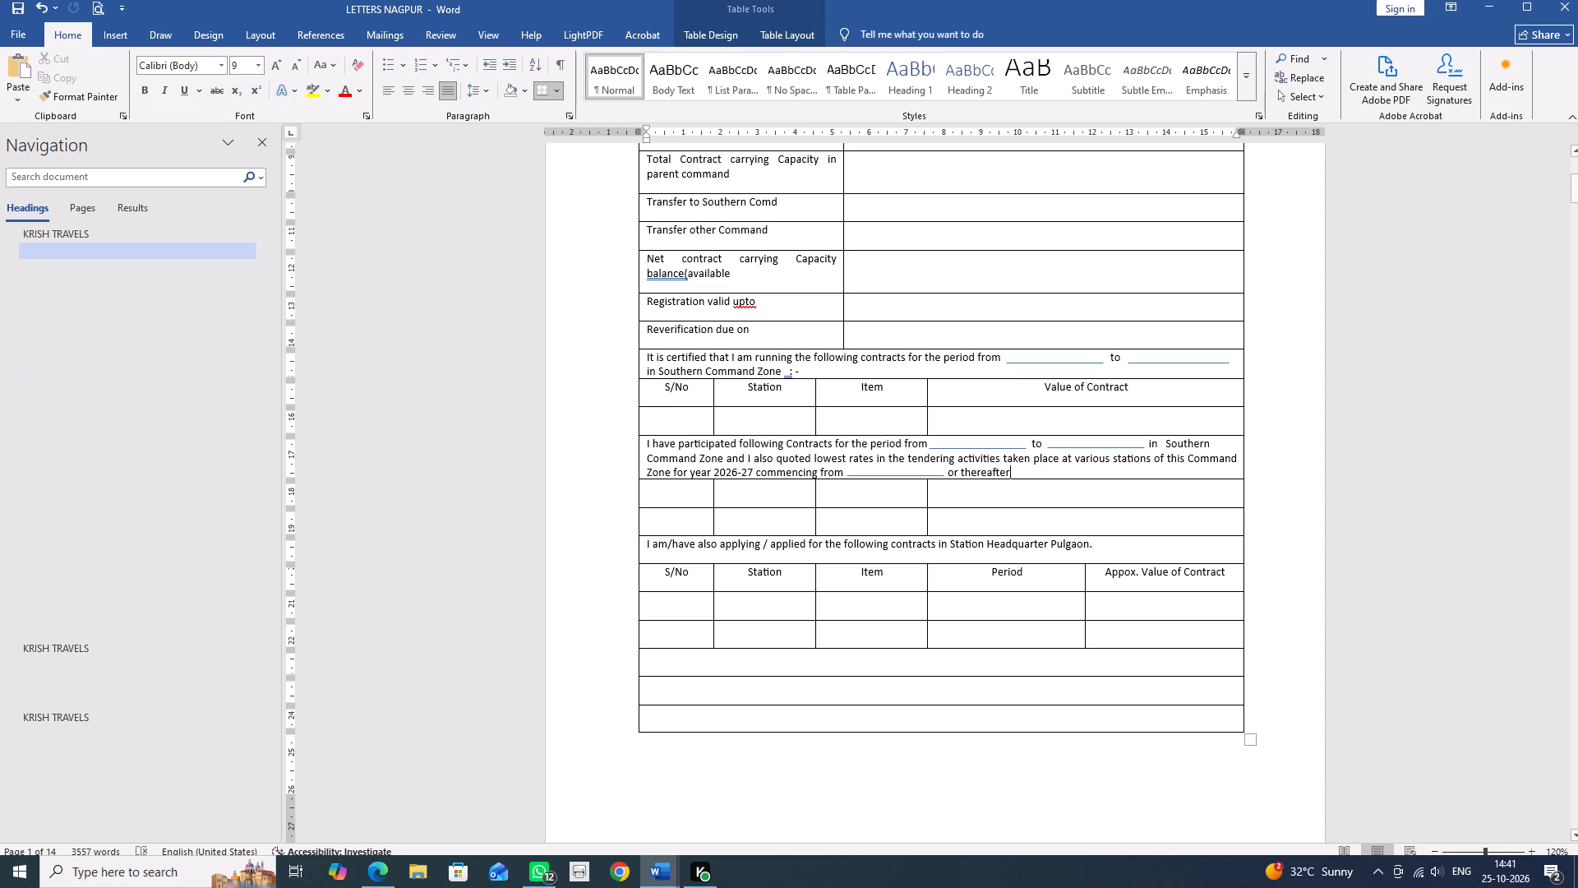
key("ctrl+s")
Copy the "Certified that on securing the contract" text from the PDF and paste it into the first empty full-width row at the table's end.
key("alt+Tab")
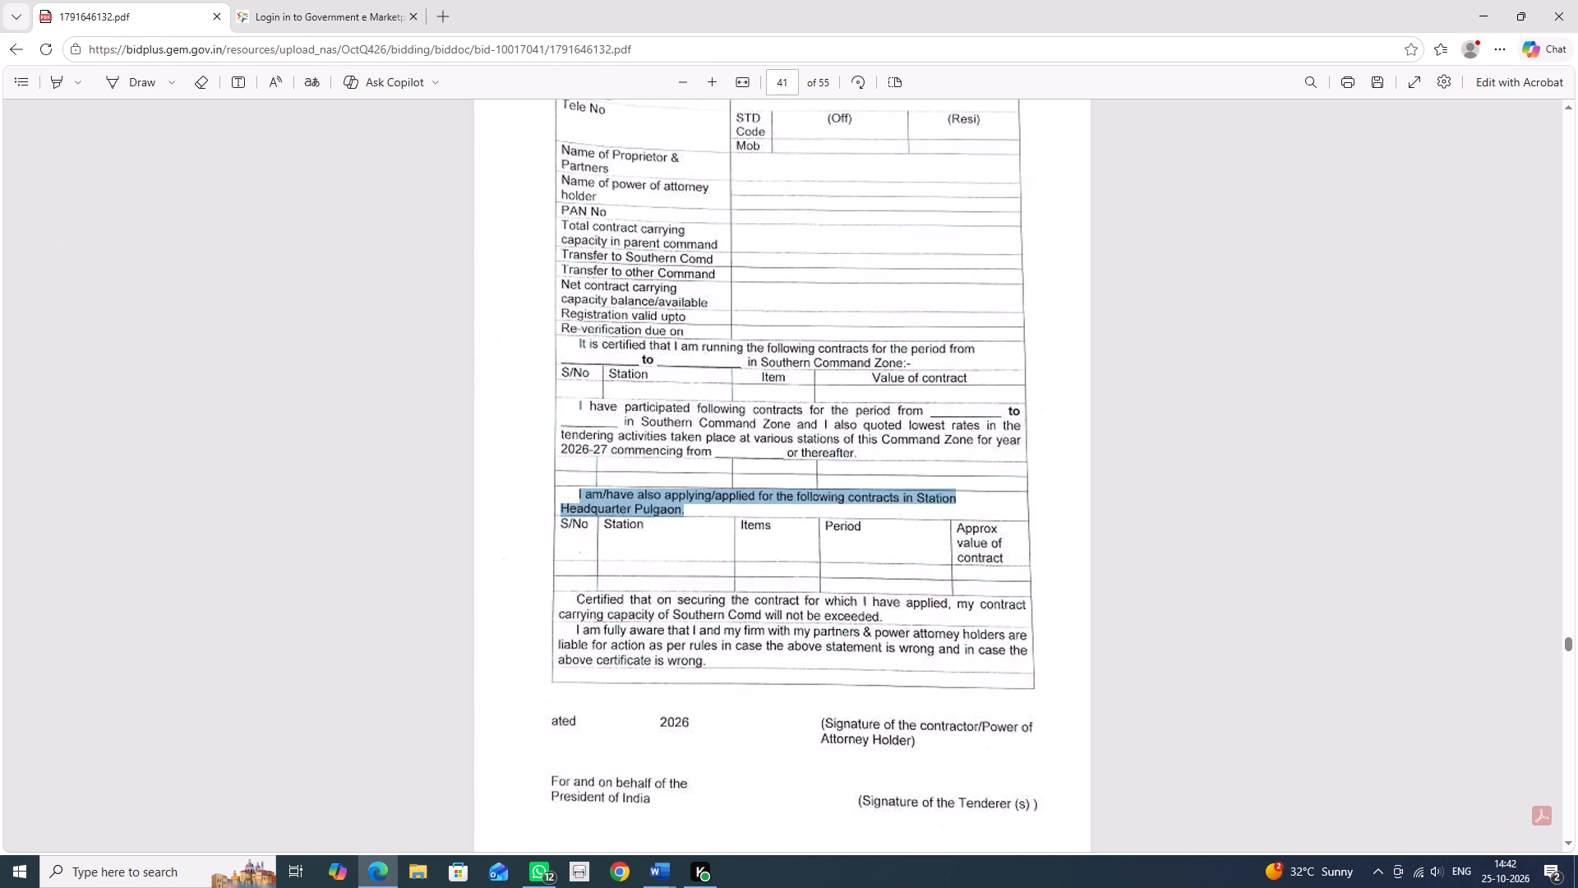
left_click_drag(578, 599, 893, 617)
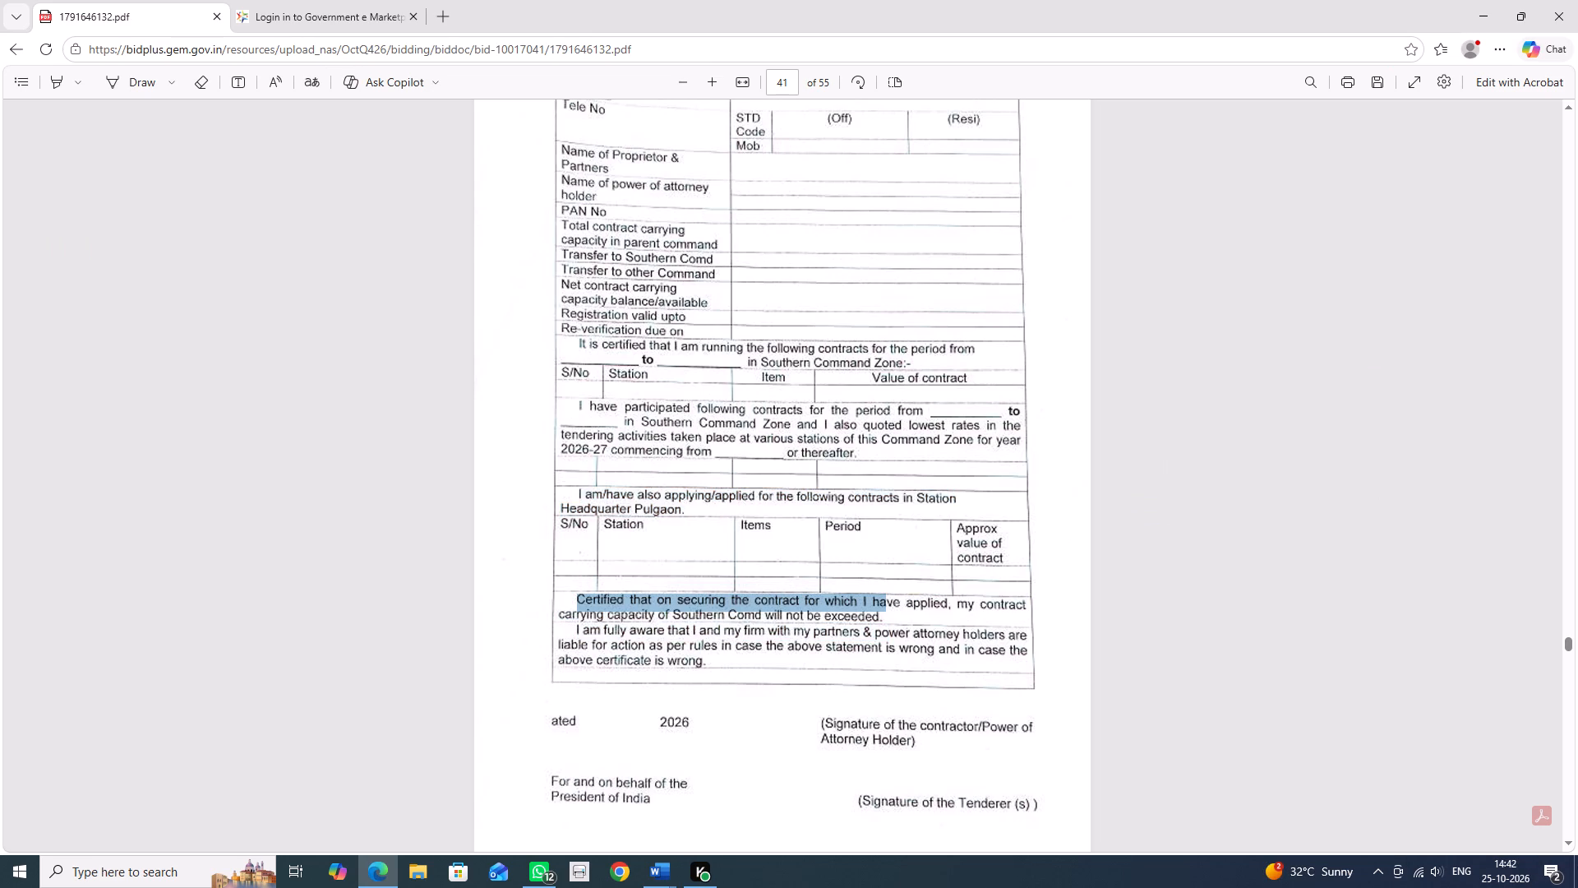
left_click_drag(893, 617, 896, 622)
key("ctrl+c")
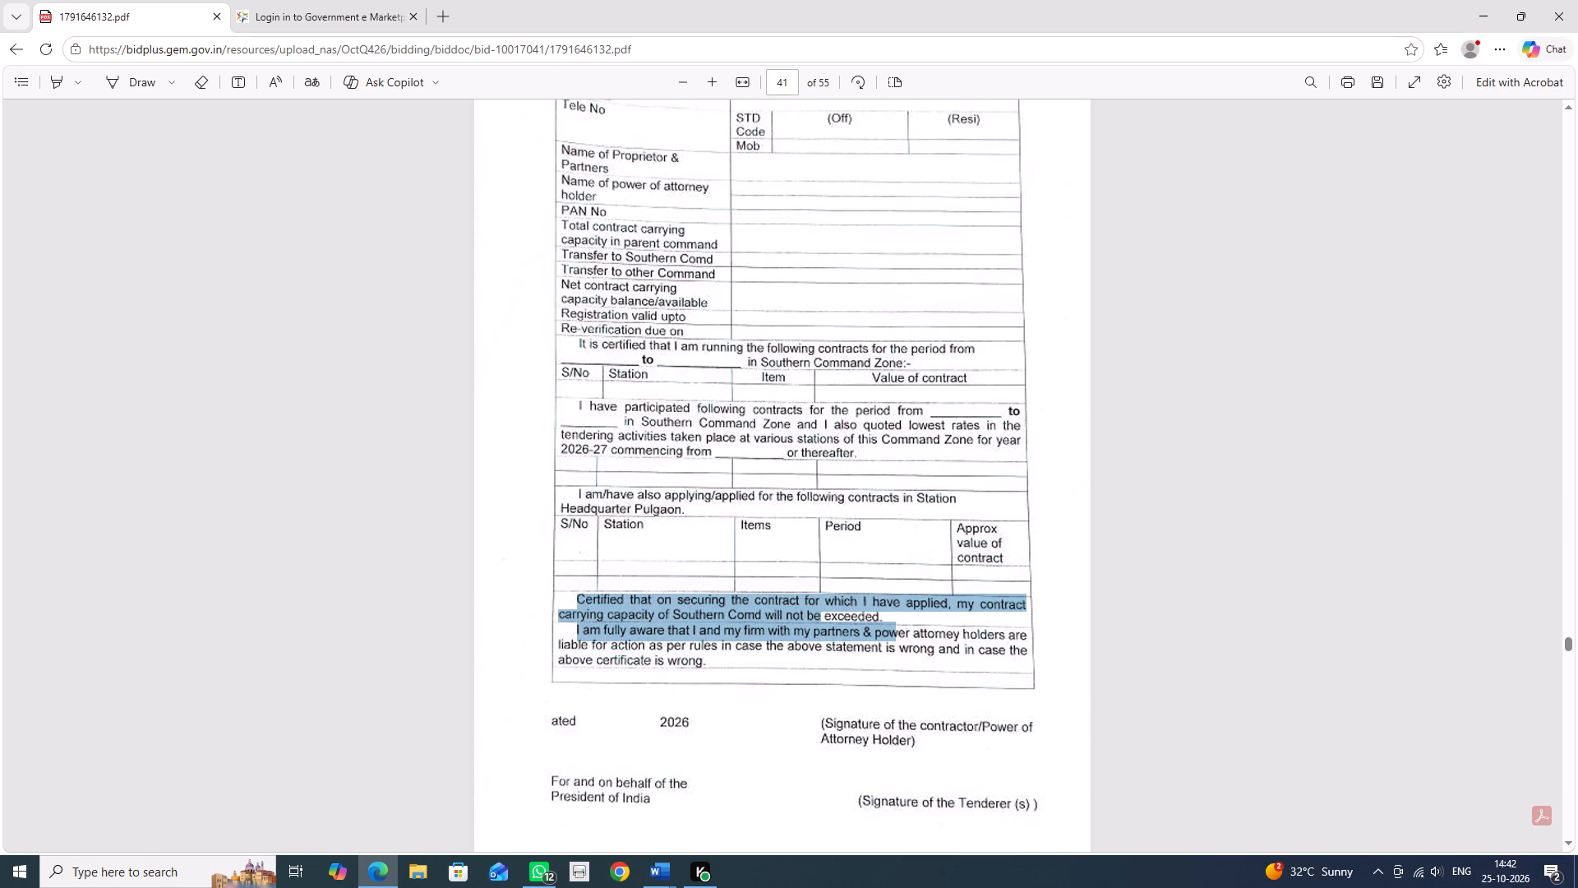
key("alt+Tab")
left_click(696, 664)
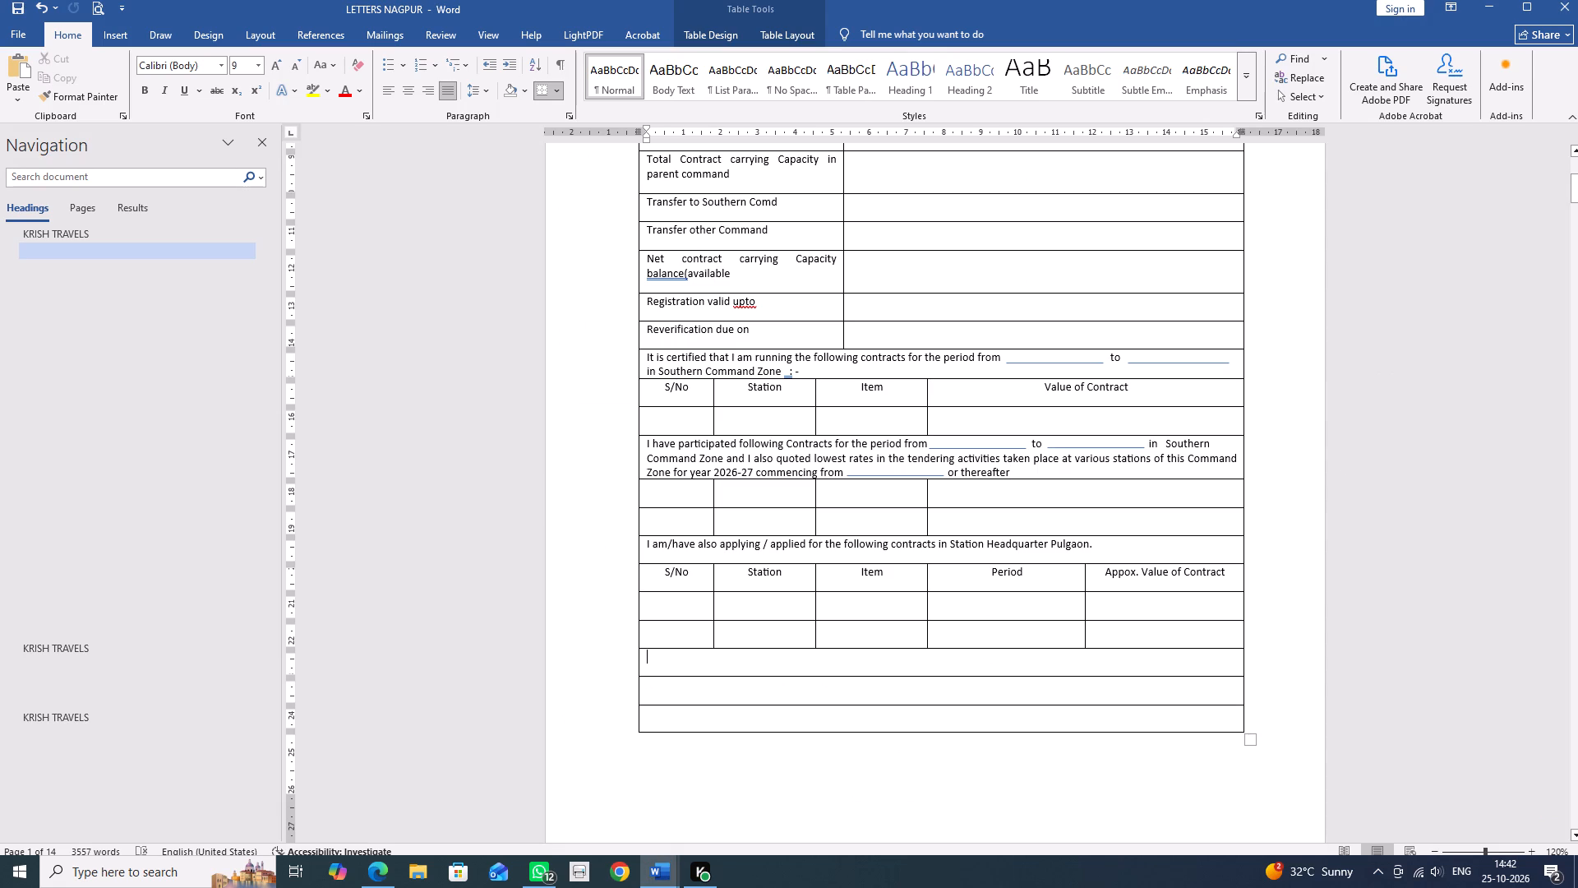
key("ctrl+v")
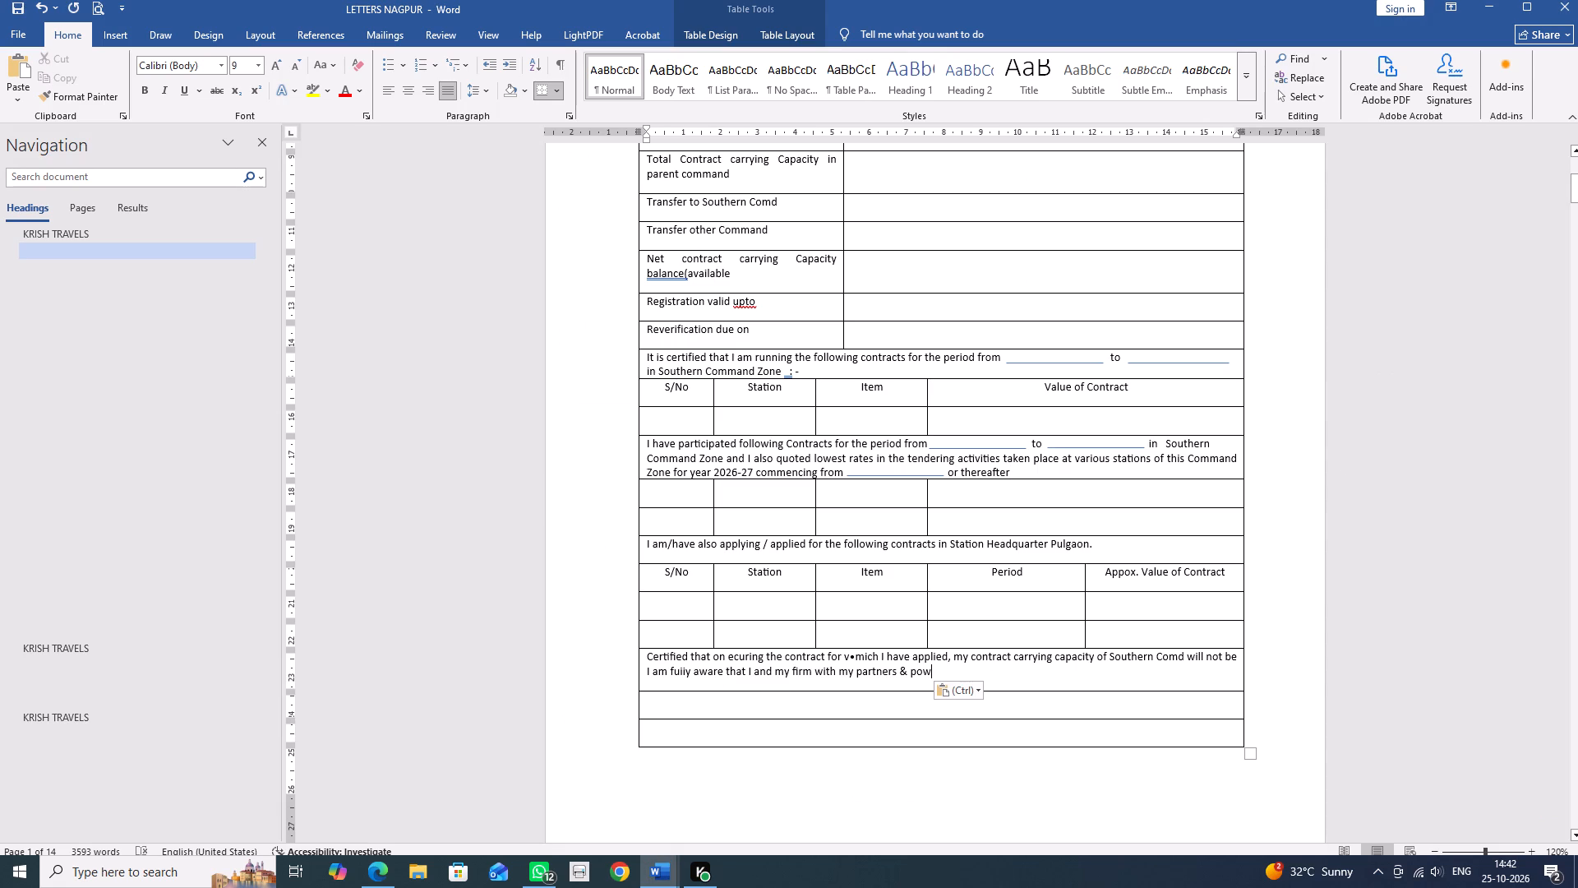
Correct the garbled words to "securing" and "which" in the "Certified that on" row, checking against the PDF.
key("alt+Tab")
scroll(957, 515, "down", 4)
key("alt+Tab")
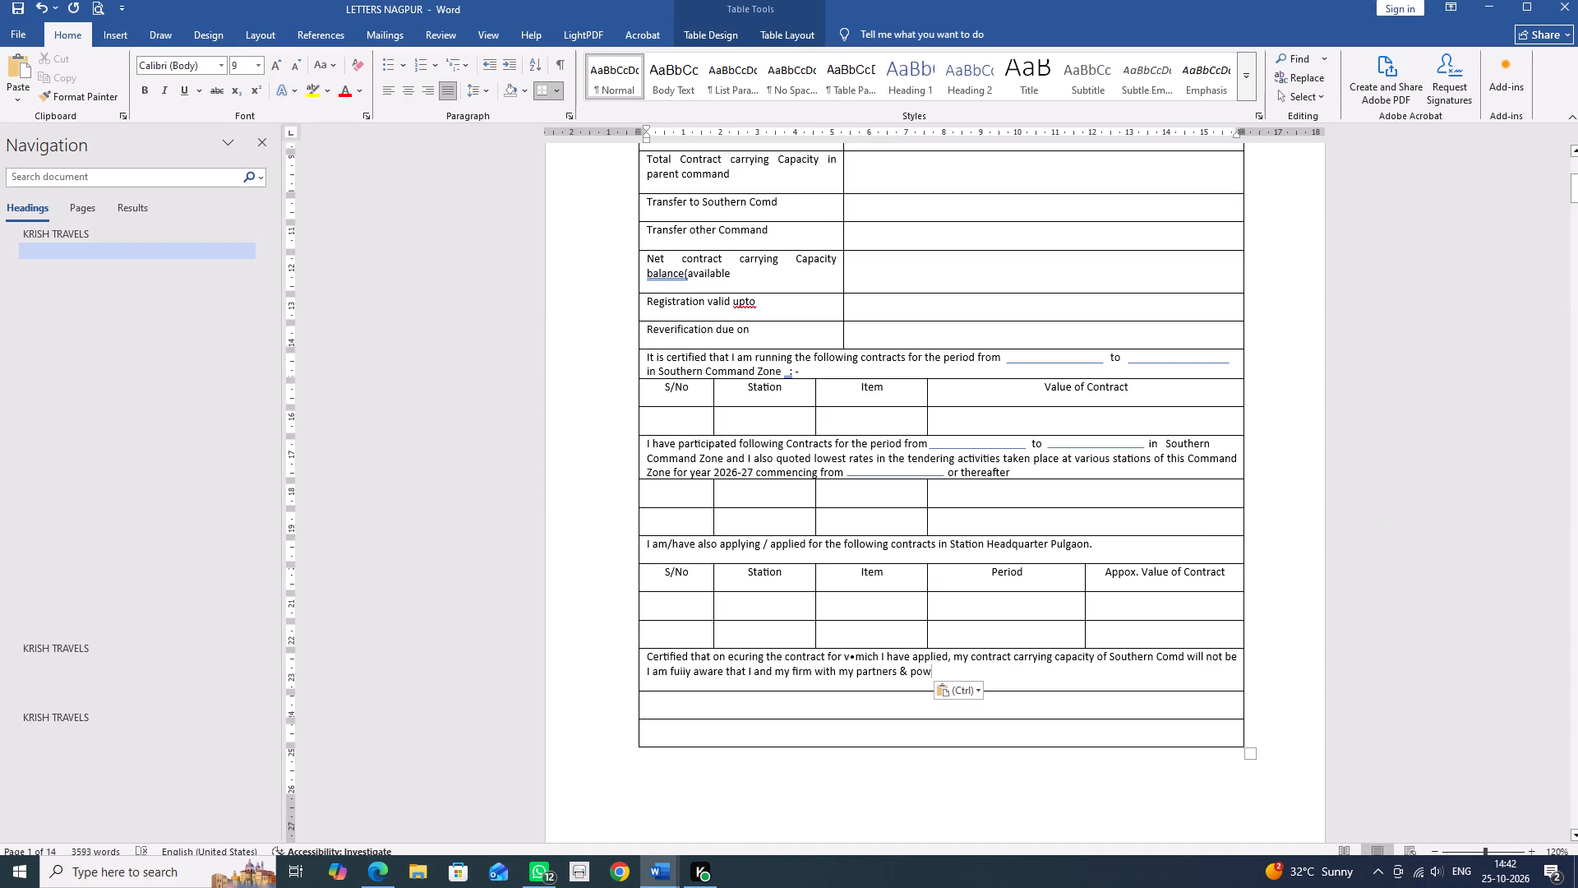
left_click(727, 656)
key("Right")
key("s")
key("alt+Tab")
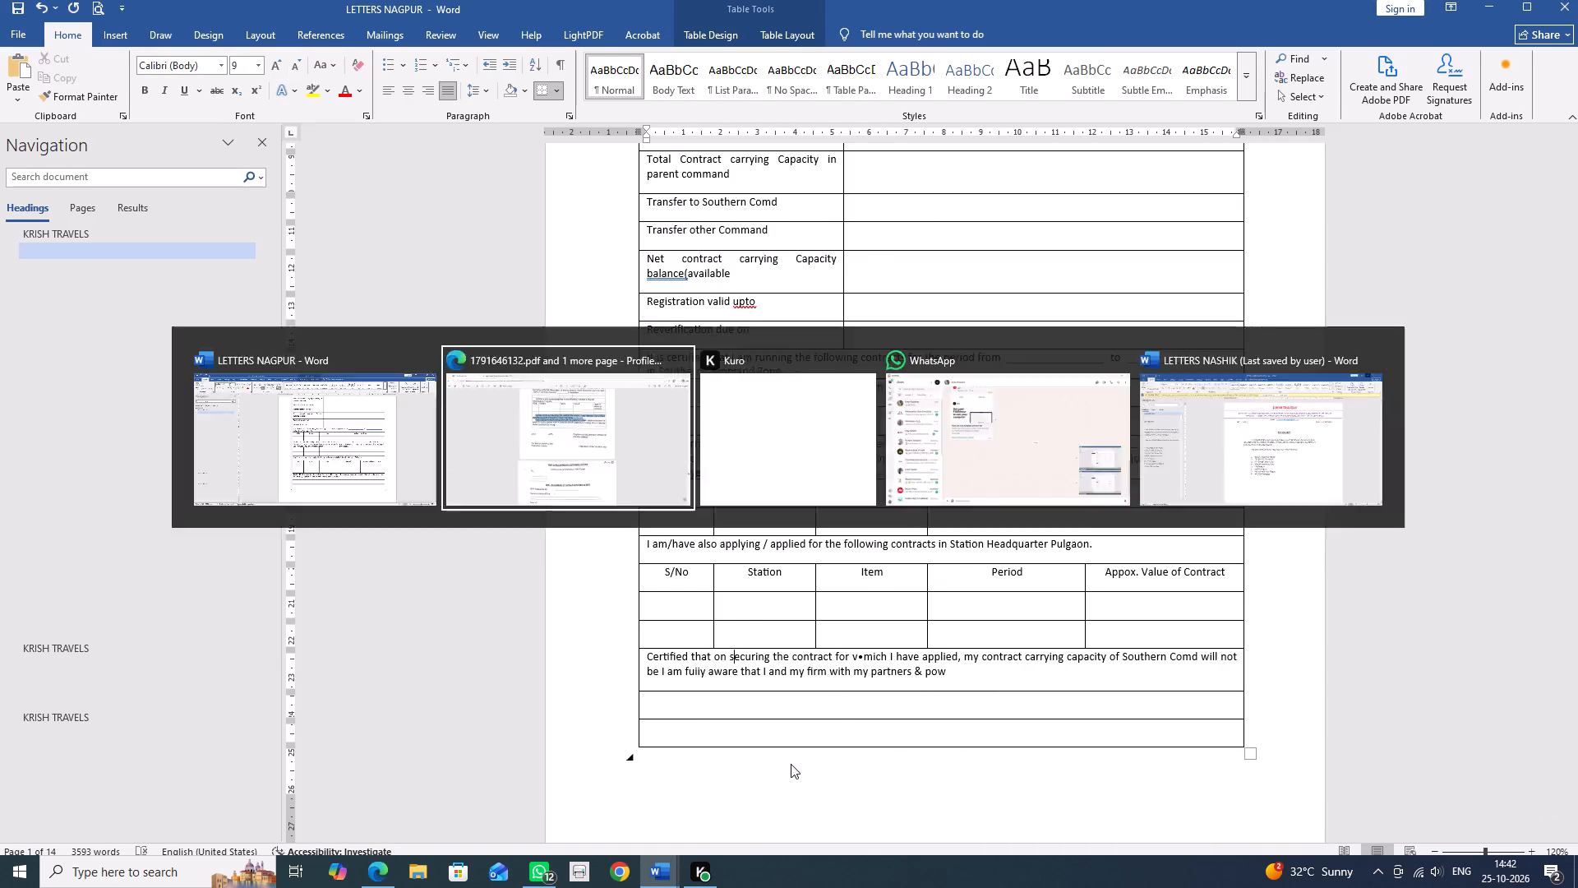
key("alt+Tab")
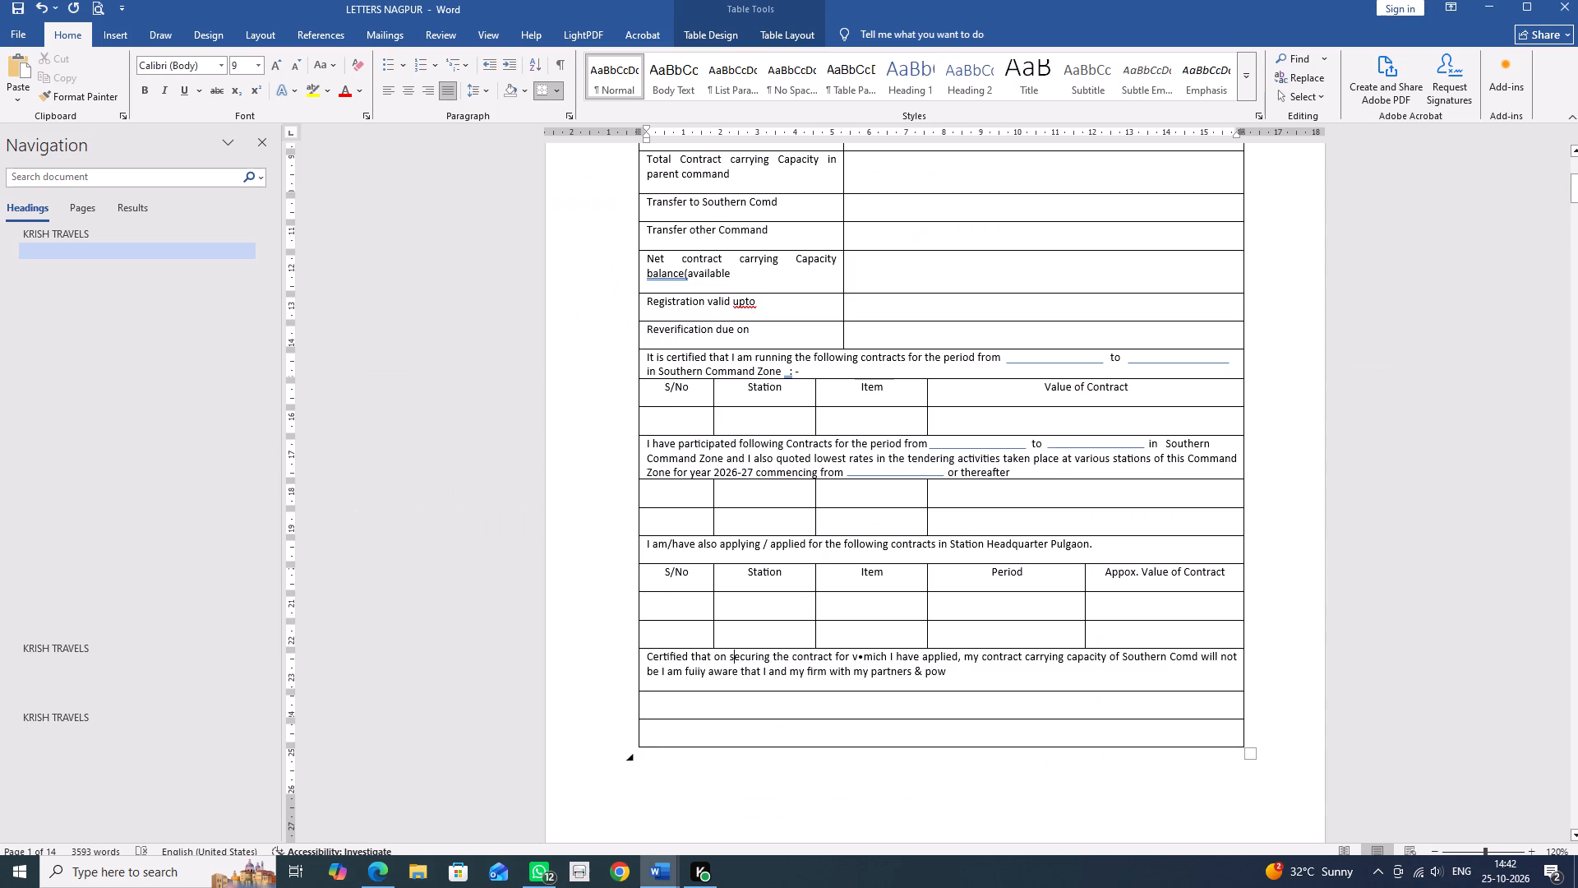
left_click(852, 657)
key("Delete")
key("Delete")
key("Delete")
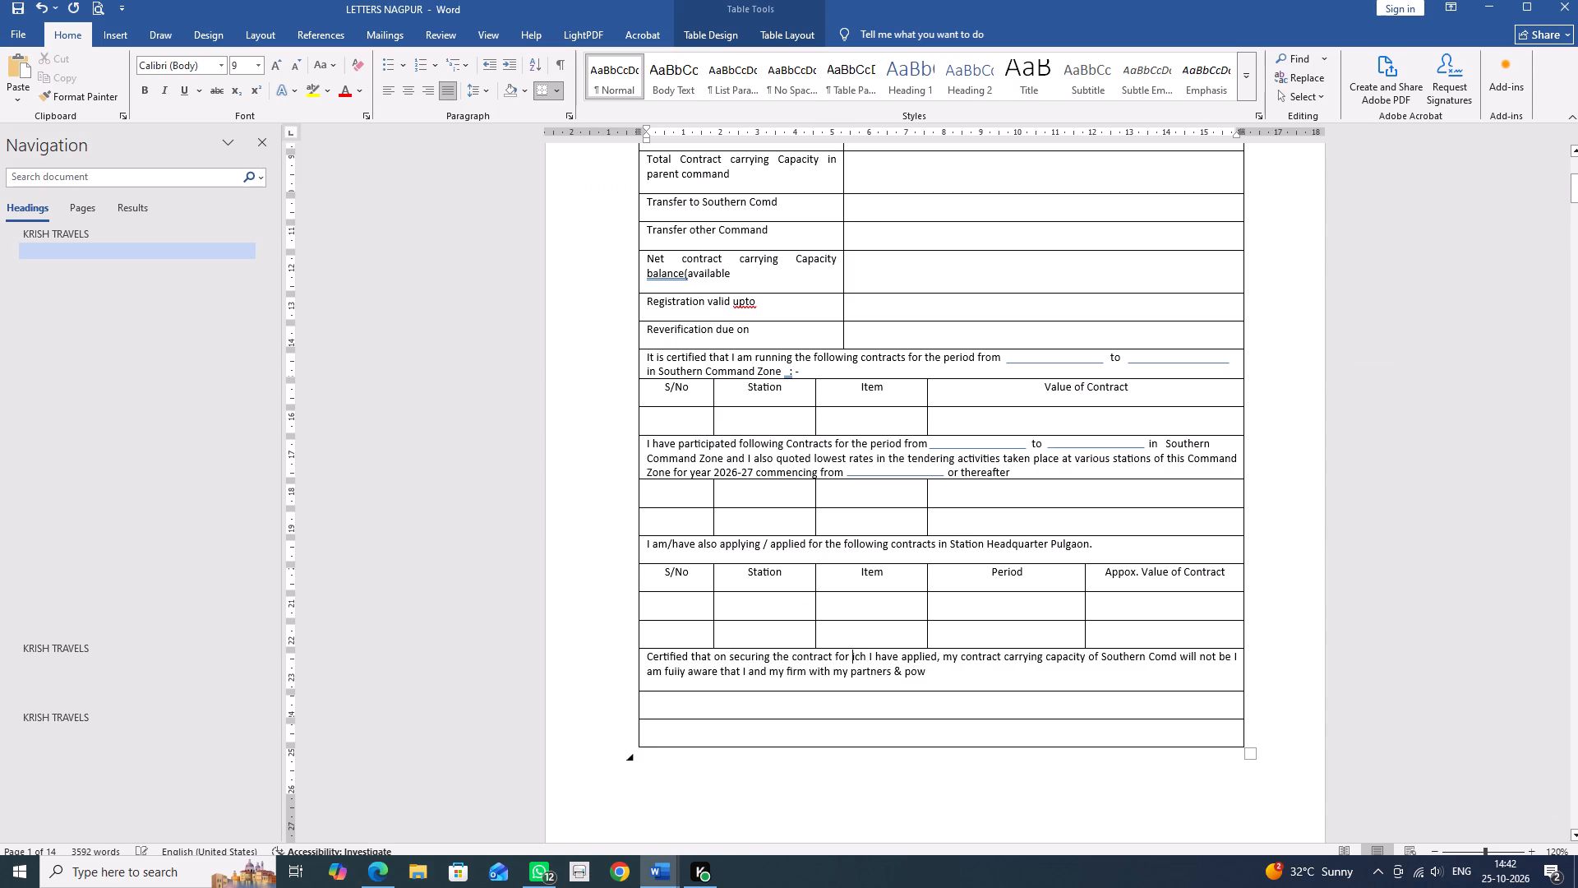
type("wh")
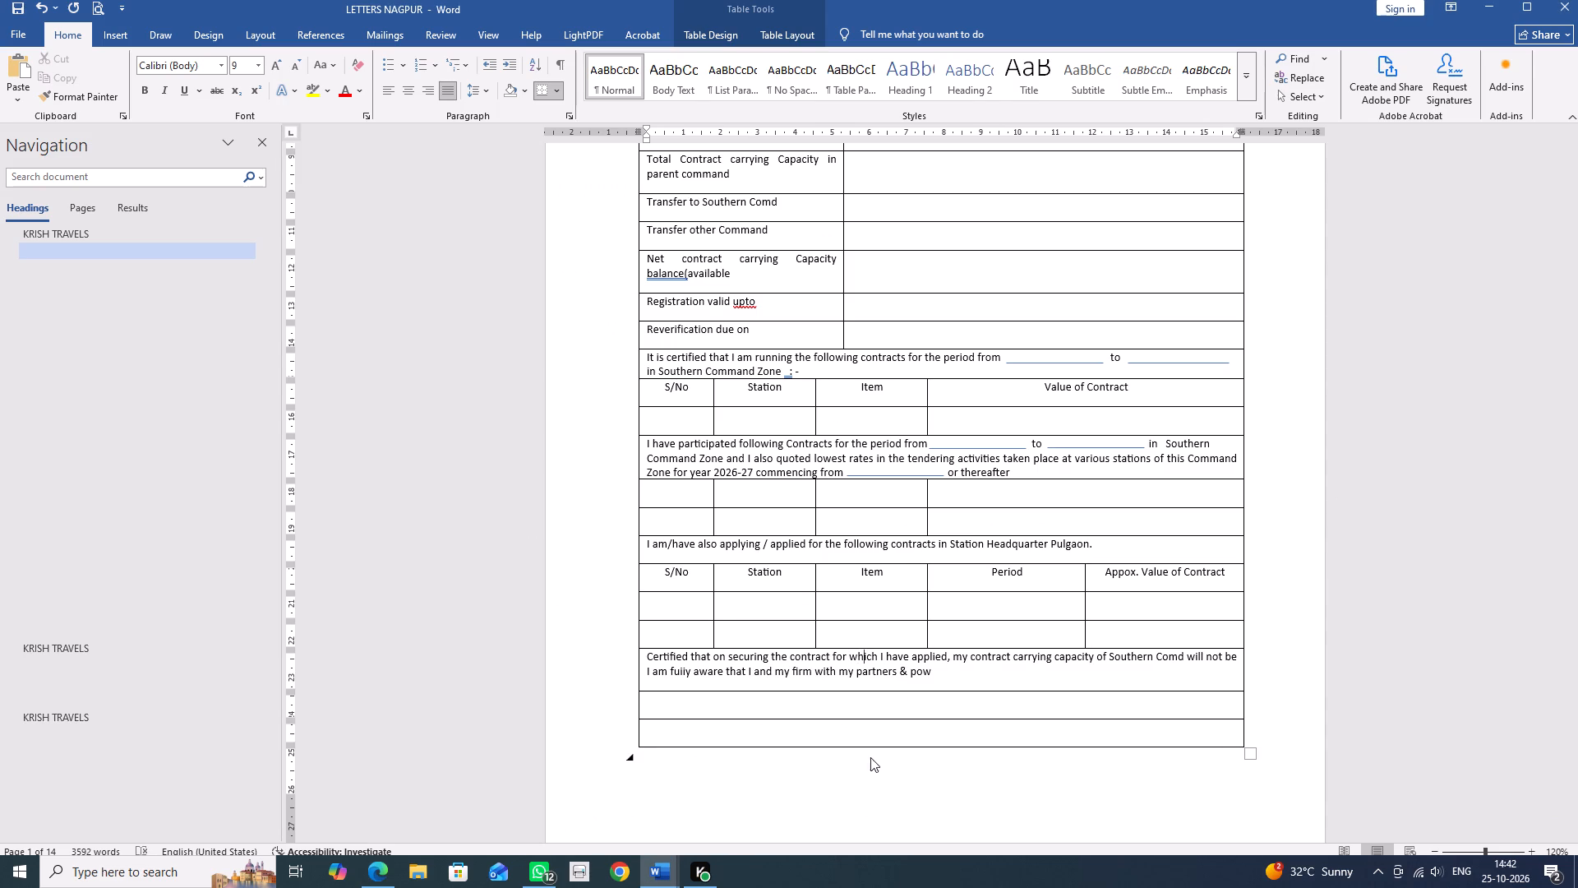
Replace the stray "I am fully aware" fragment at the end of the "Certified that on securing" row with "exceeded.".
key("alt+Tab")
key("alt+Tab")
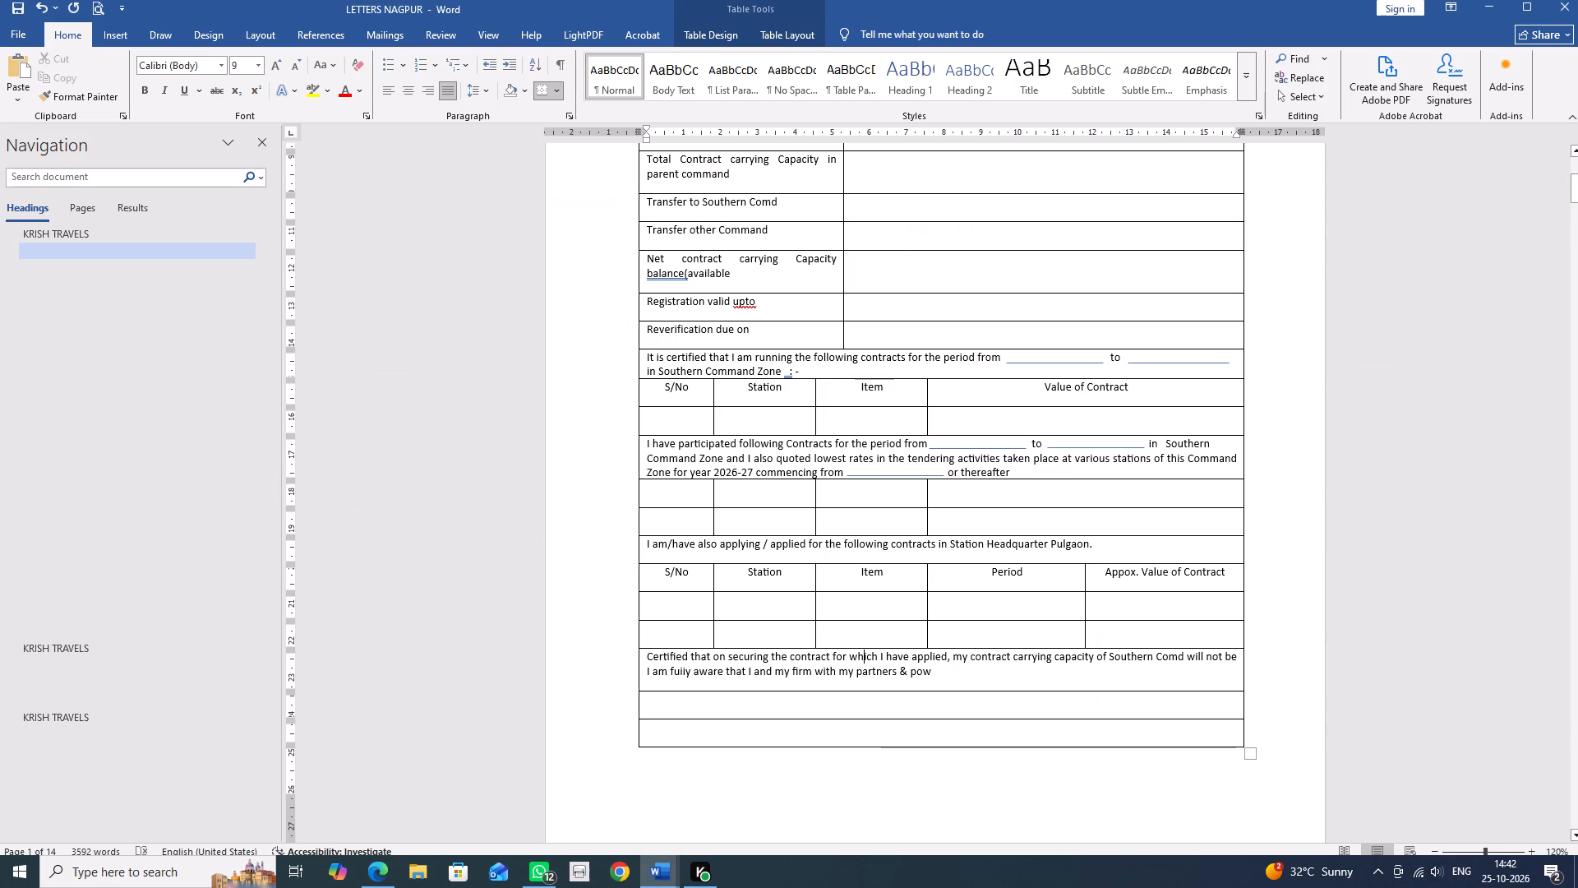
key("alt+Tab")
key("alt+Tab")
key("alt+Tab")
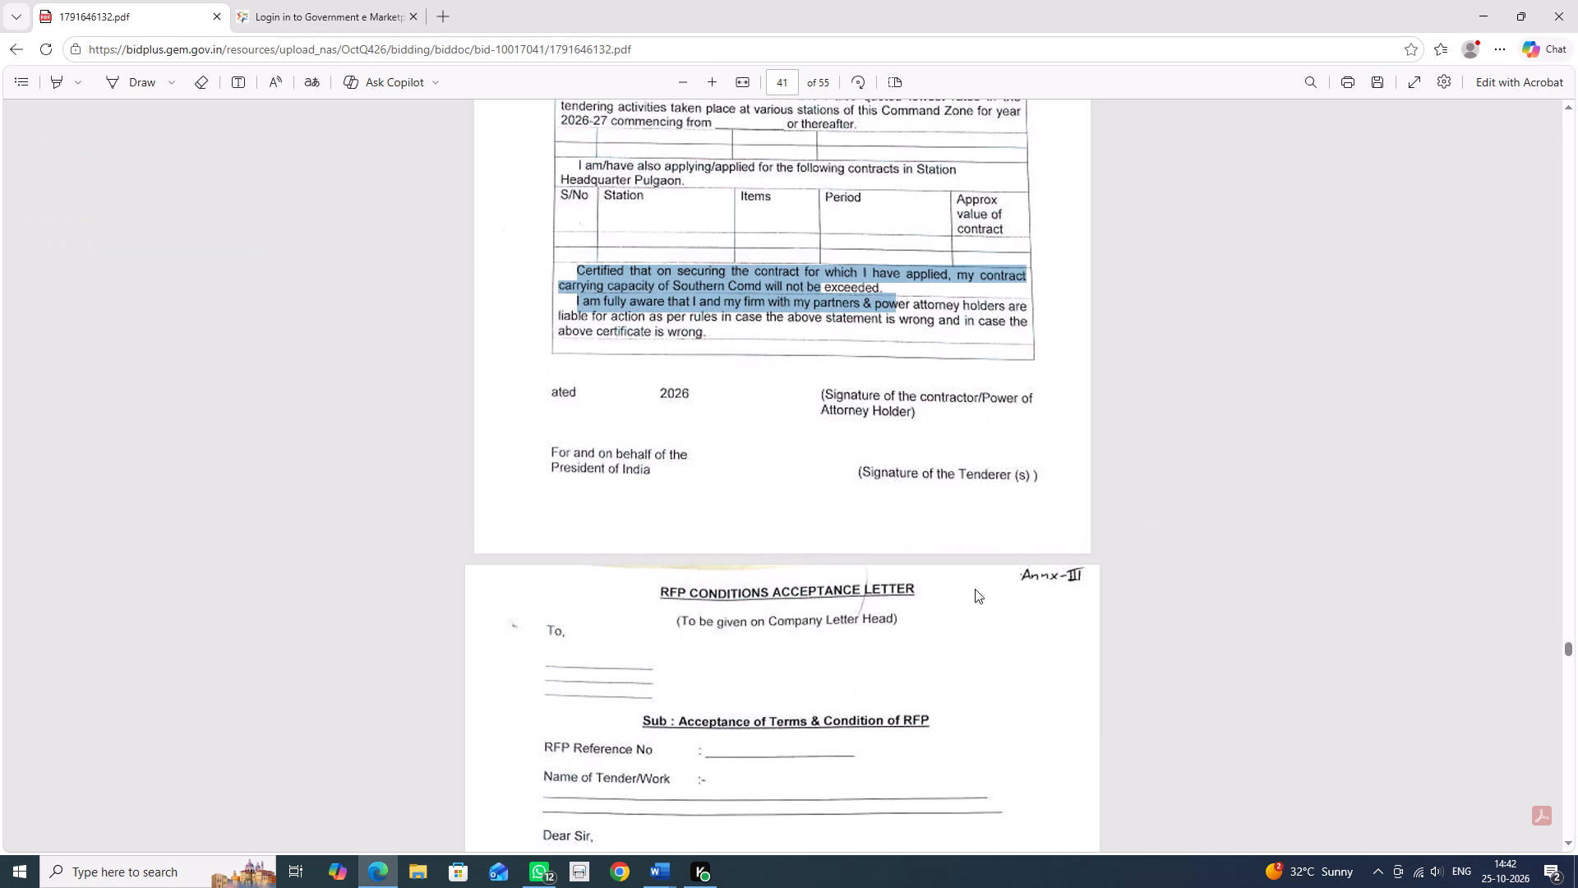
key("alt+Tab")
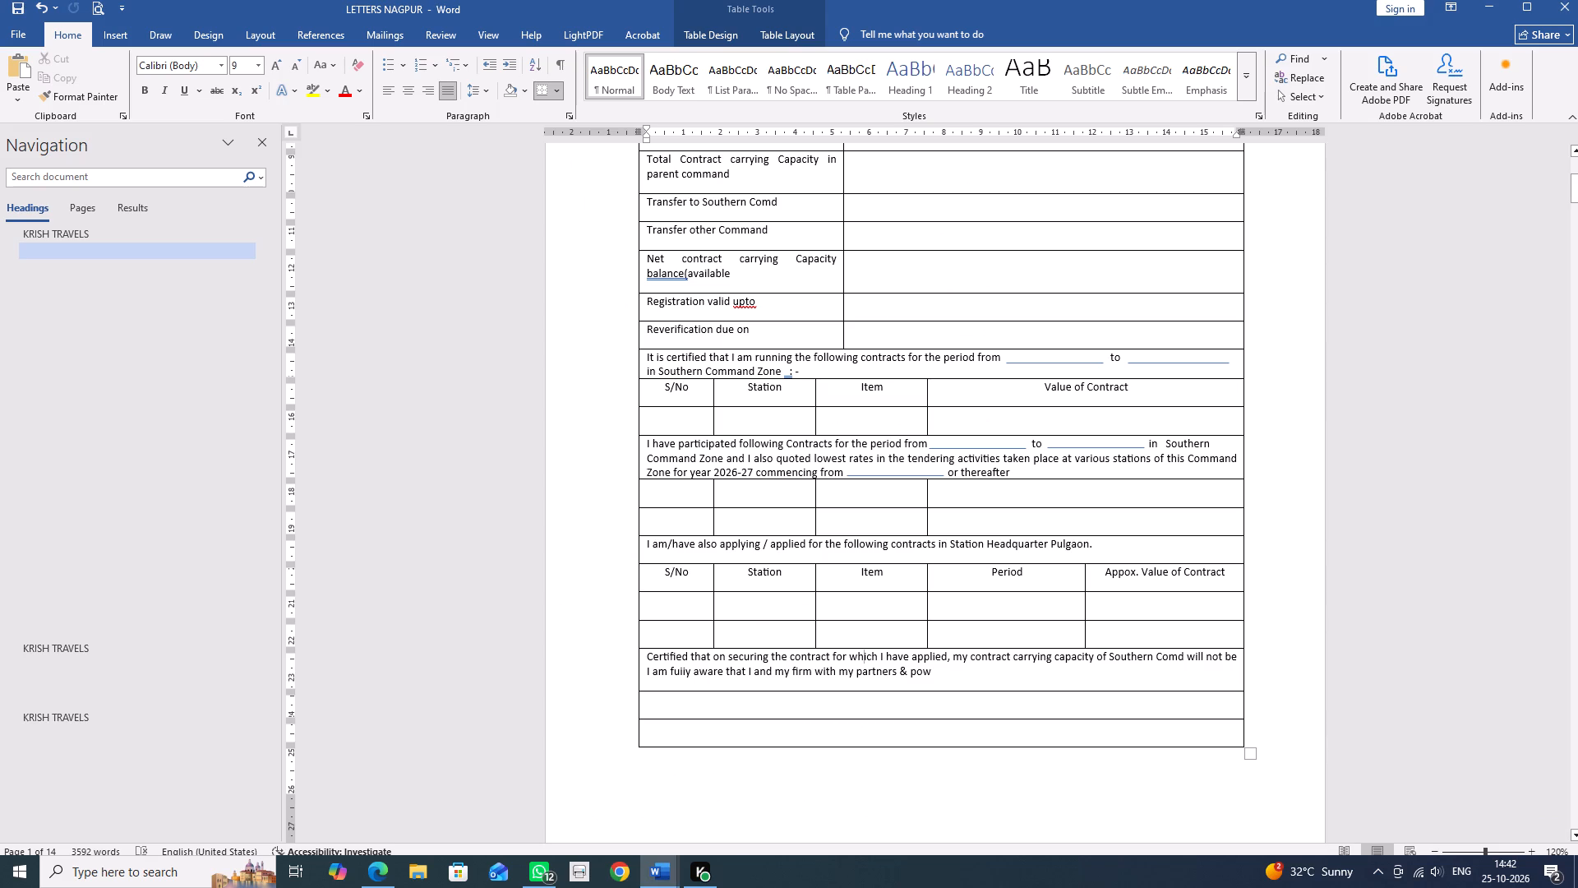
left_click_drag(648, 672, 934, 673)
key("Delete")
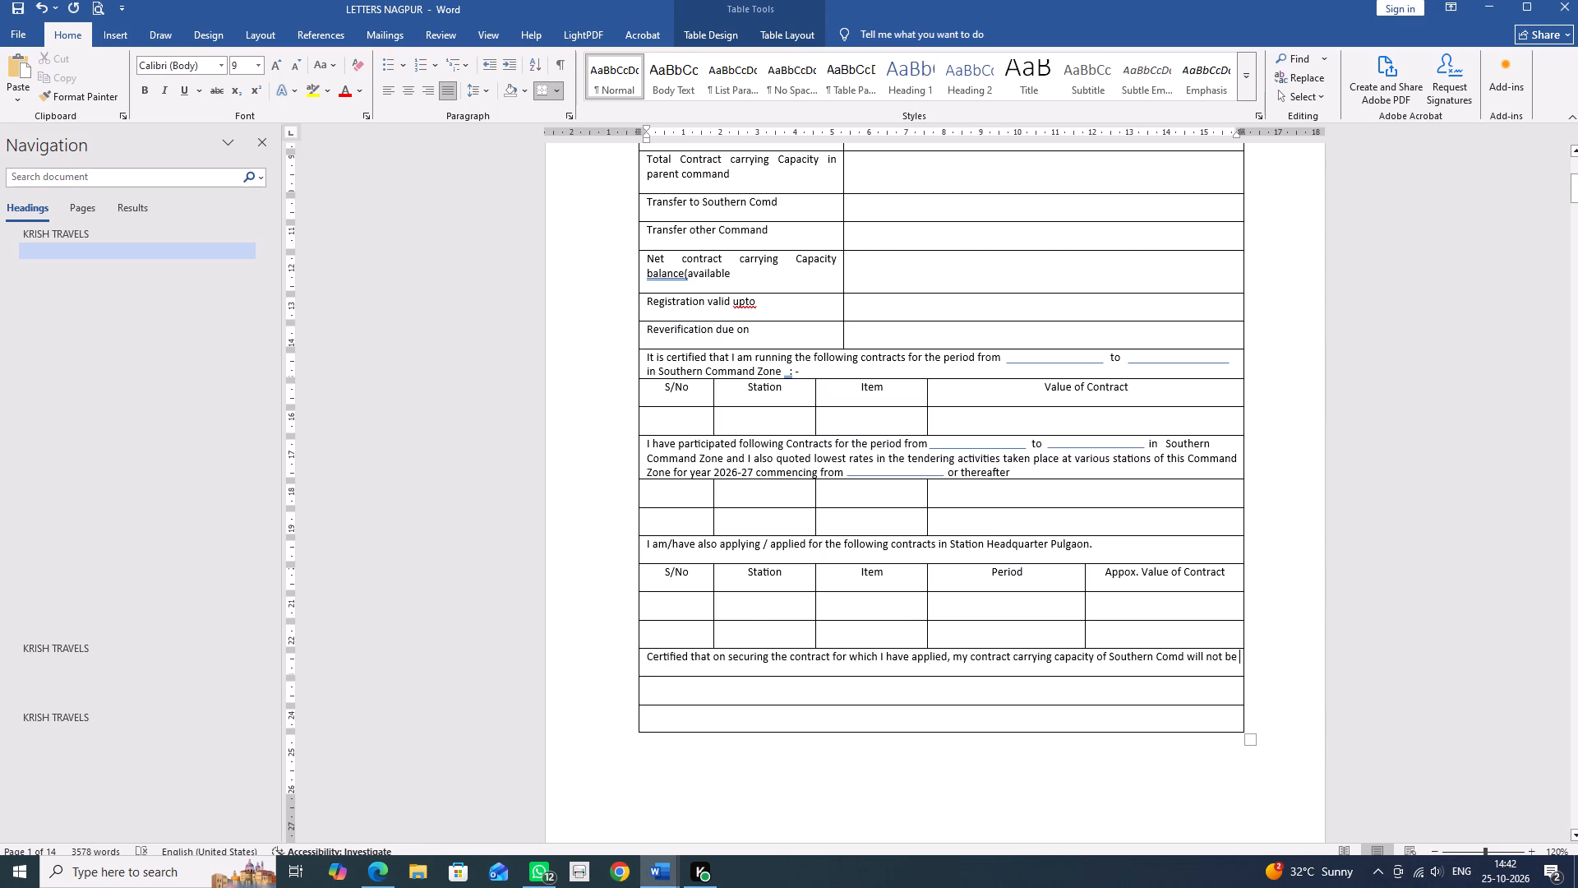
type("exceeded")
key("period")
Copy the full "I am fully aware" paragraph from the PDF and paste it into the empty row below the "Certified" row.
key("alt+Tab")
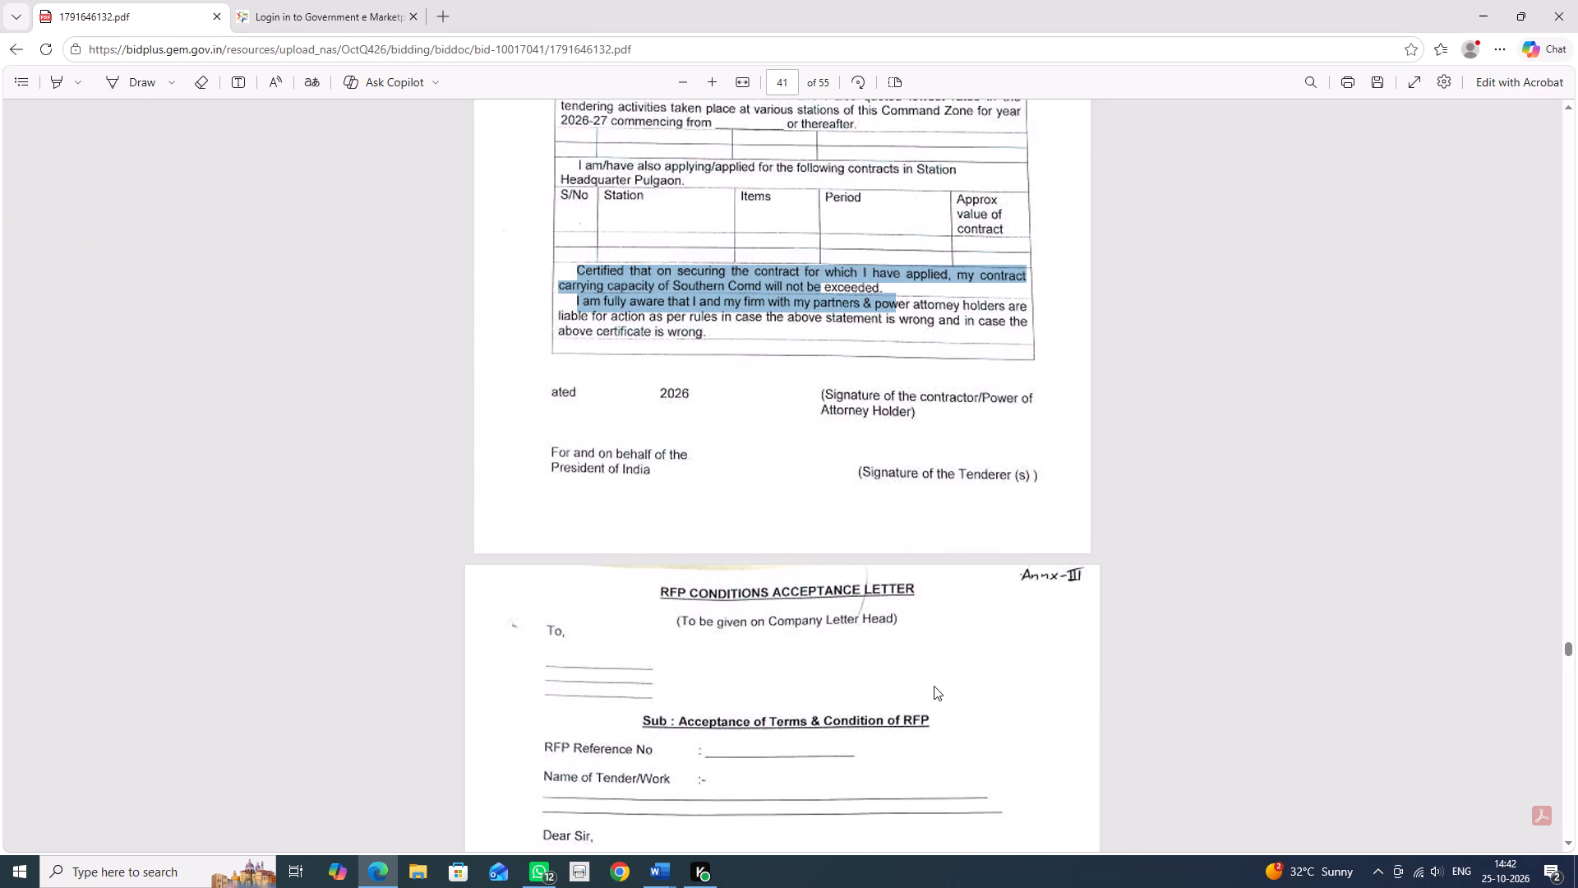
left_click(632, 298)
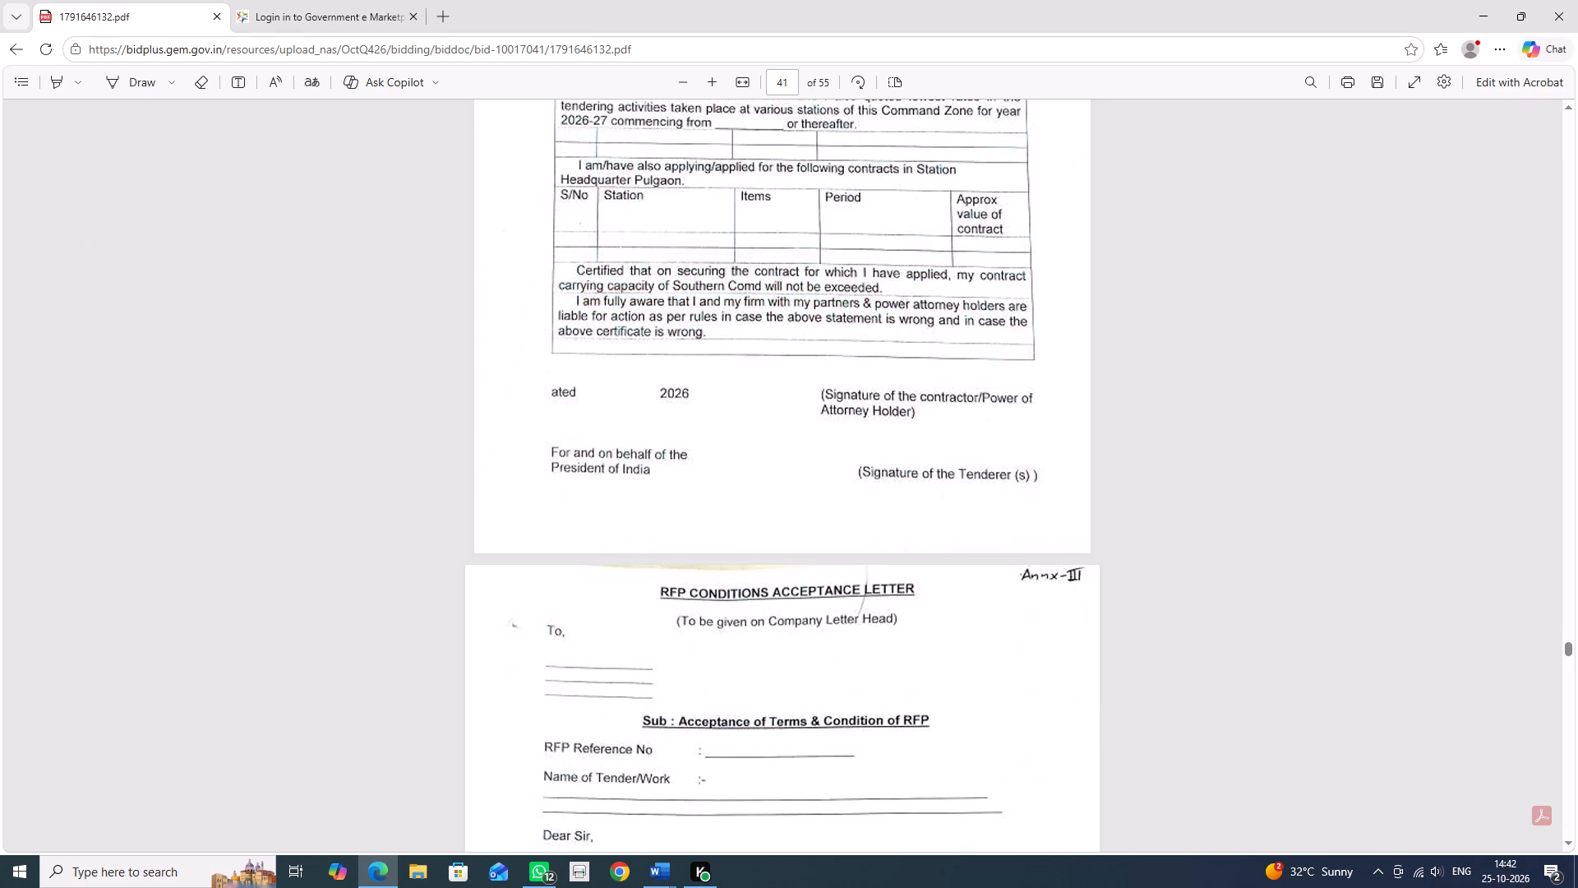
left_click_drag(577, 299, 589, 302)
left_click_drag(589, 302, 712, 330)
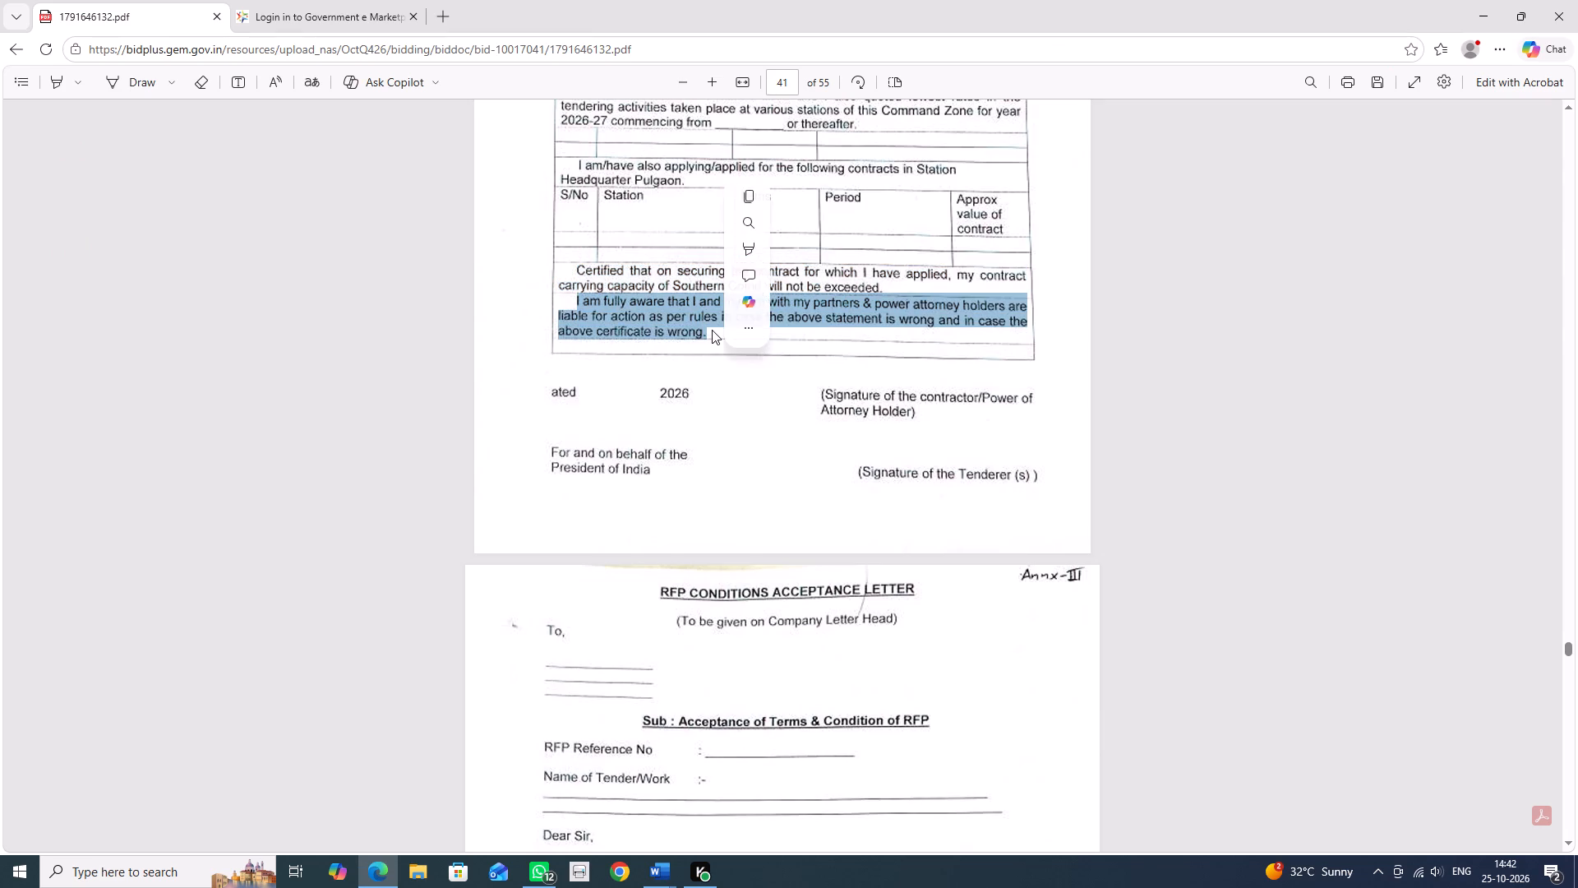
key("ctrl+c")
key("alt+Tab")
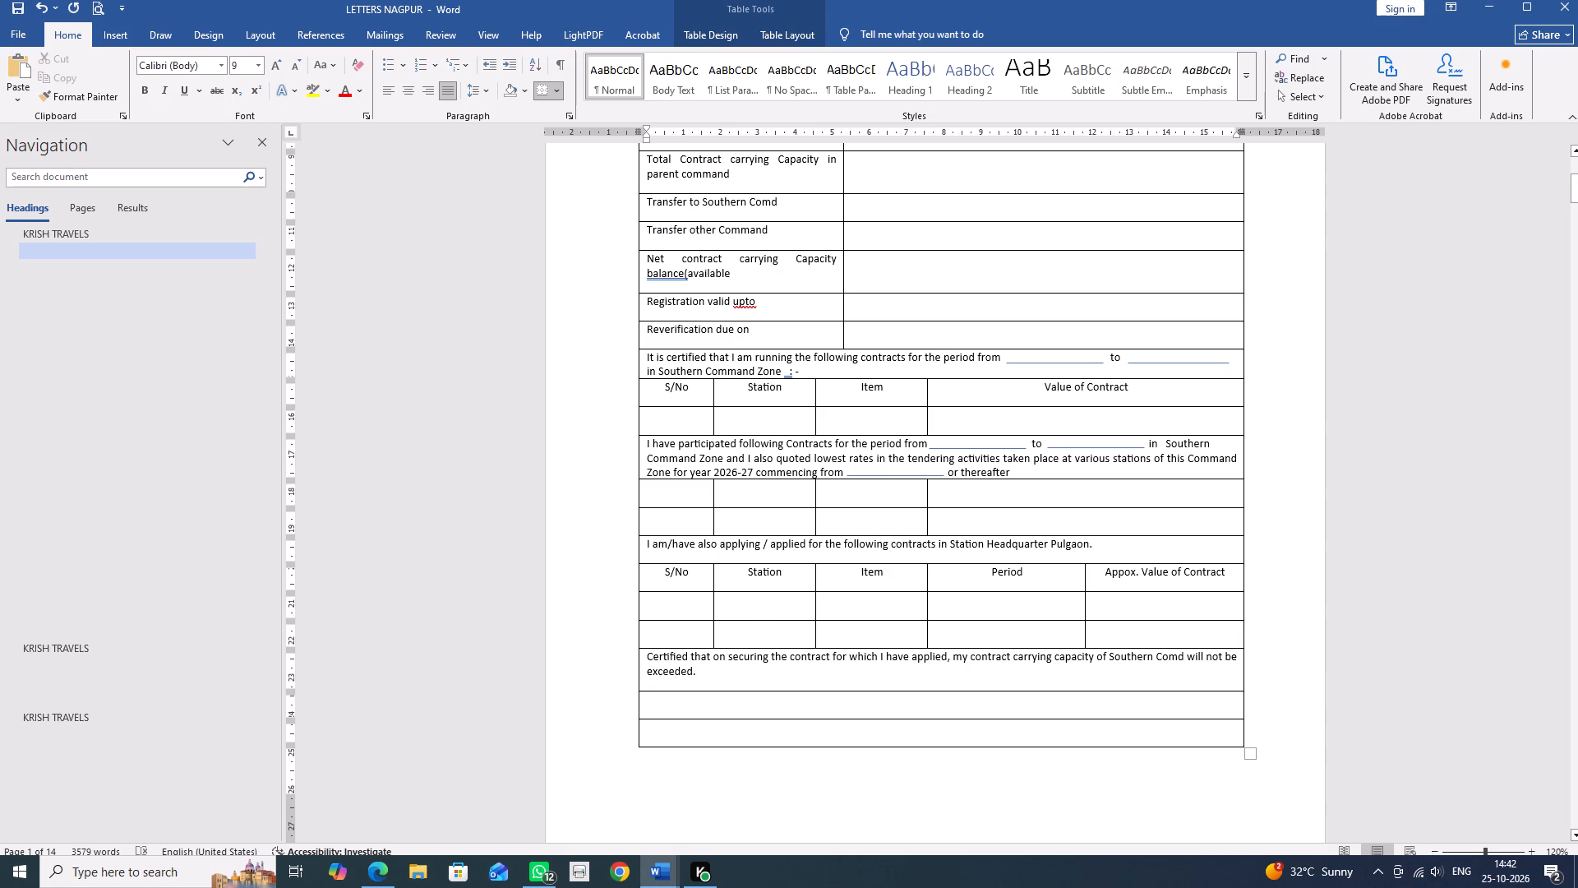
left_click(676, 703)
key("ctrl+v")
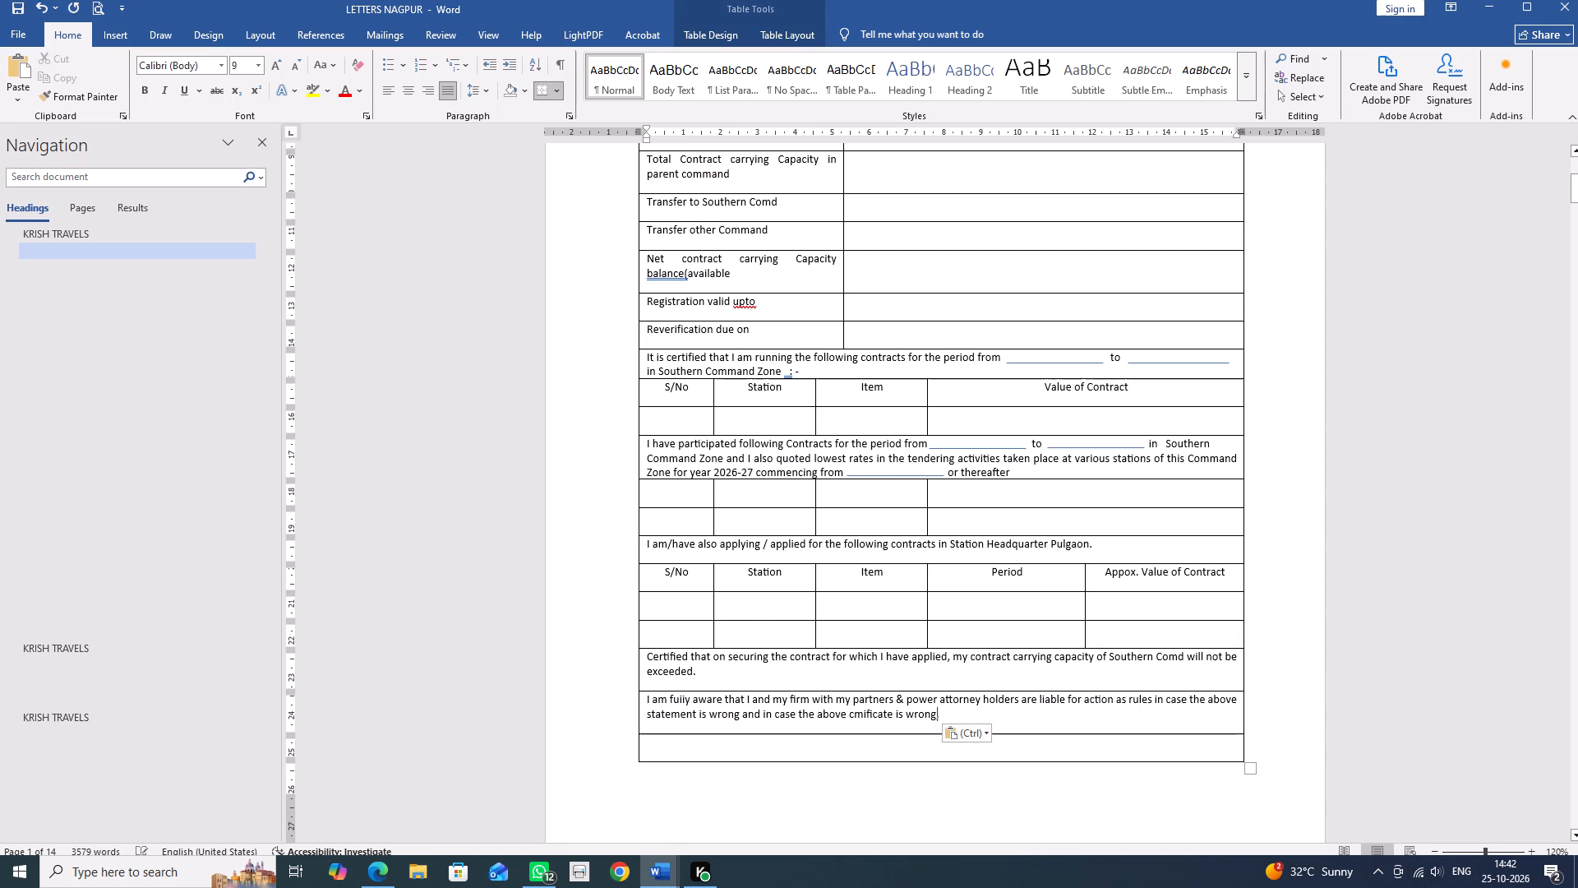
Correct the misread word after "I am" in the pasted paragraph to "fully".
key("alt+Tab")
scroll(625, 336, "down", 4)
scroll(616, 372, "up", 4)
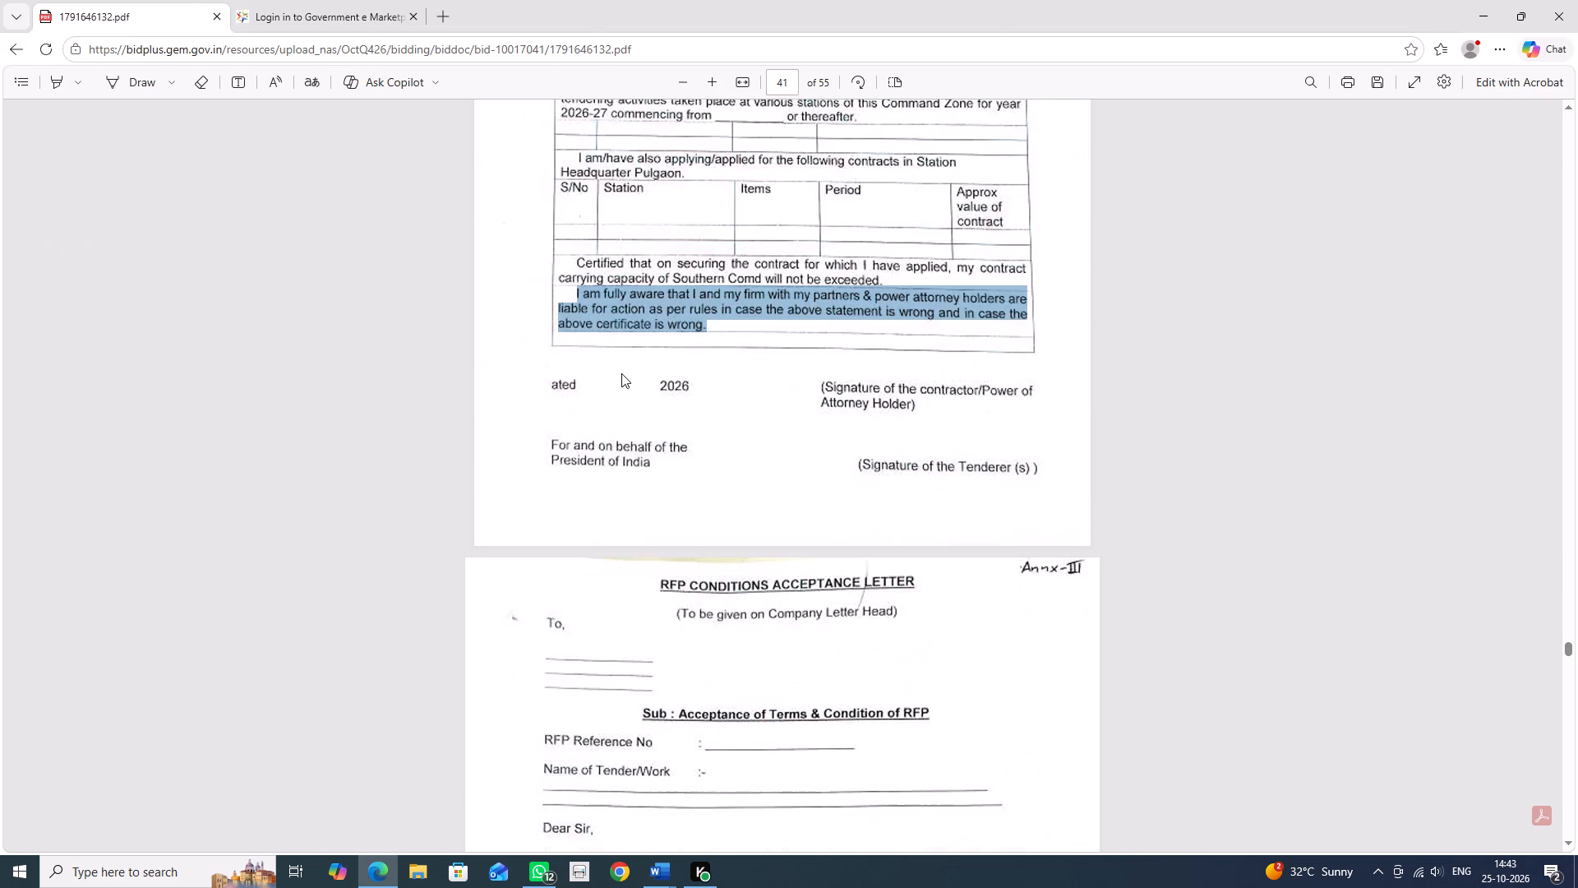
key("alt+Tab")
scroll(799, 450, "down", 3)
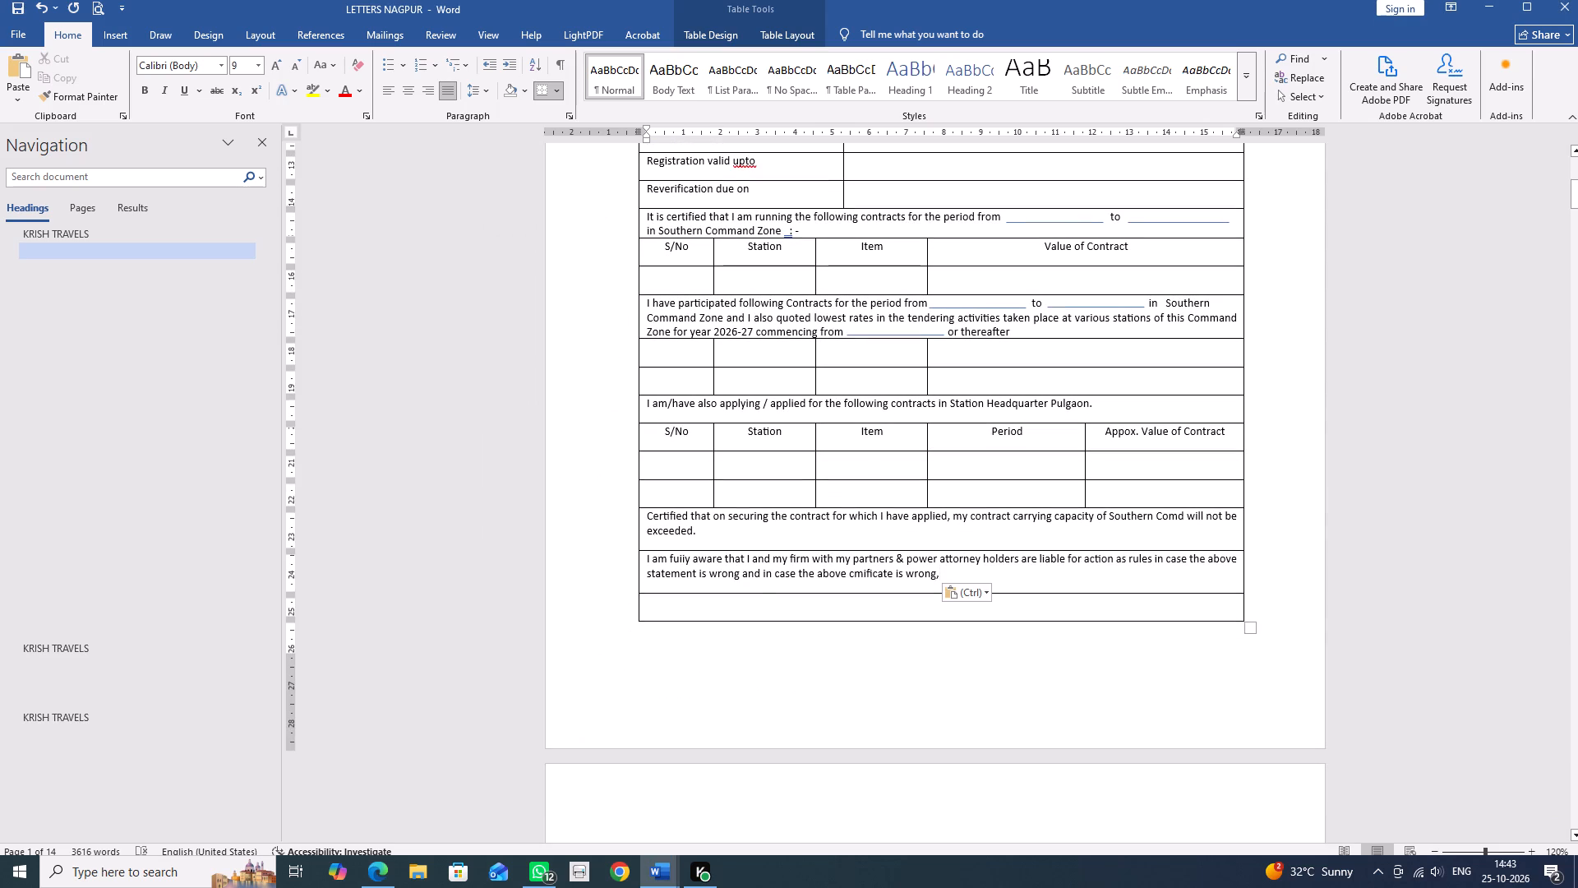
left_click(676, 564)
key("Delete")
key("Delete")
type("ll")
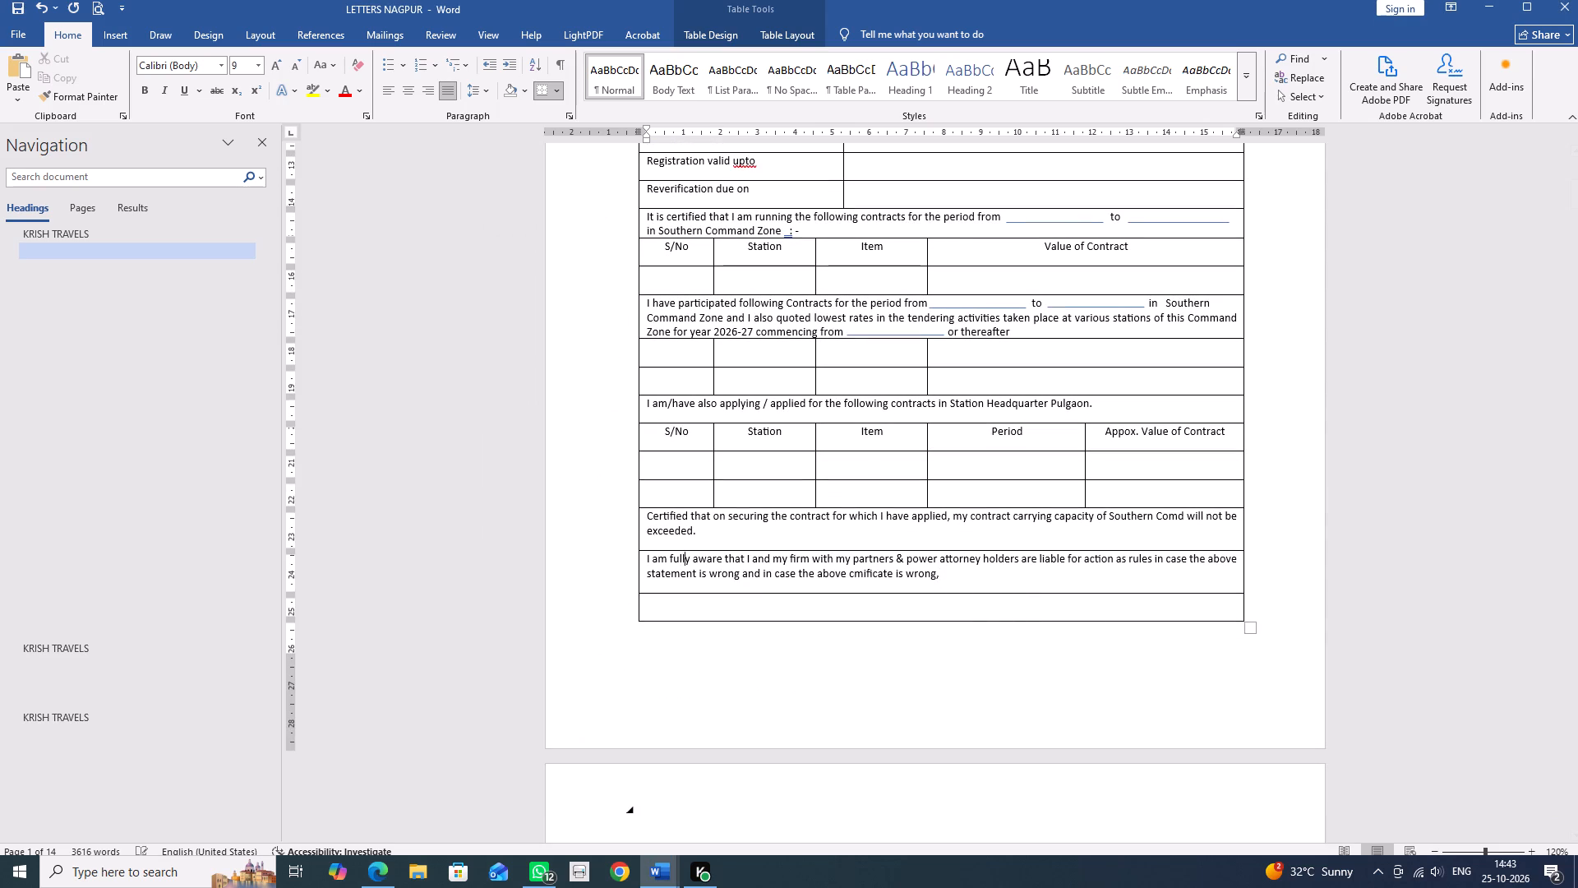
Compare the wording of the pasted "I am fully aware" paragraph with the PDF original.
key("alt+Tab")
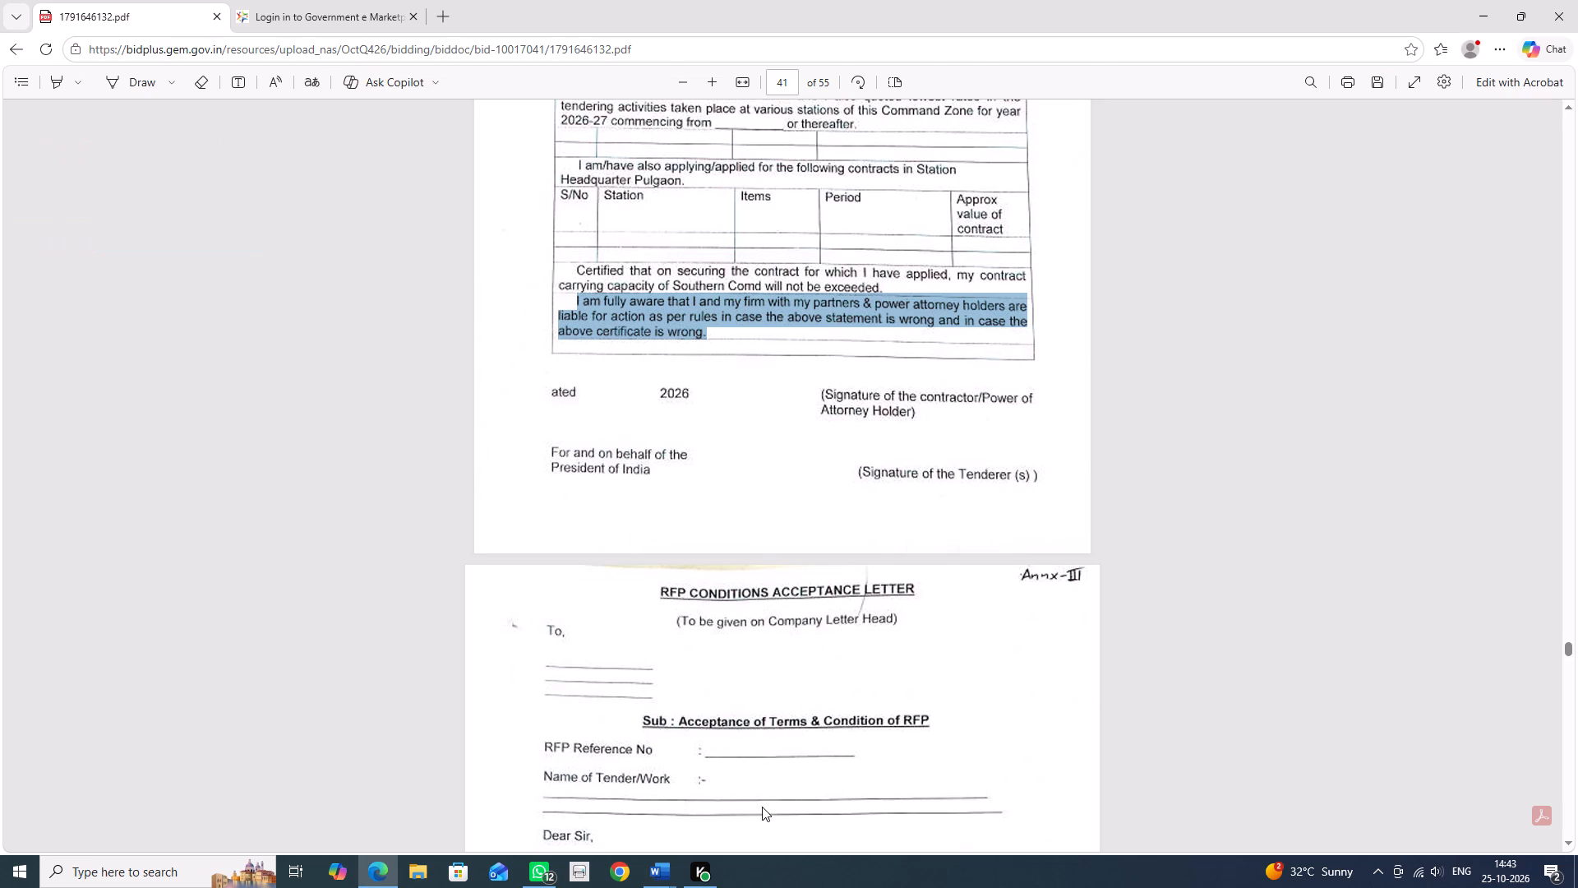
key("alt+Tab")
key("alt+Tab")
key("alt+Tab")
key("alt+Tab")
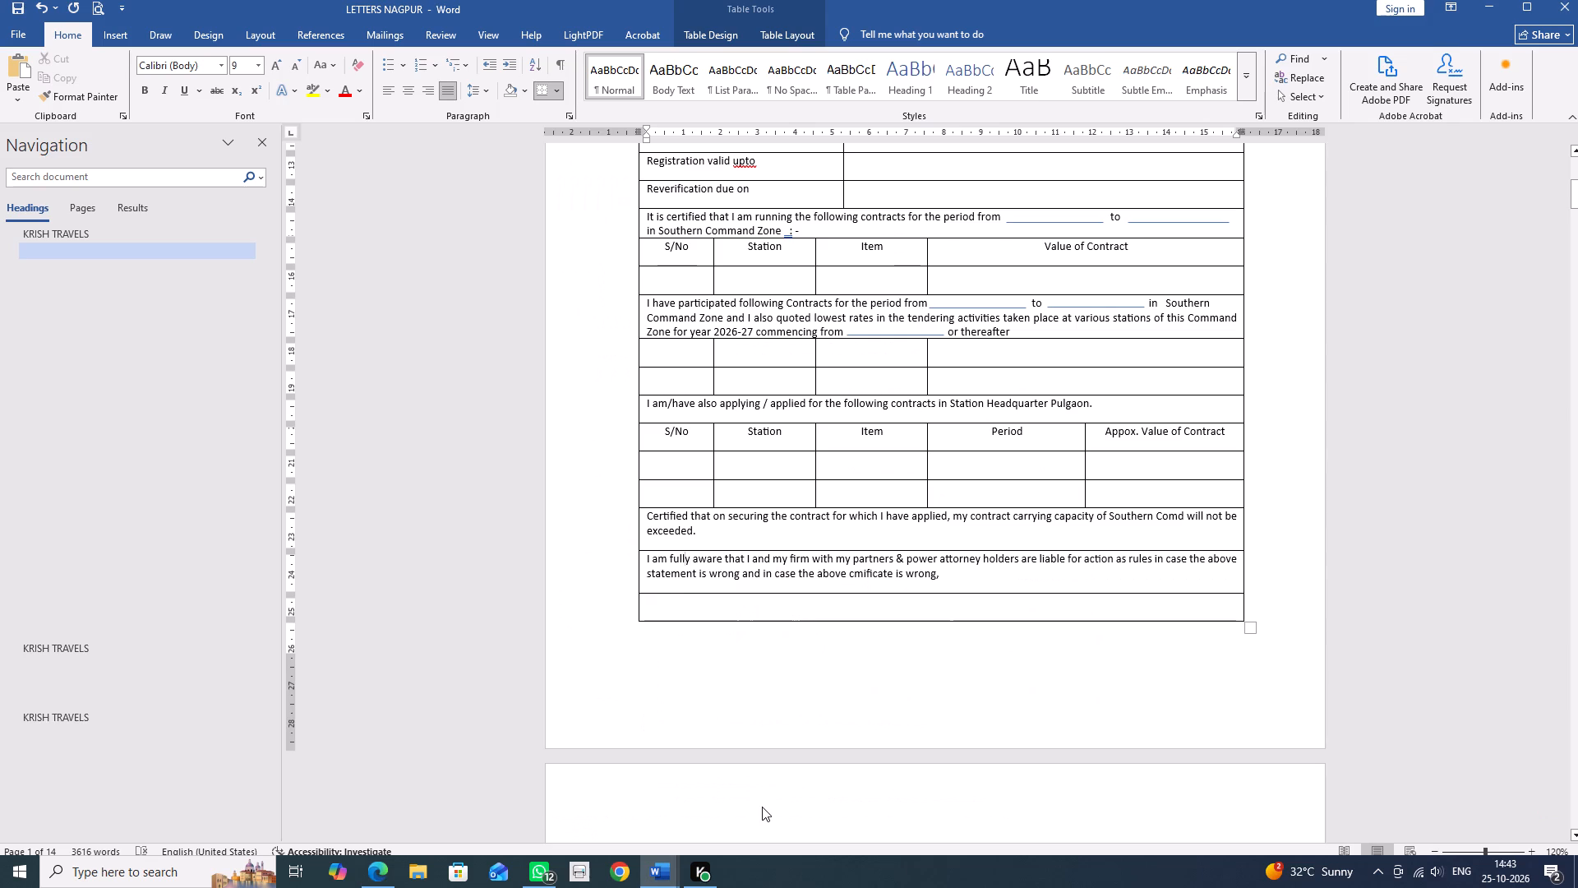
key("alt+Tab")
key("alt+Tab")
key("alt+Tab")
key("alt+Tab")
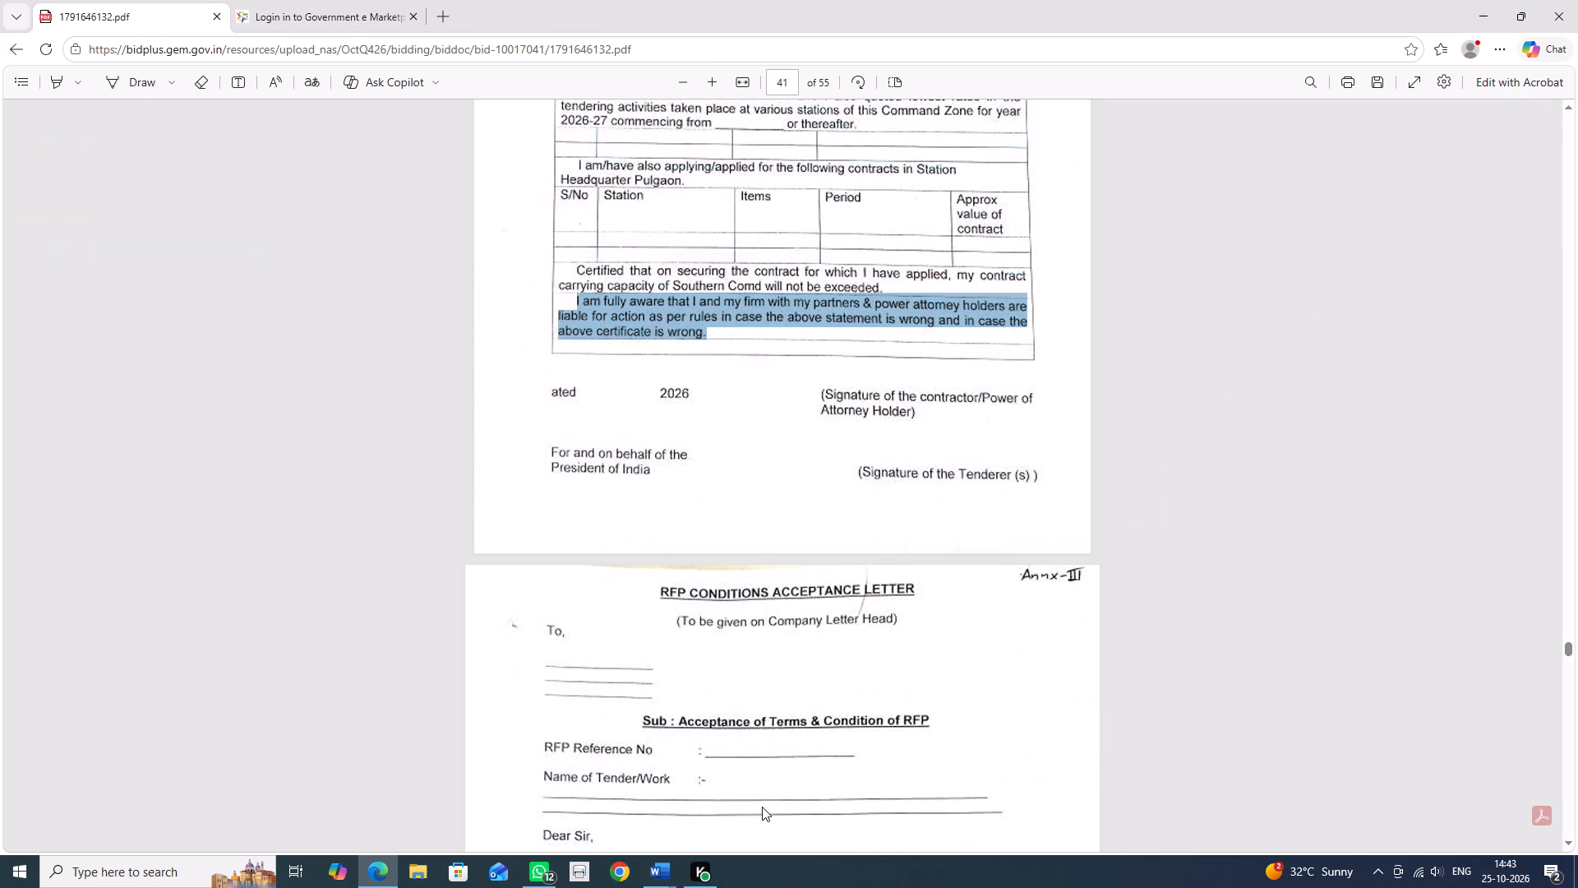
key("alt+Tab")
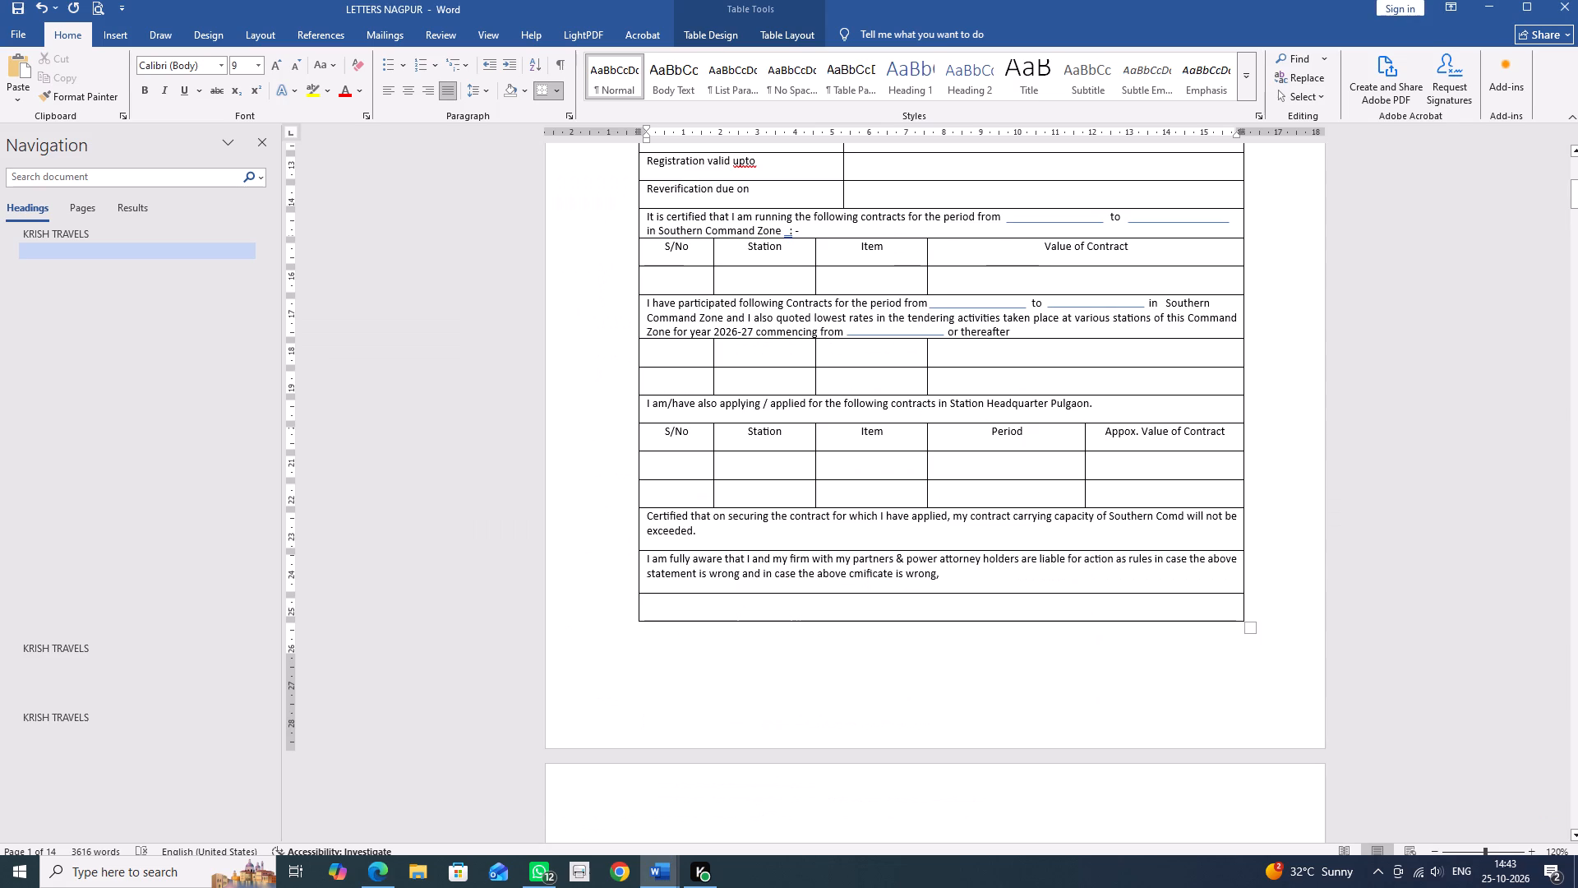
key("alt+Tab")
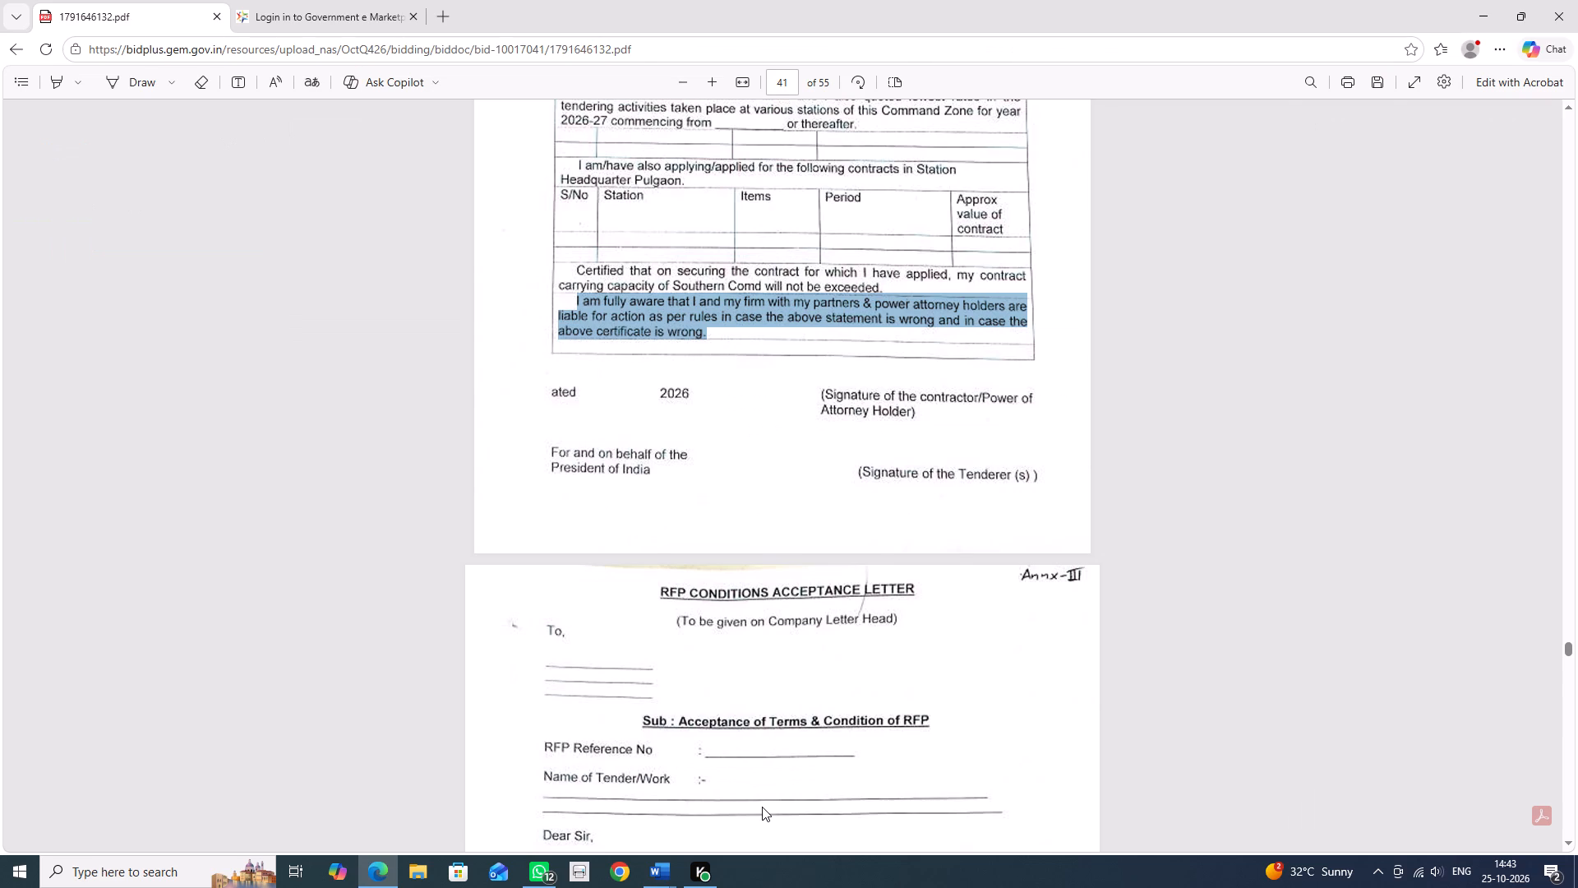
key("alt+Tab")
key("alt+Tab")
key("alt+Tab")
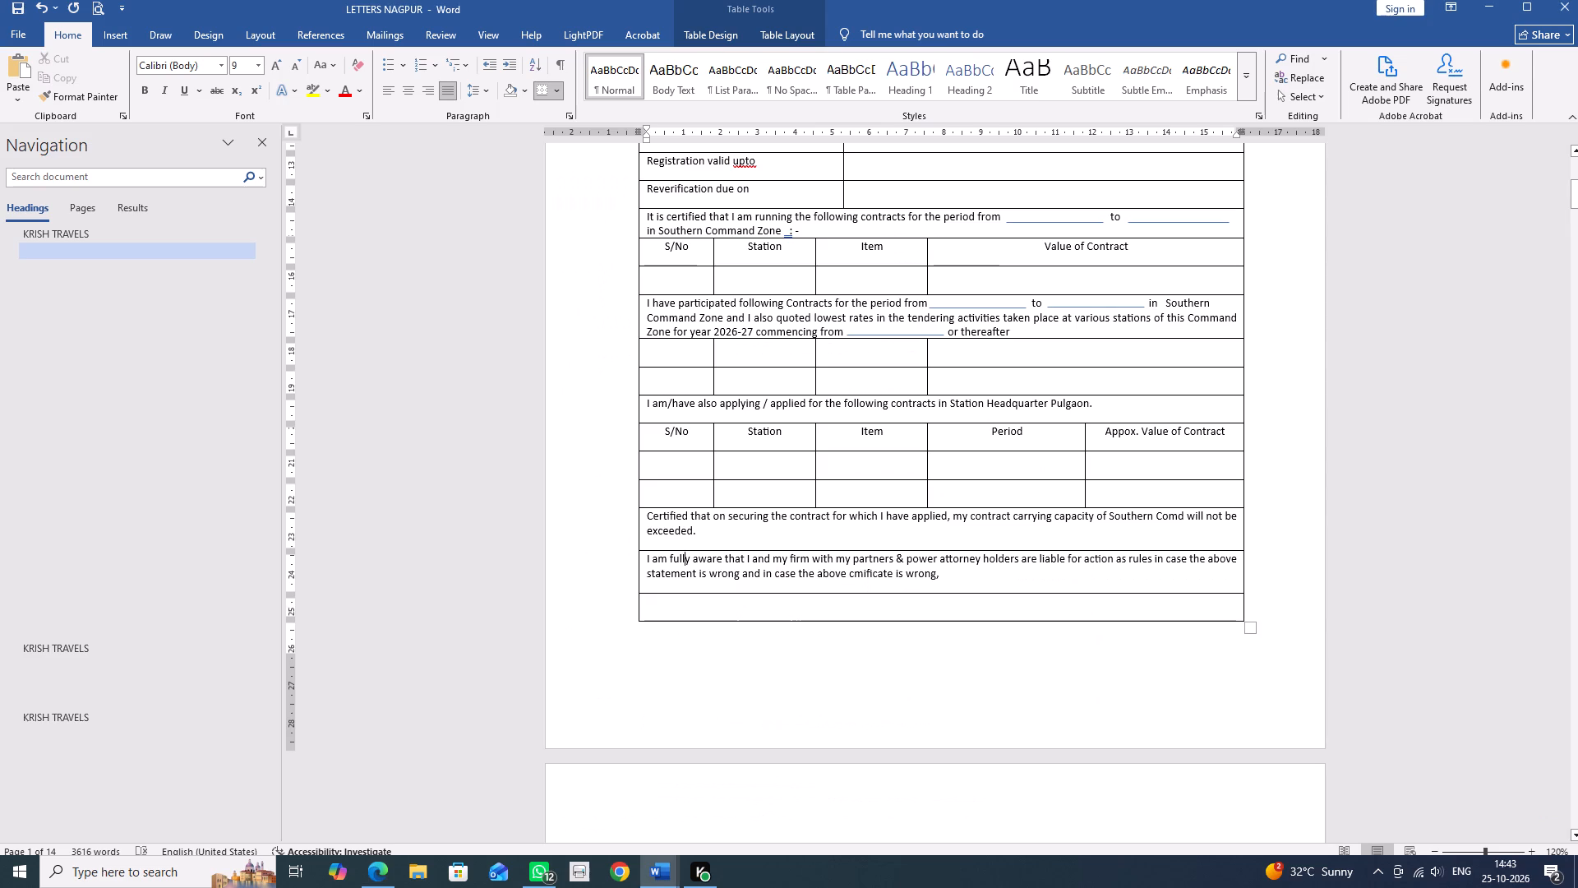
Replace the comma at the end of the "I am fully aware" paragraph with a full stop.
left_click(948, 567)
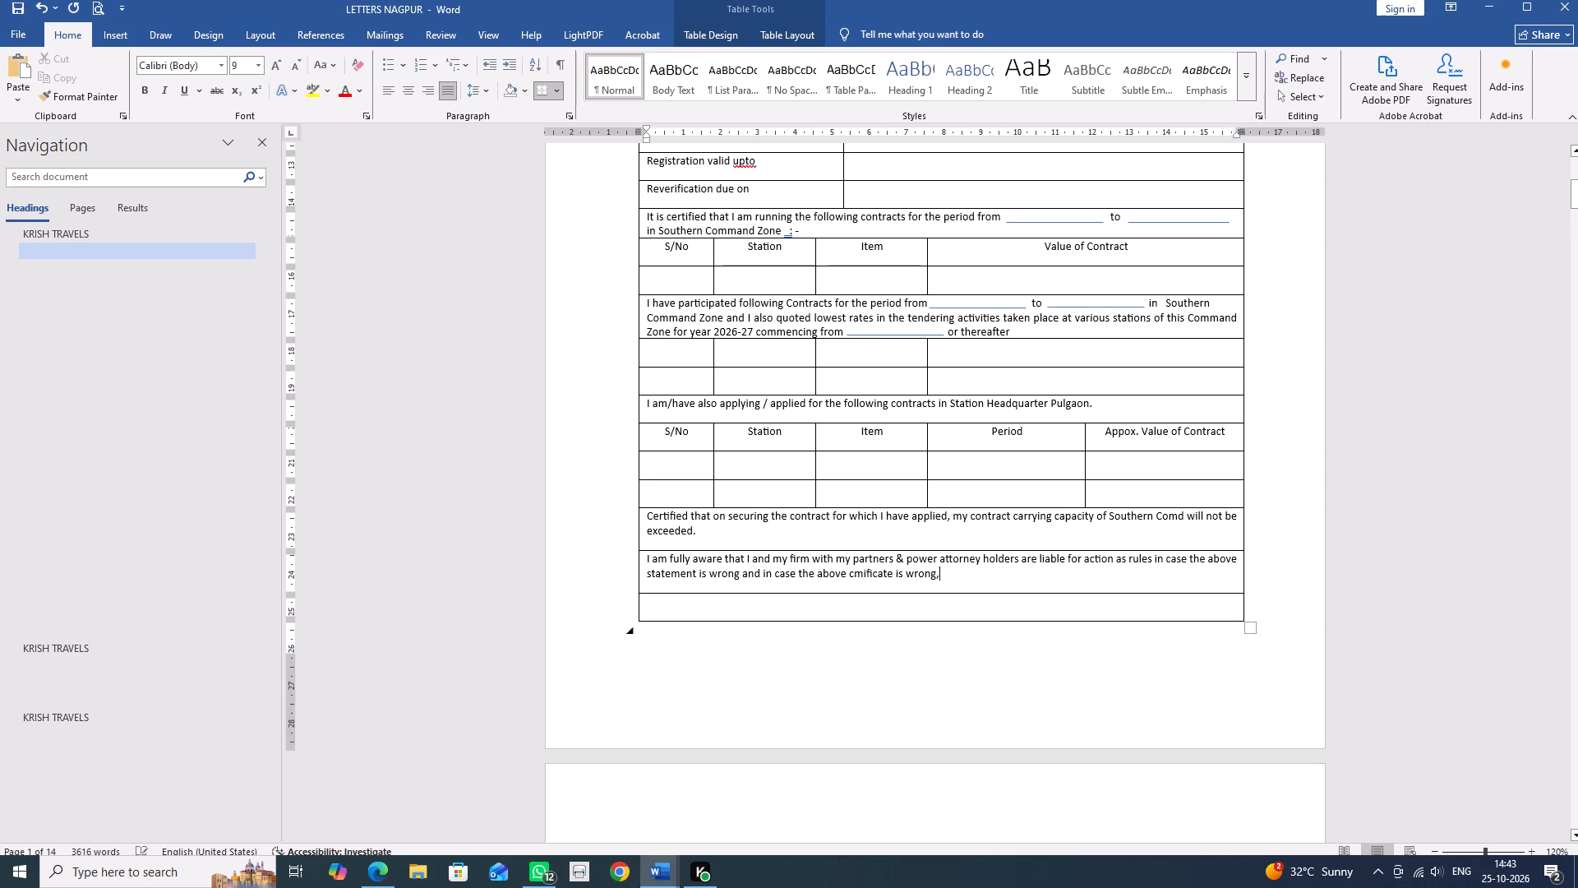
key("BackSpace")
key("period")
key("Delete")
key("Delete")
key("Delete")
key("alt+Tab")
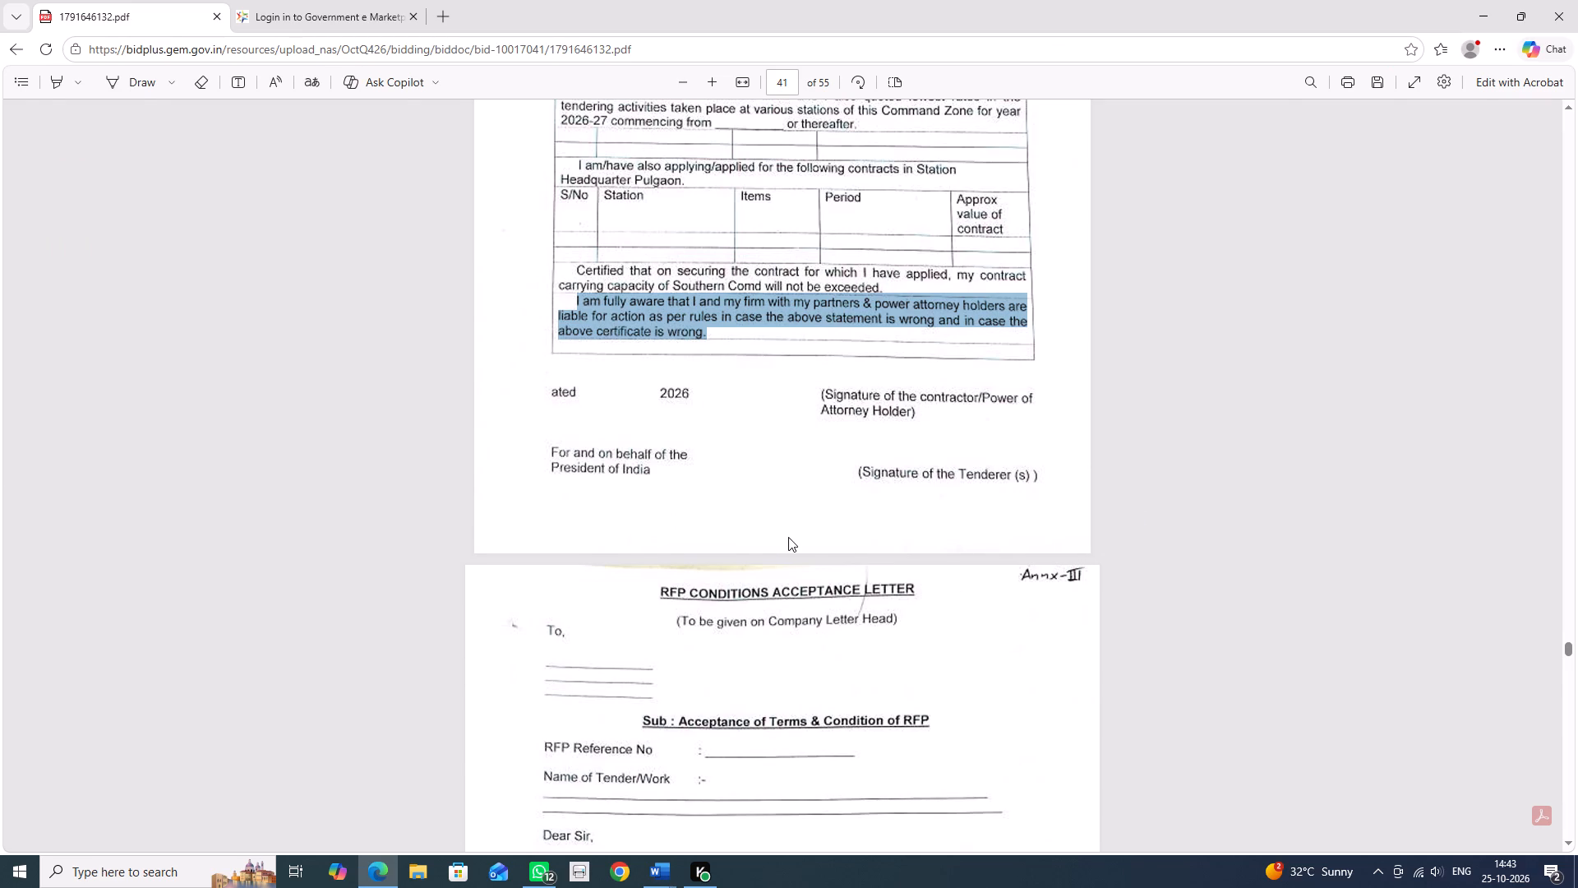
Insert an empty line directly below the certificate table in the Word document.
key("alt+Tab")
left_click(657, 654)
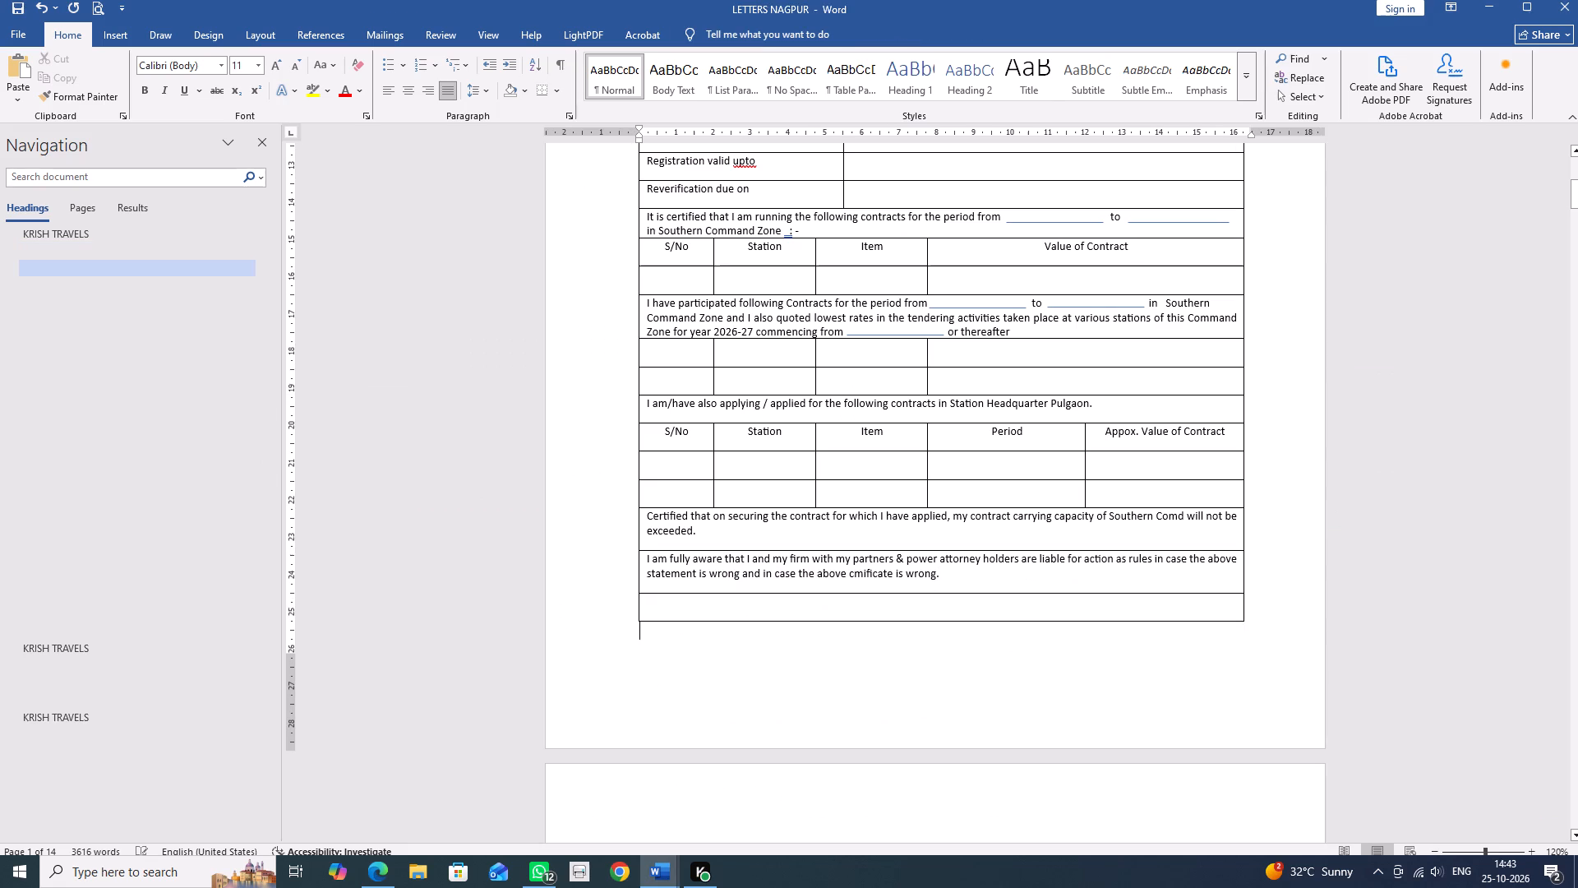
key("Return")
key("Up")
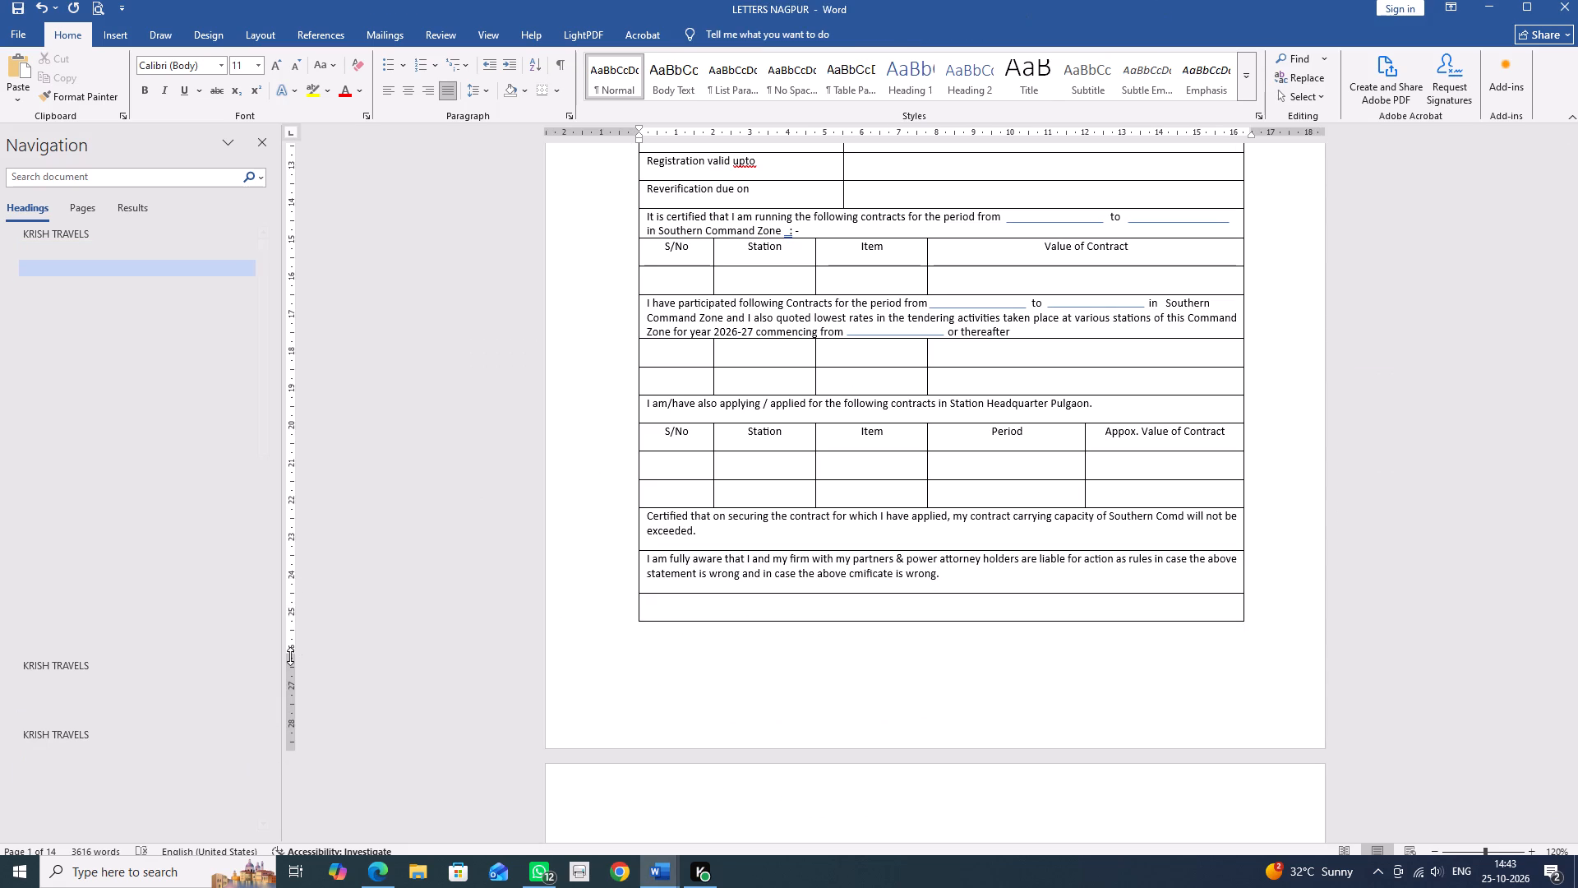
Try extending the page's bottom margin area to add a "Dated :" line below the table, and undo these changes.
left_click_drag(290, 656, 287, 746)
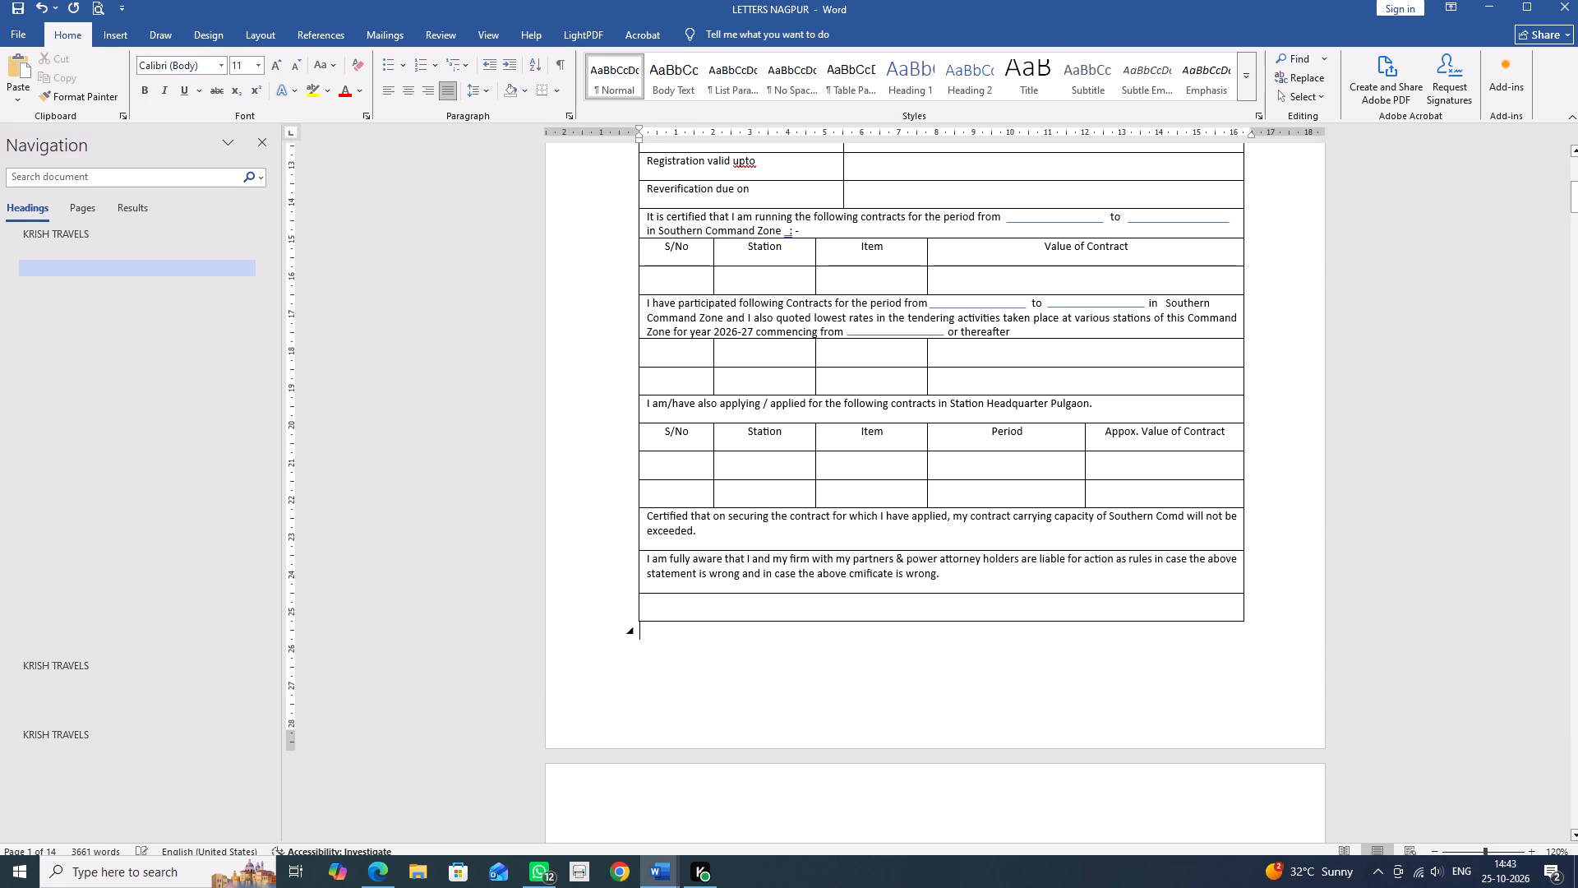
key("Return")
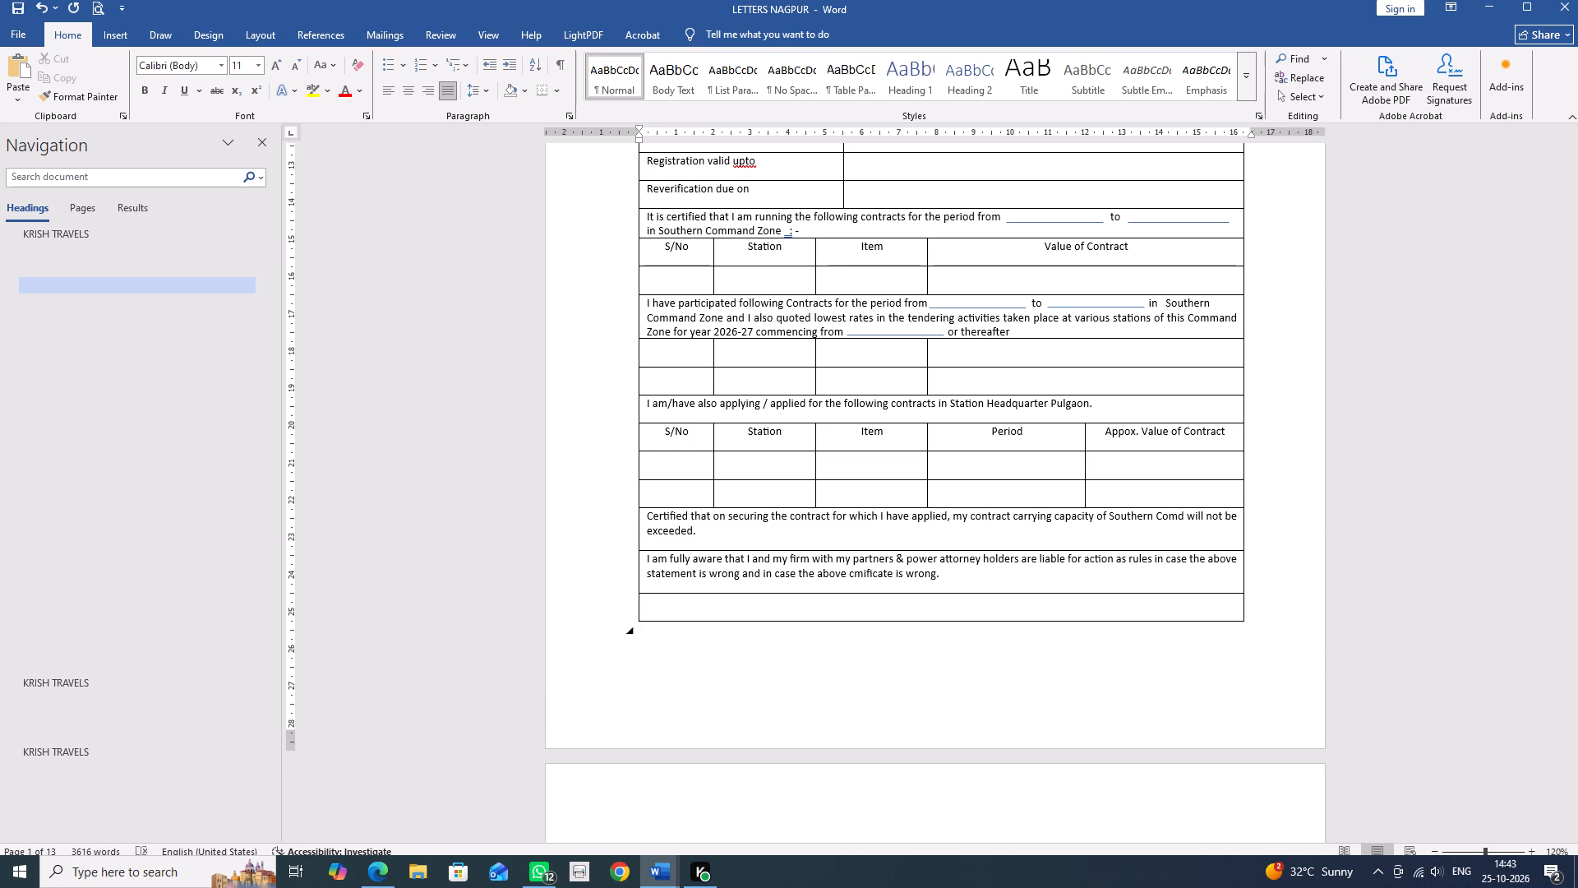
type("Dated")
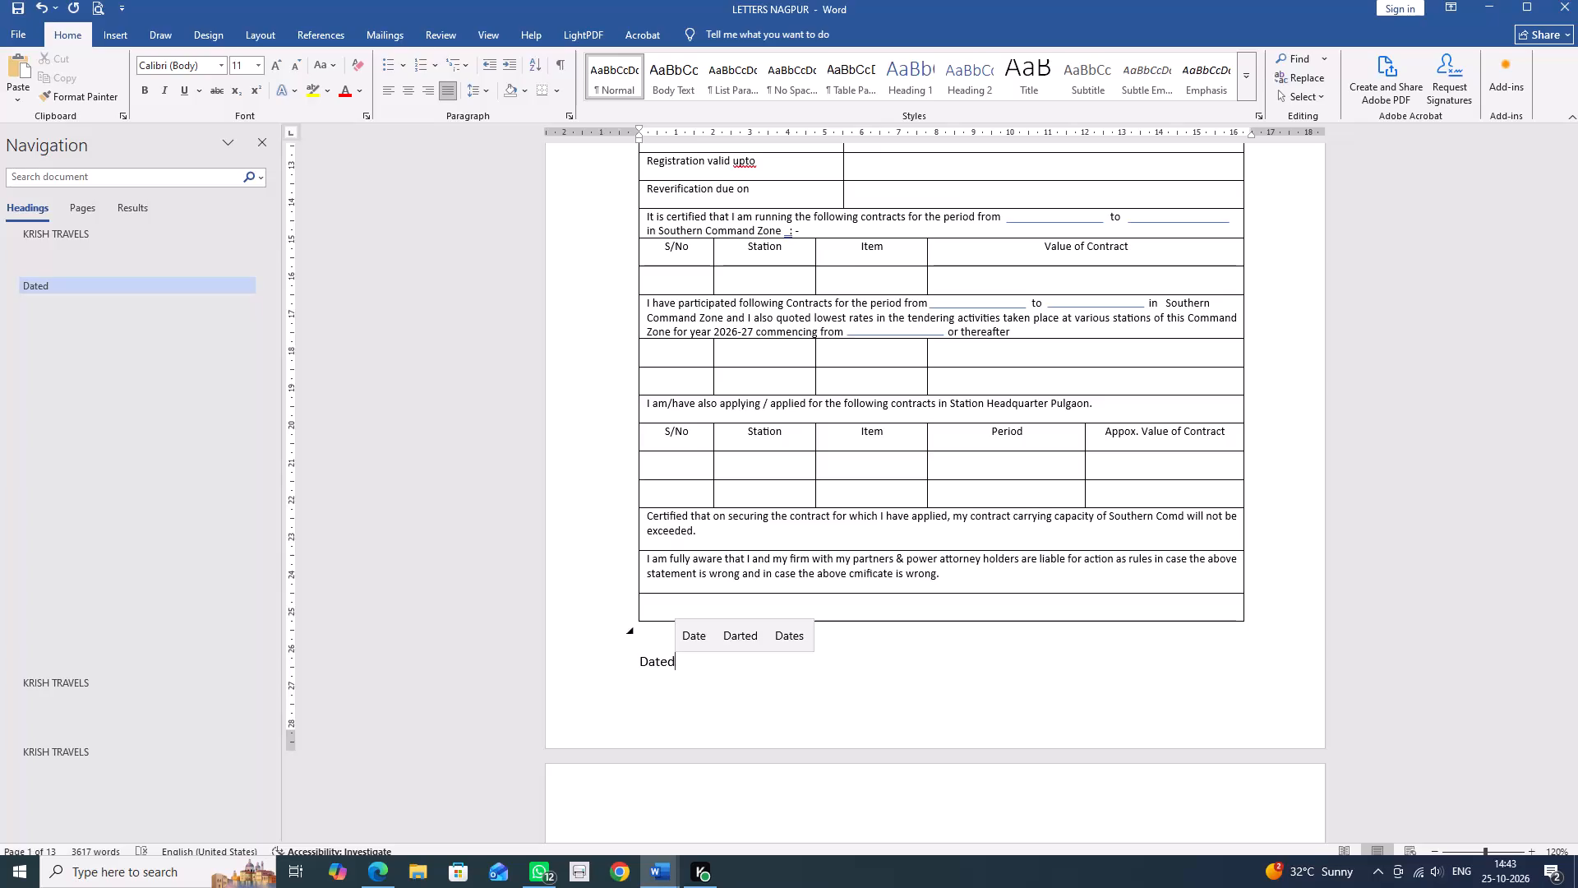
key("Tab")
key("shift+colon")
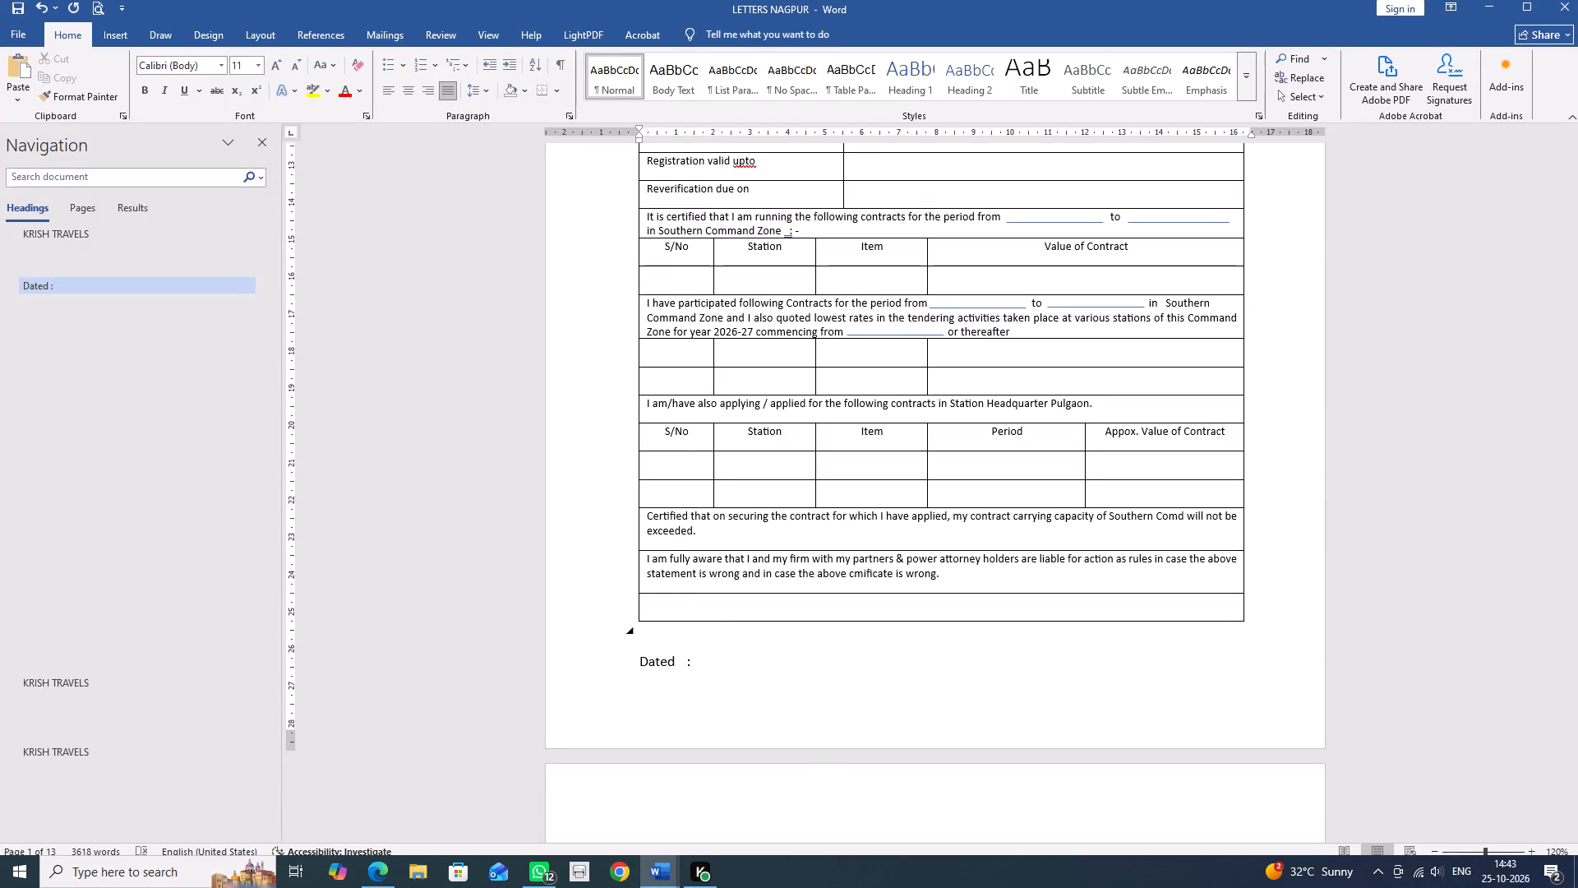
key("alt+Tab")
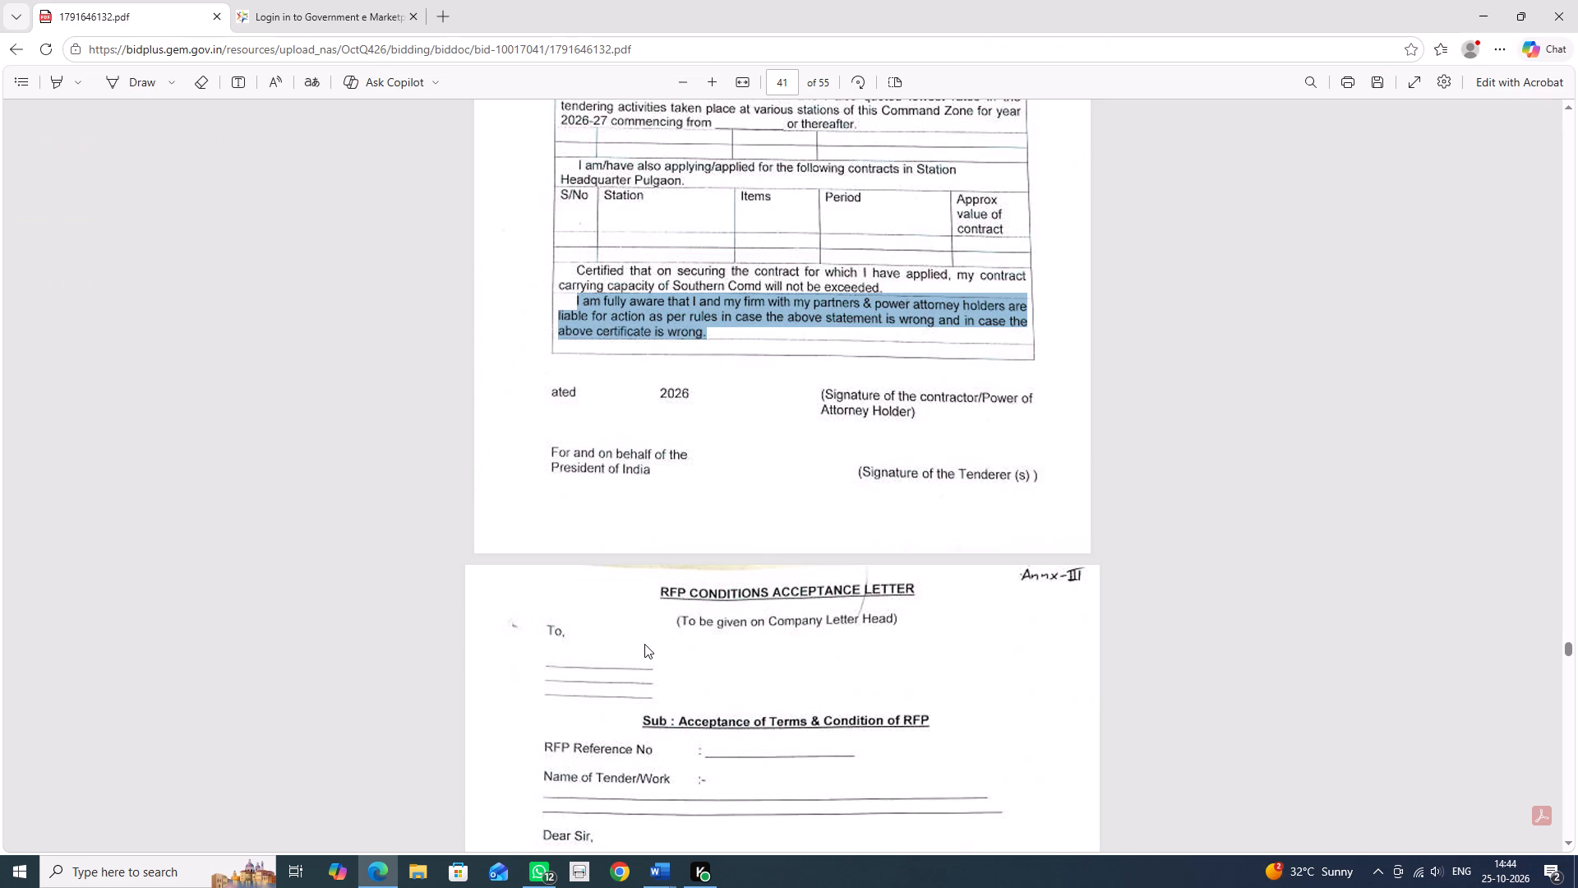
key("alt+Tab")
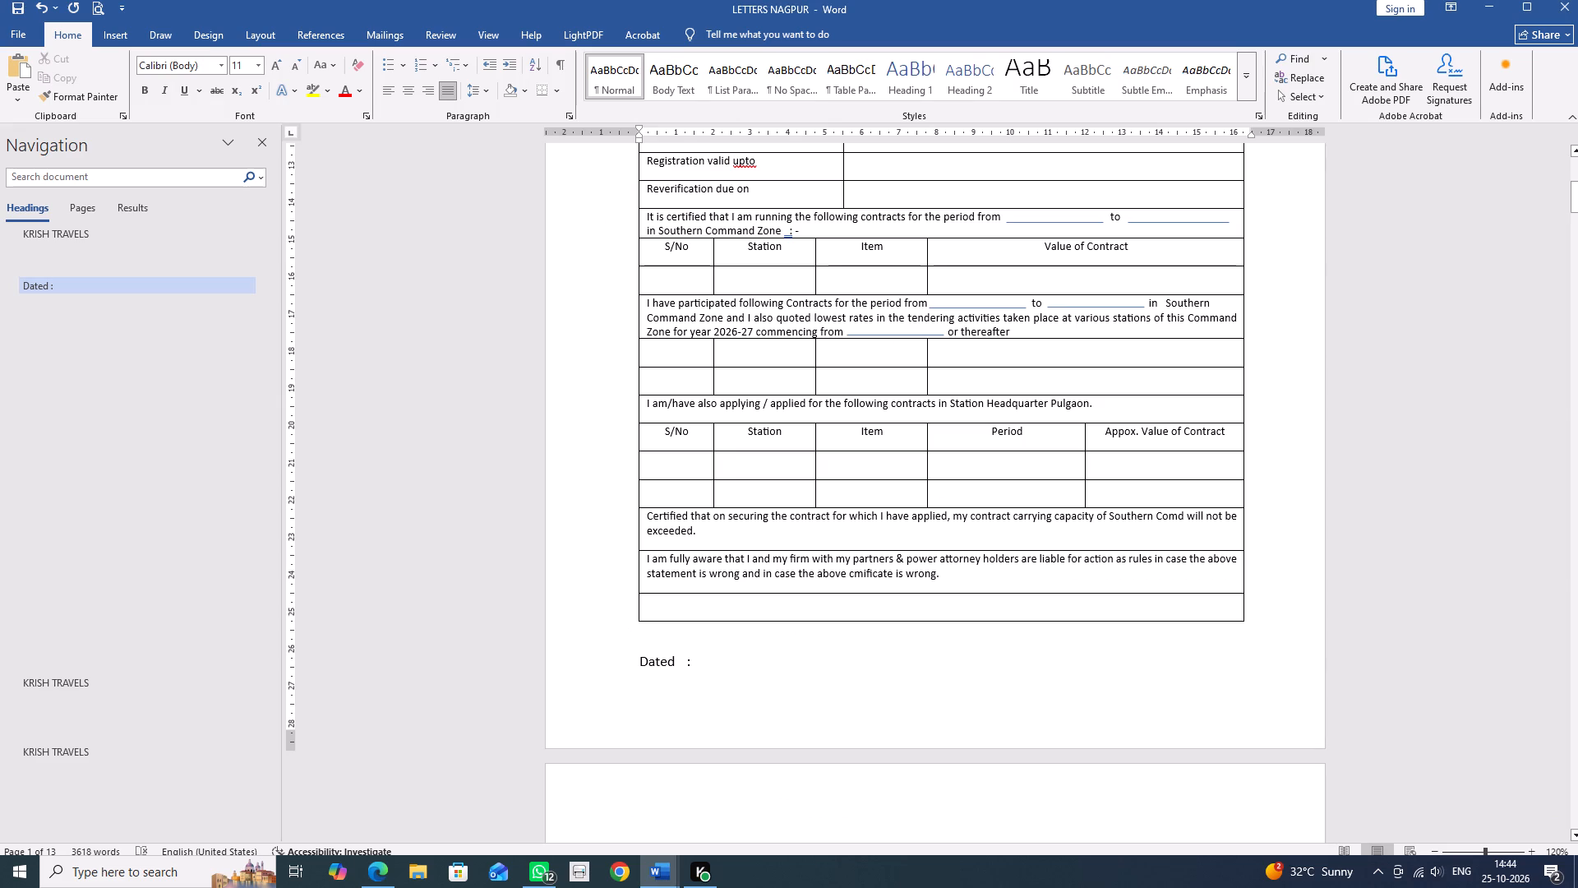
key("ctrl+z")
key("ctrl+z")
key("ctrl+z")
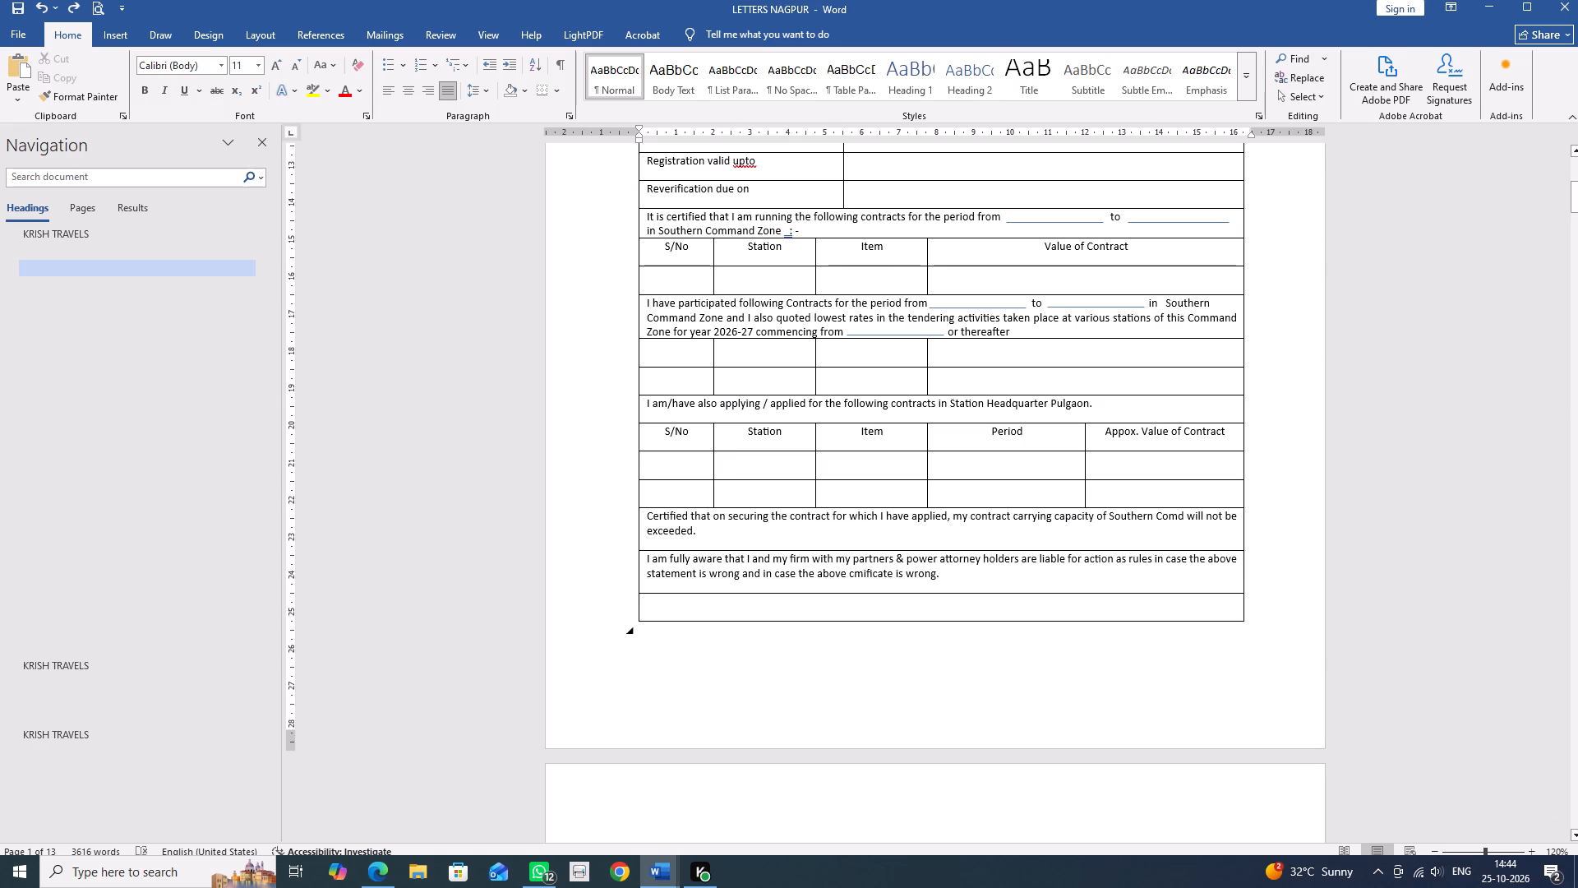
Save the document.
key("ctrl+s")
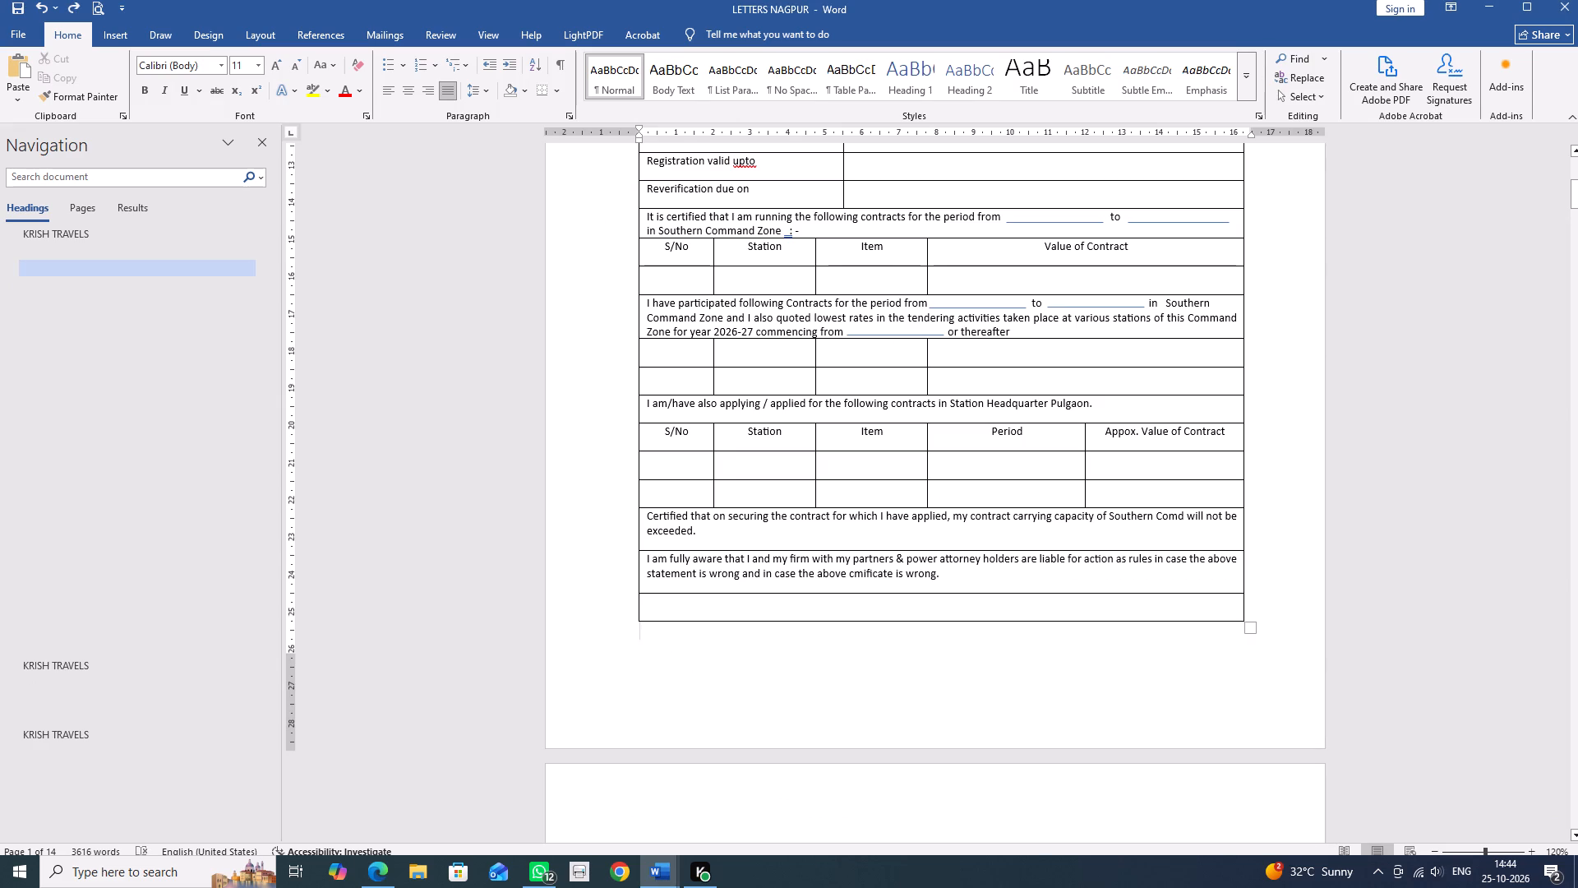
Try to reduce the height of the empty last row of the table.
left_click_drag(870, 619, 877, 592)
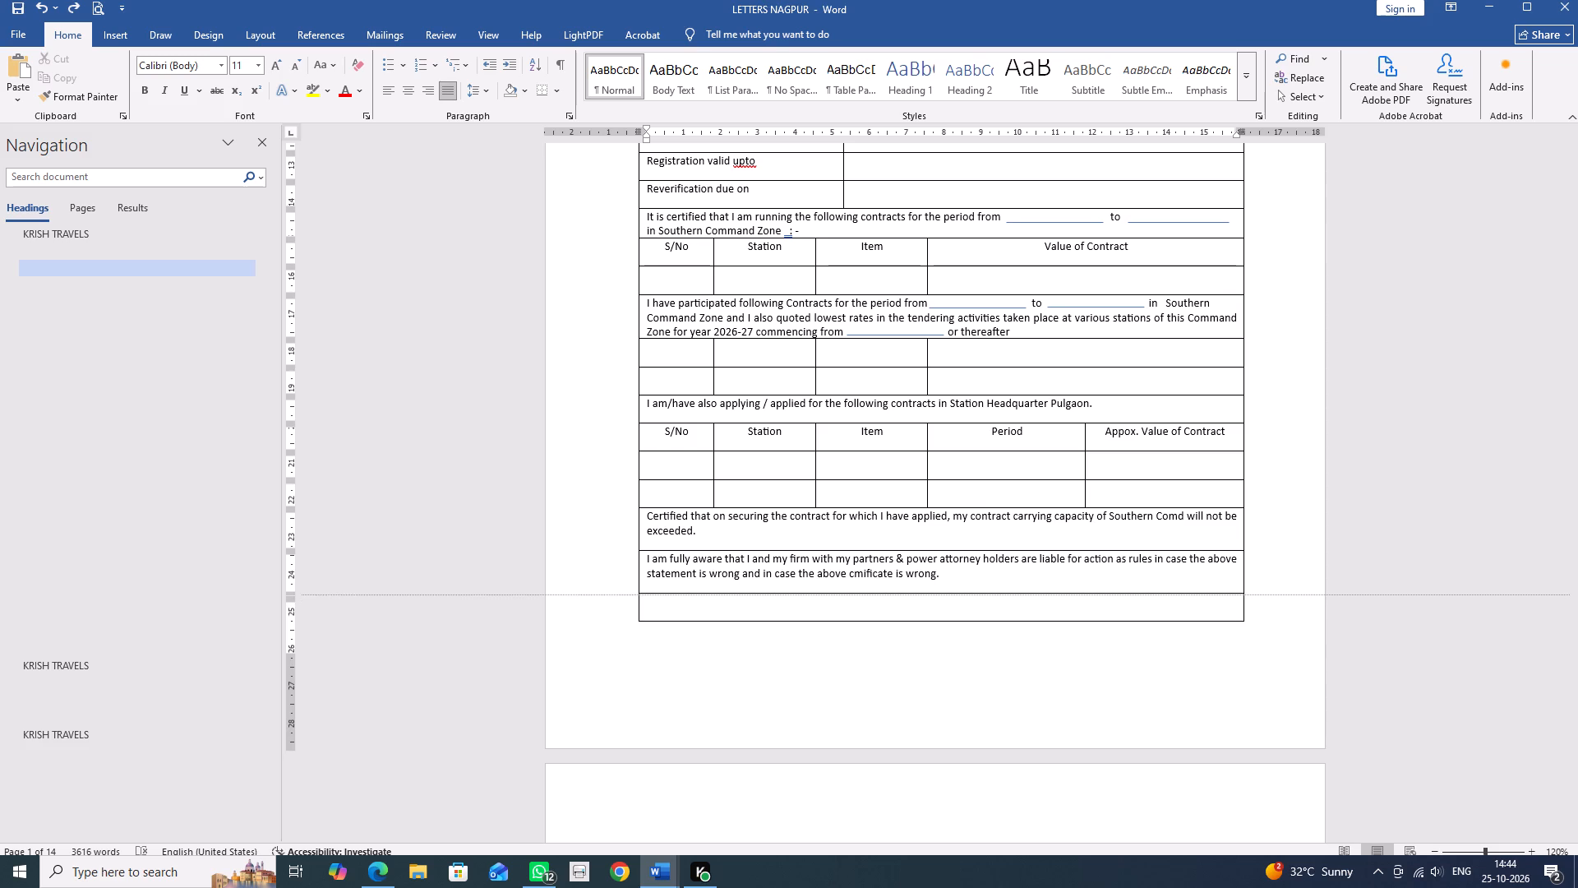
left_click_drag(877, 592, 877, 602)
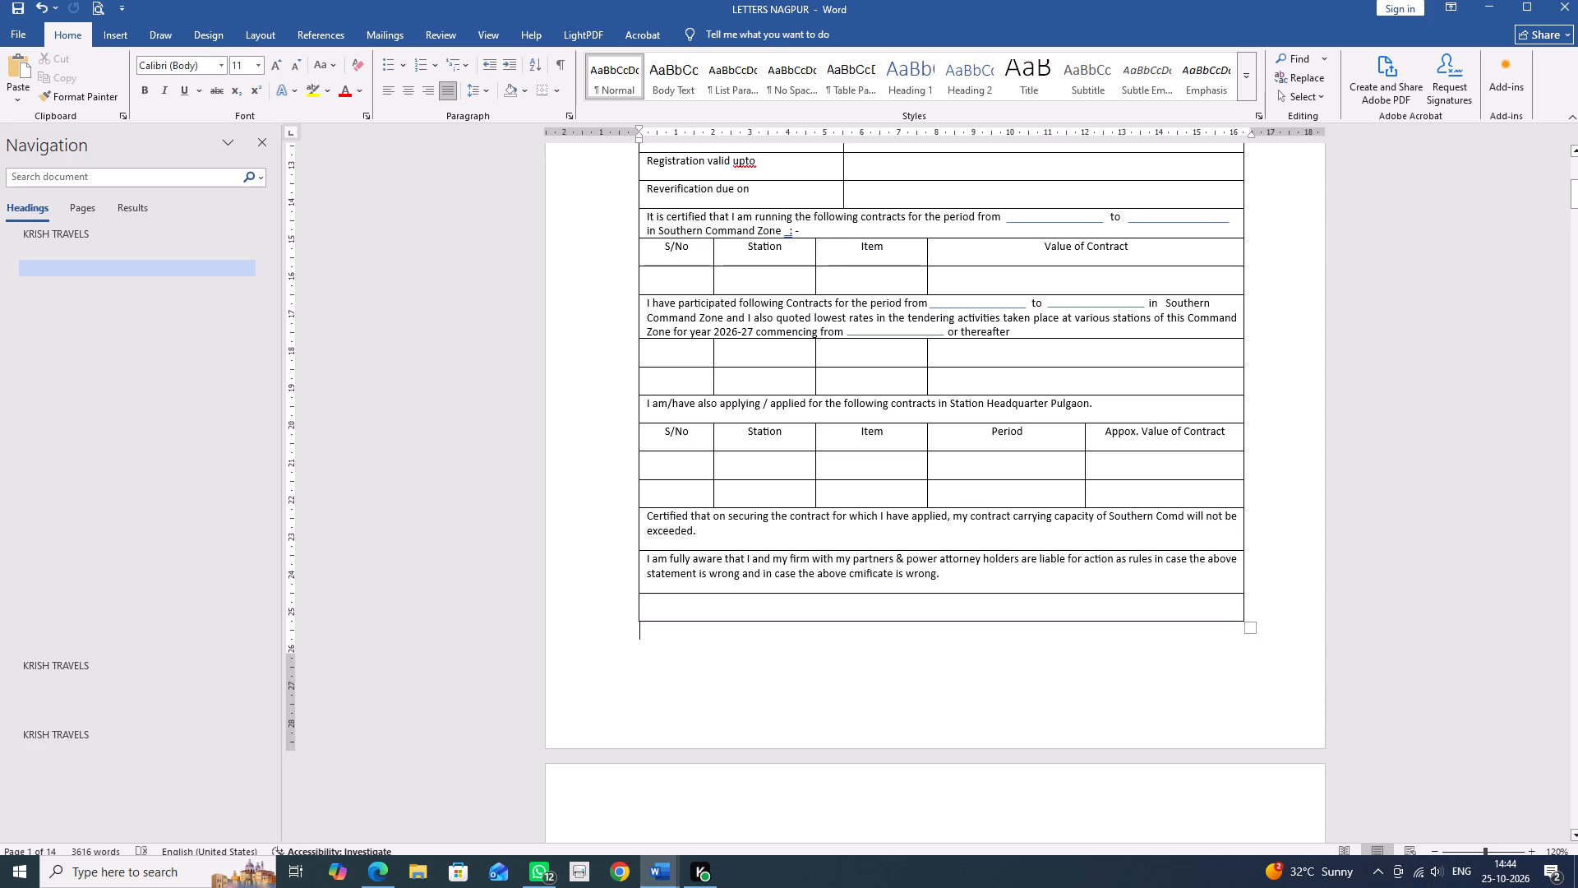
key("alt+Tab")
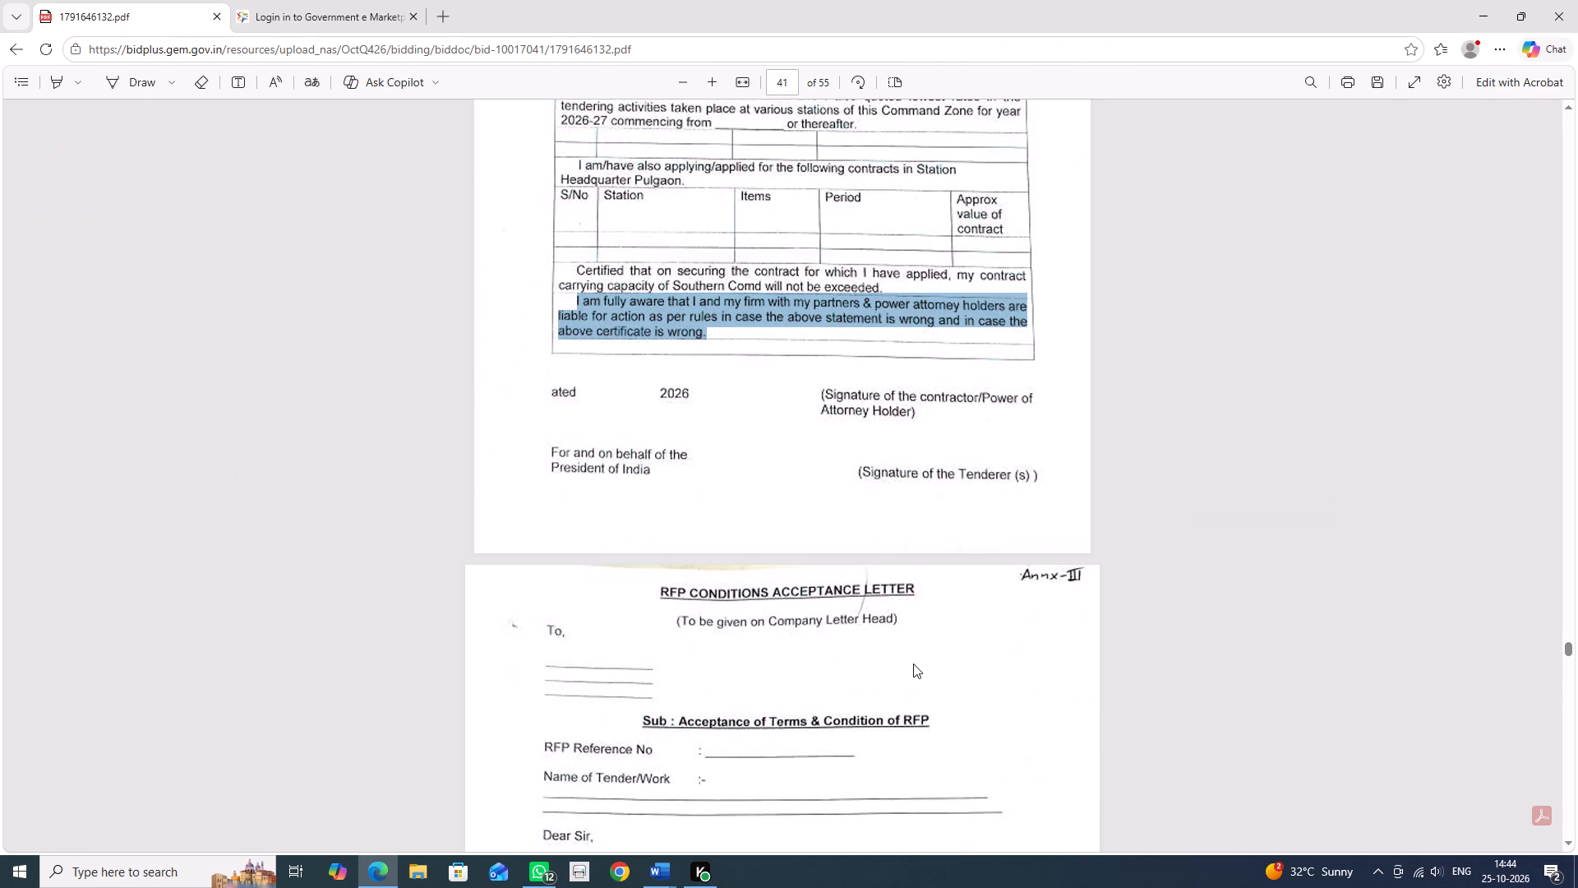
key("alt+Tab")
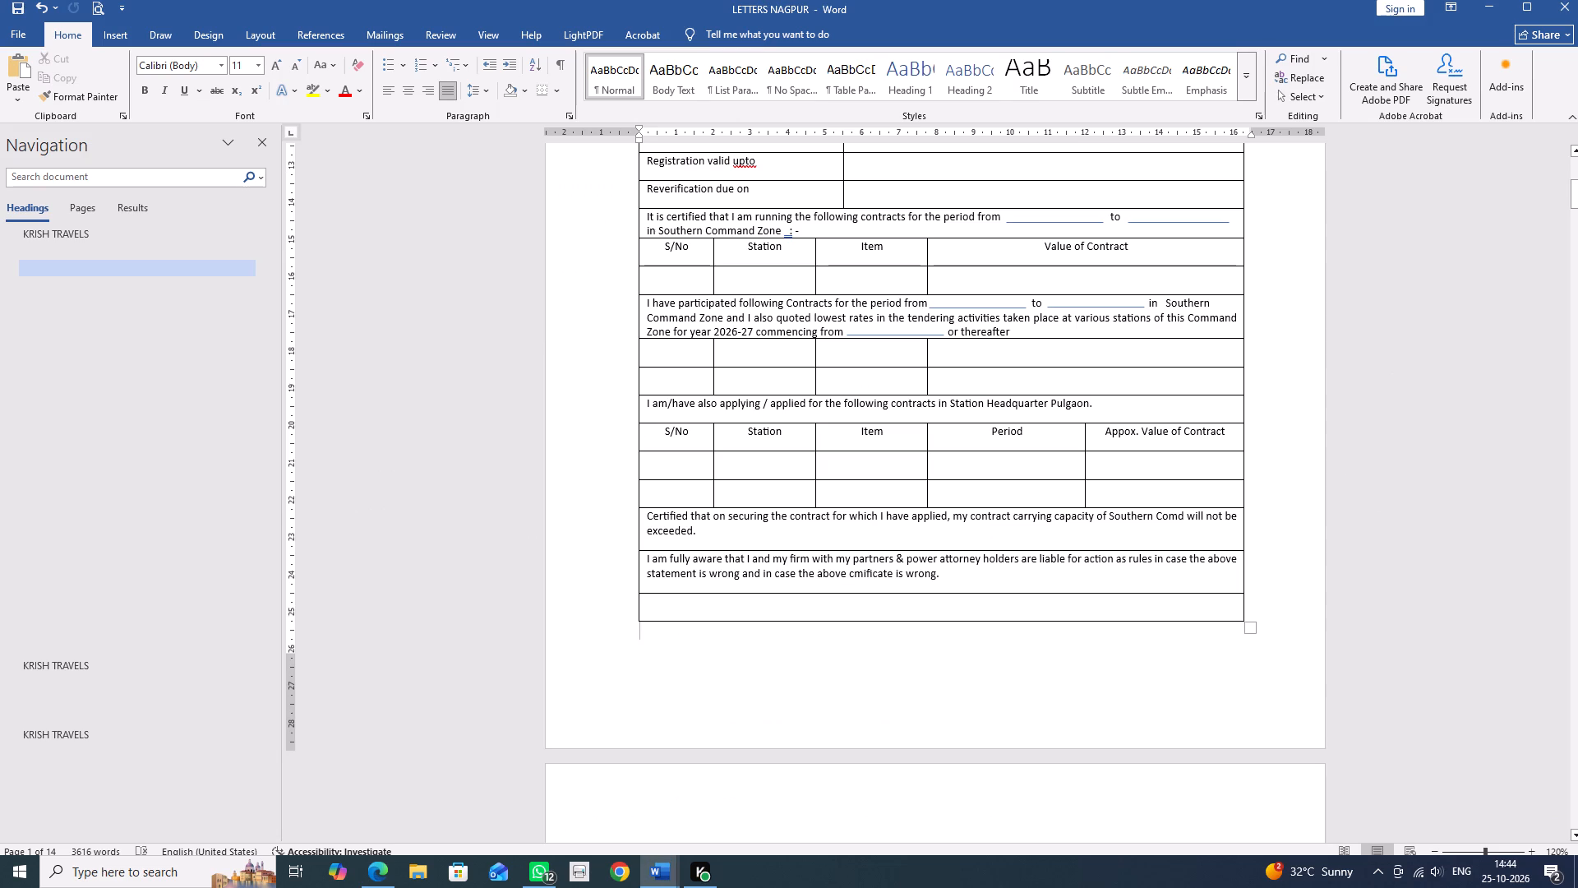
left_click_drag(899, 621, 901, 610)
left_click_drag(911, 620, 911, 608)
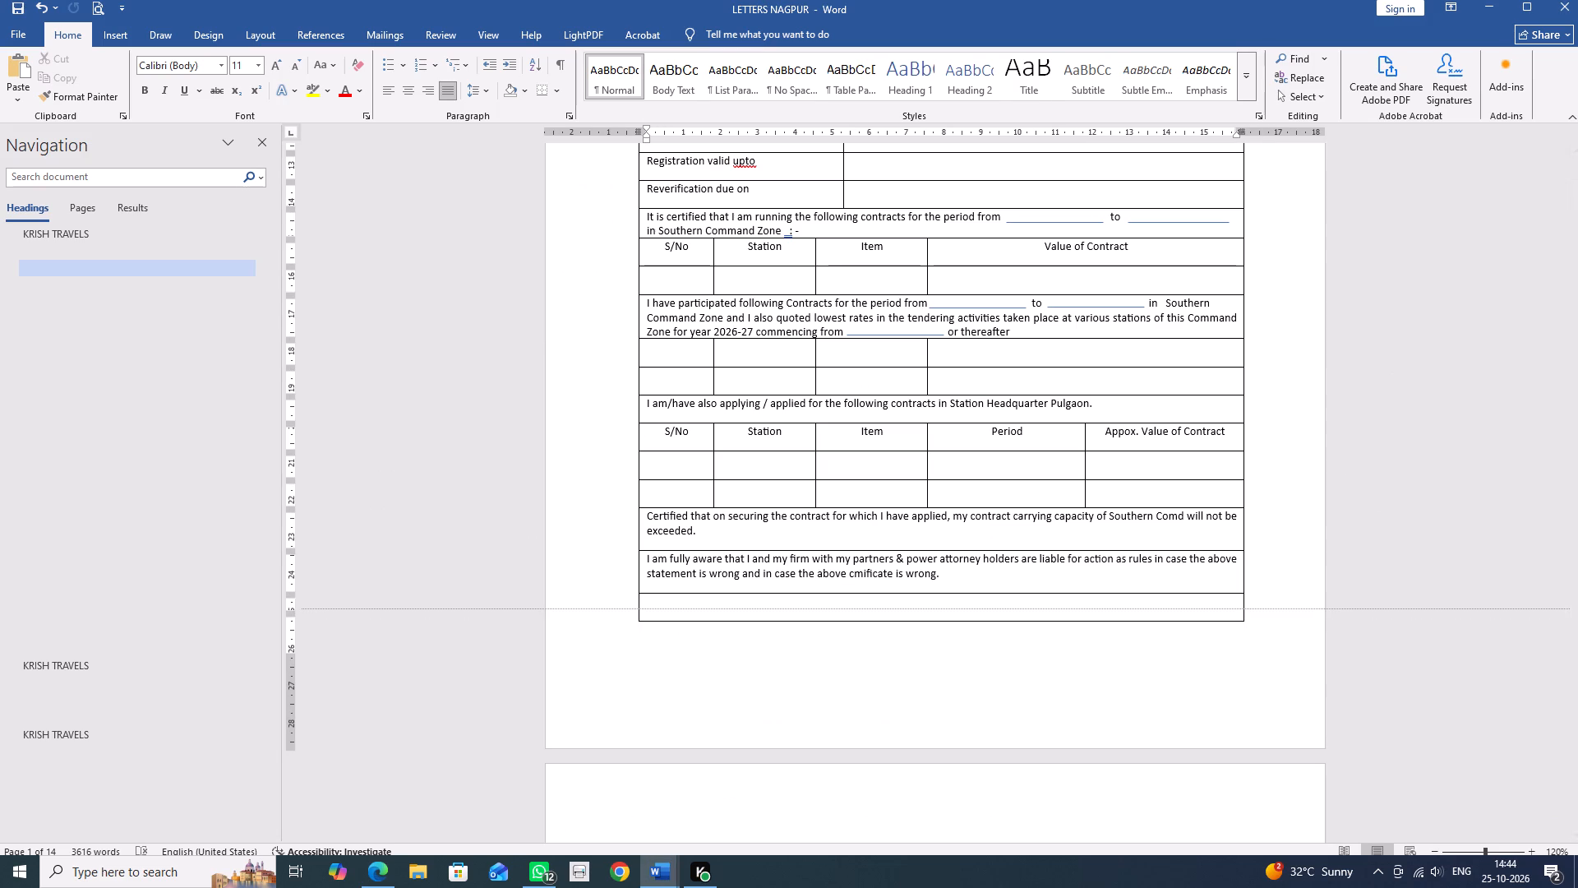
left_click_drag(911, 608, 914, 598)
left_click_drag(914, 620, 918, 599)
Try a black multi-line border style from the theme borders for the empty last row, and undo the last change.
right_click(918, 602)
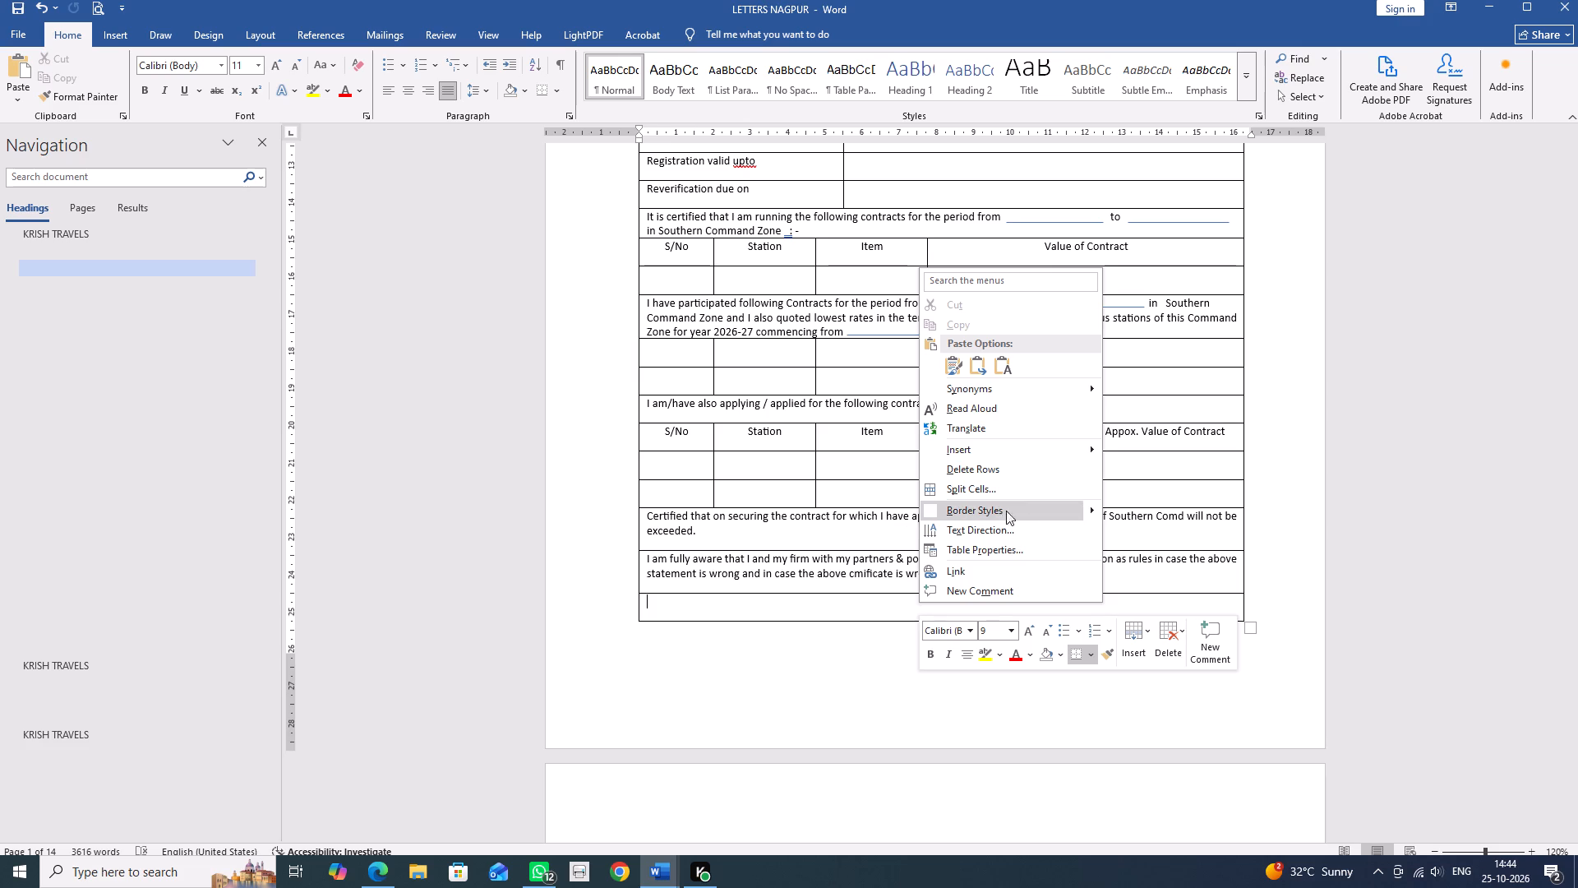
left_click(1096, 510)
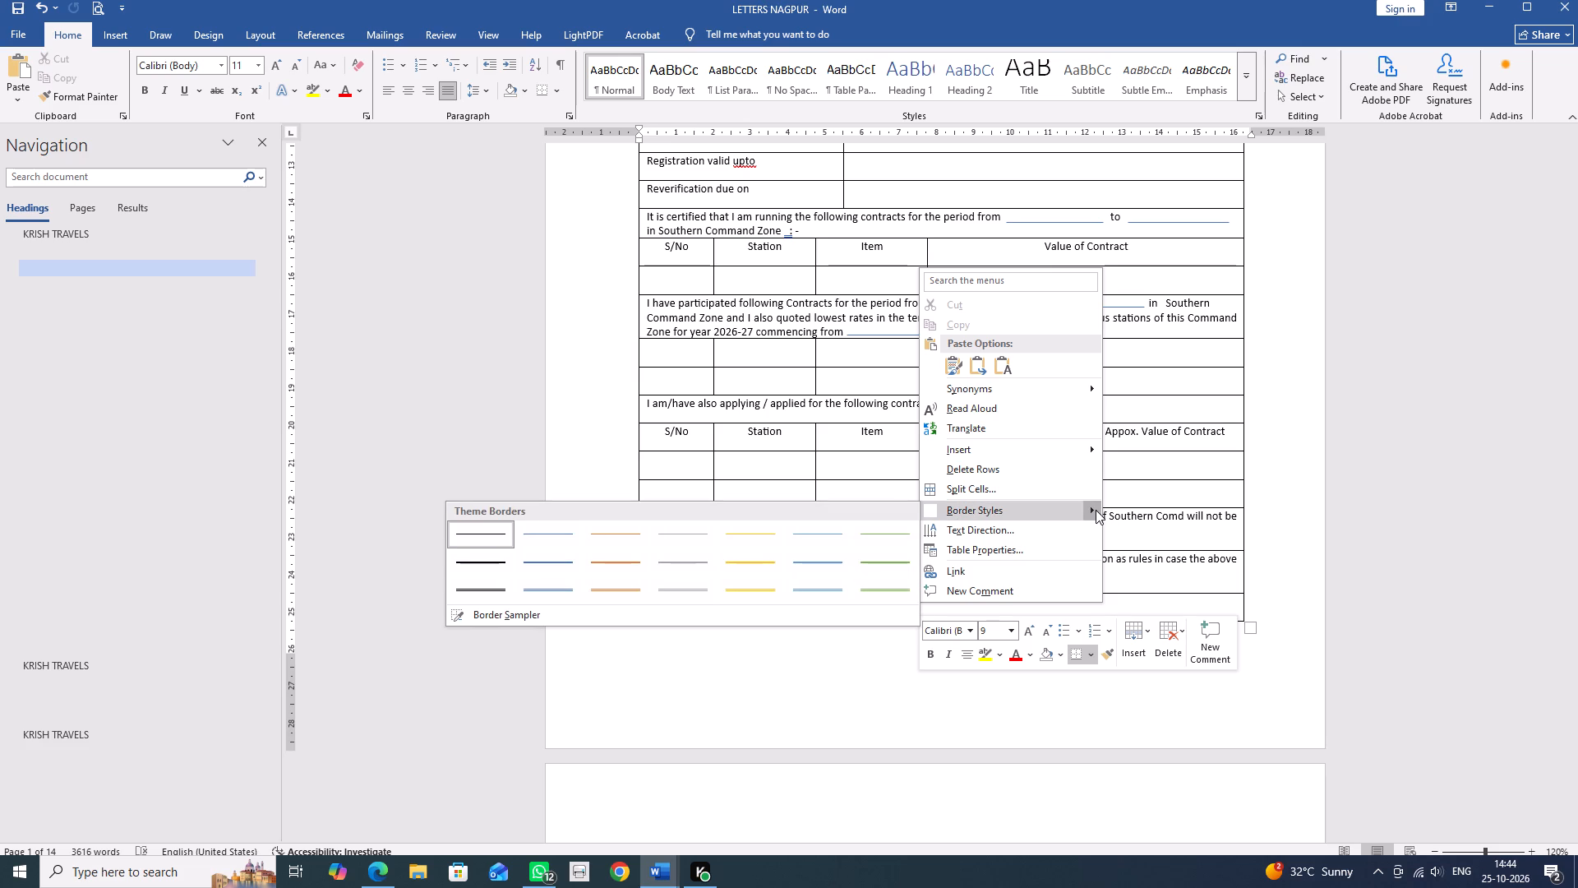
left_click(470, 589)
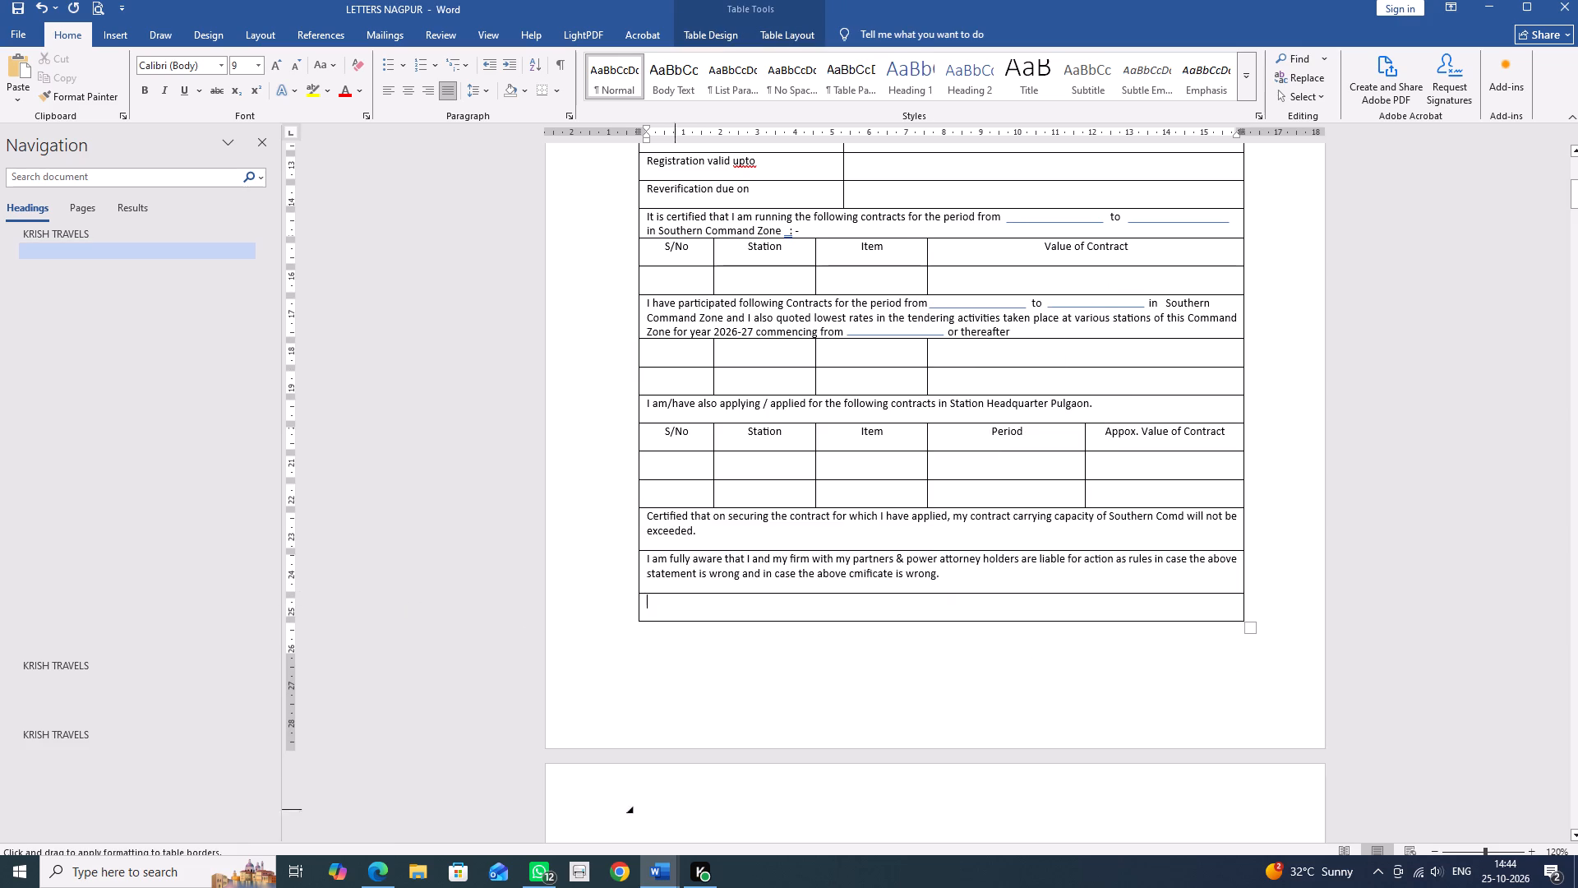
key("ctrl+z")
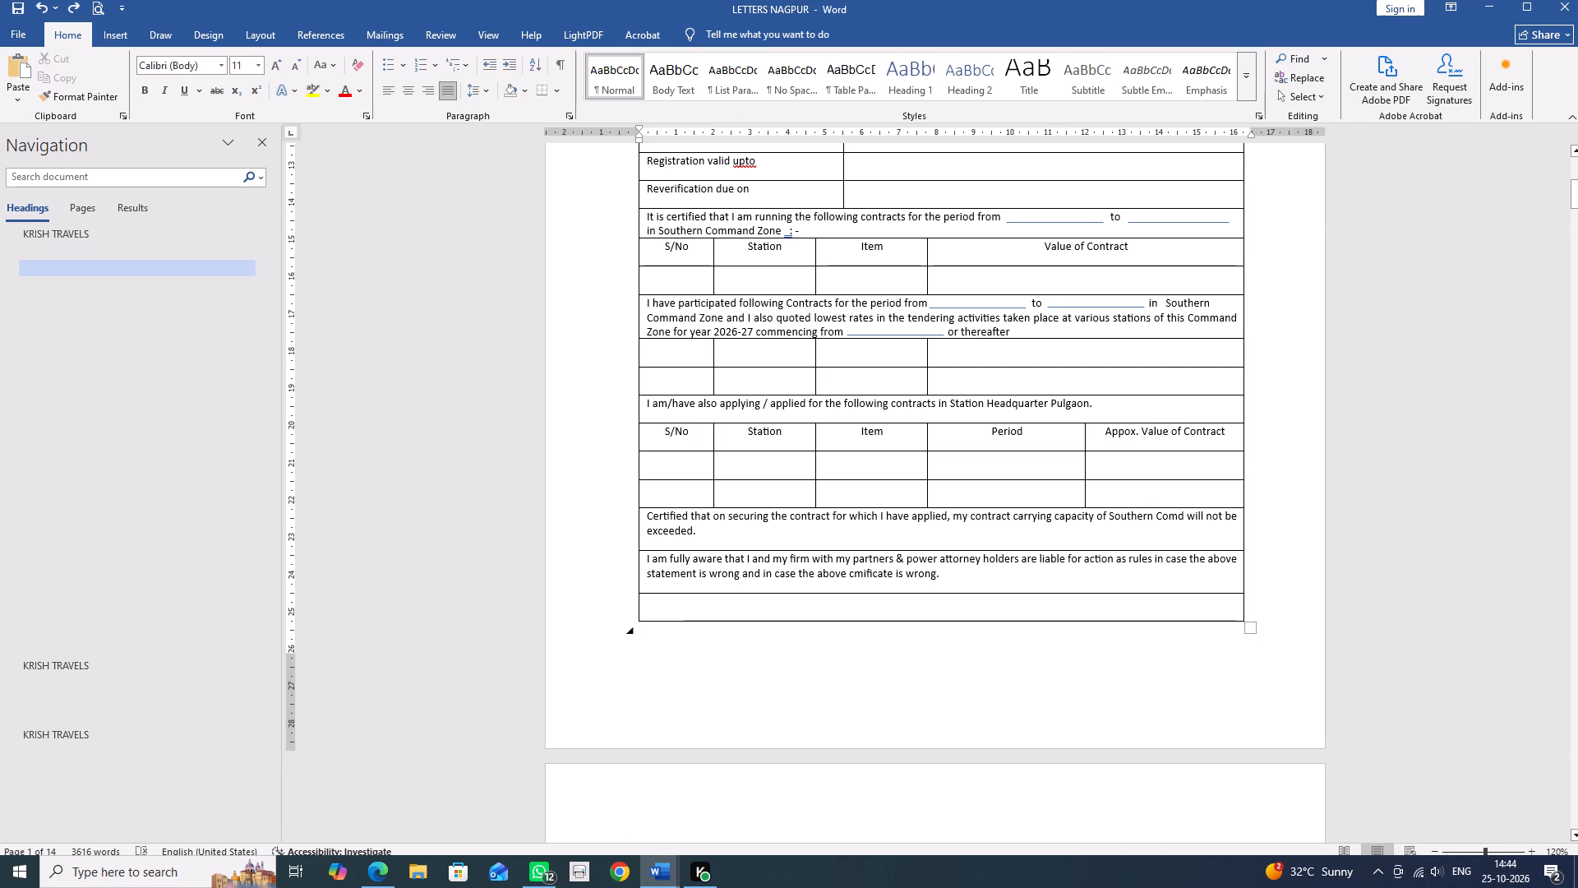
Delete the empty last row of the table and save the document.
left_click(729, 608)
right_click(729, 608)
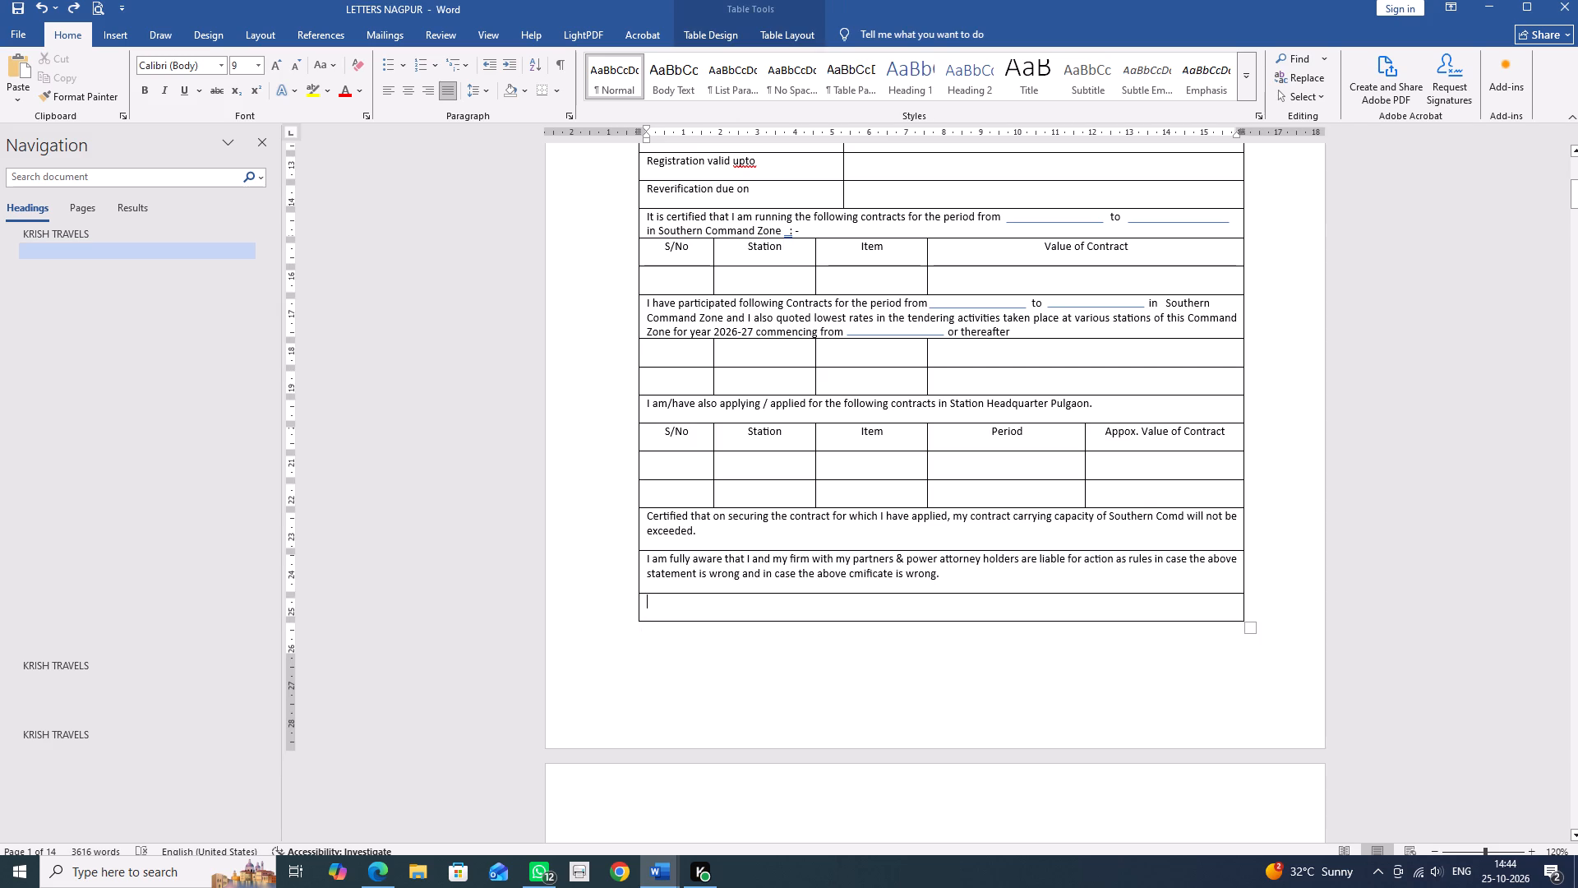
left_click(791, 476)
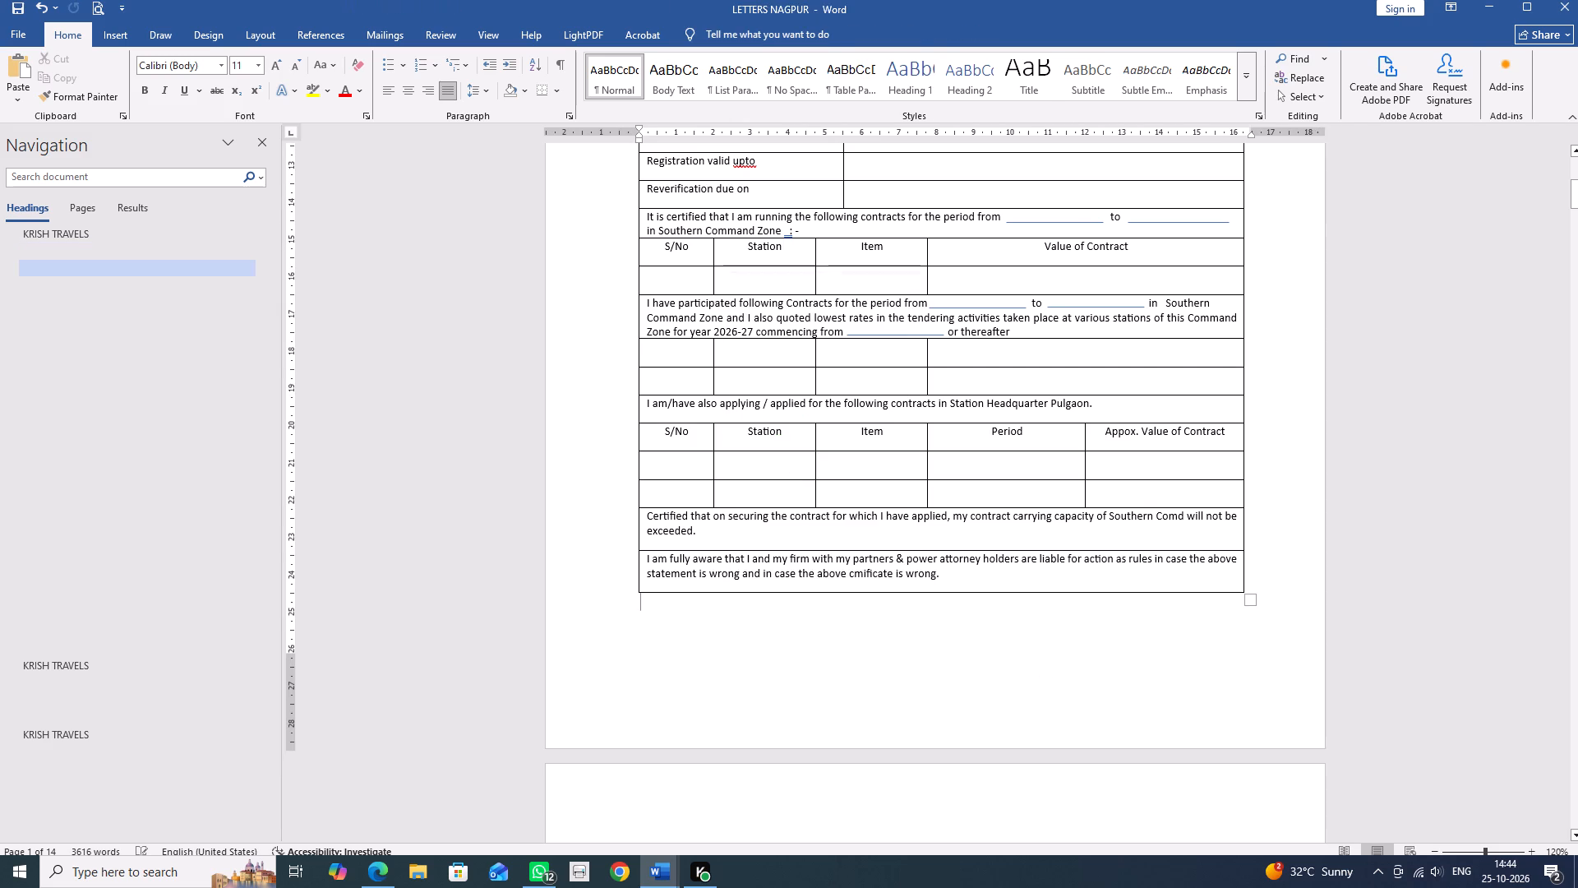
scroll(872, 574, "up", 18)
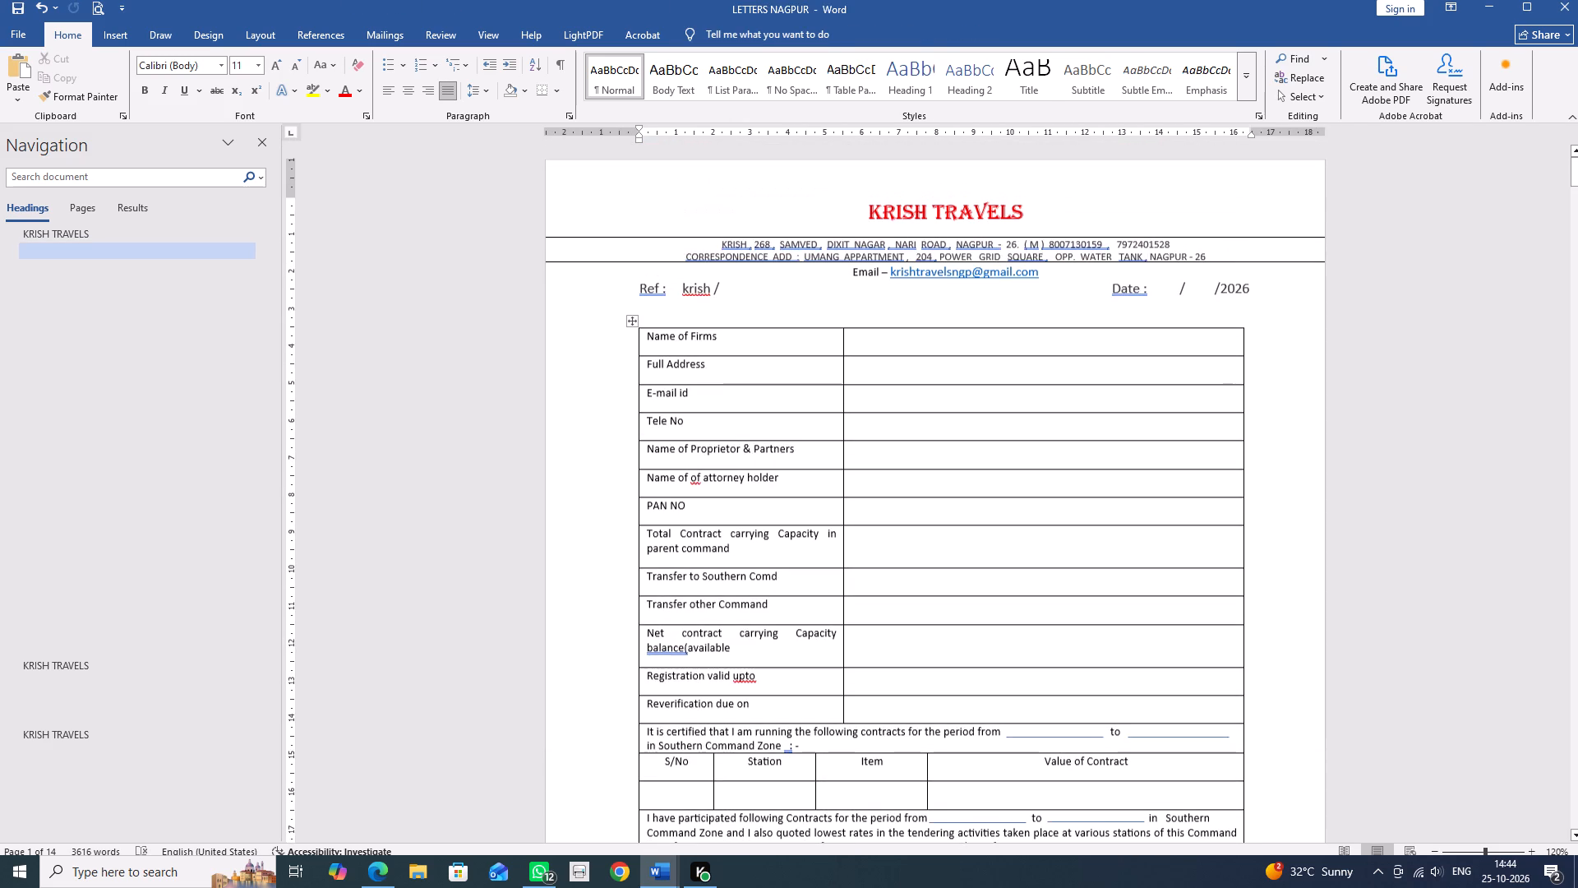
scroll(874, 574, "up", 2)
key("ctrl+s")
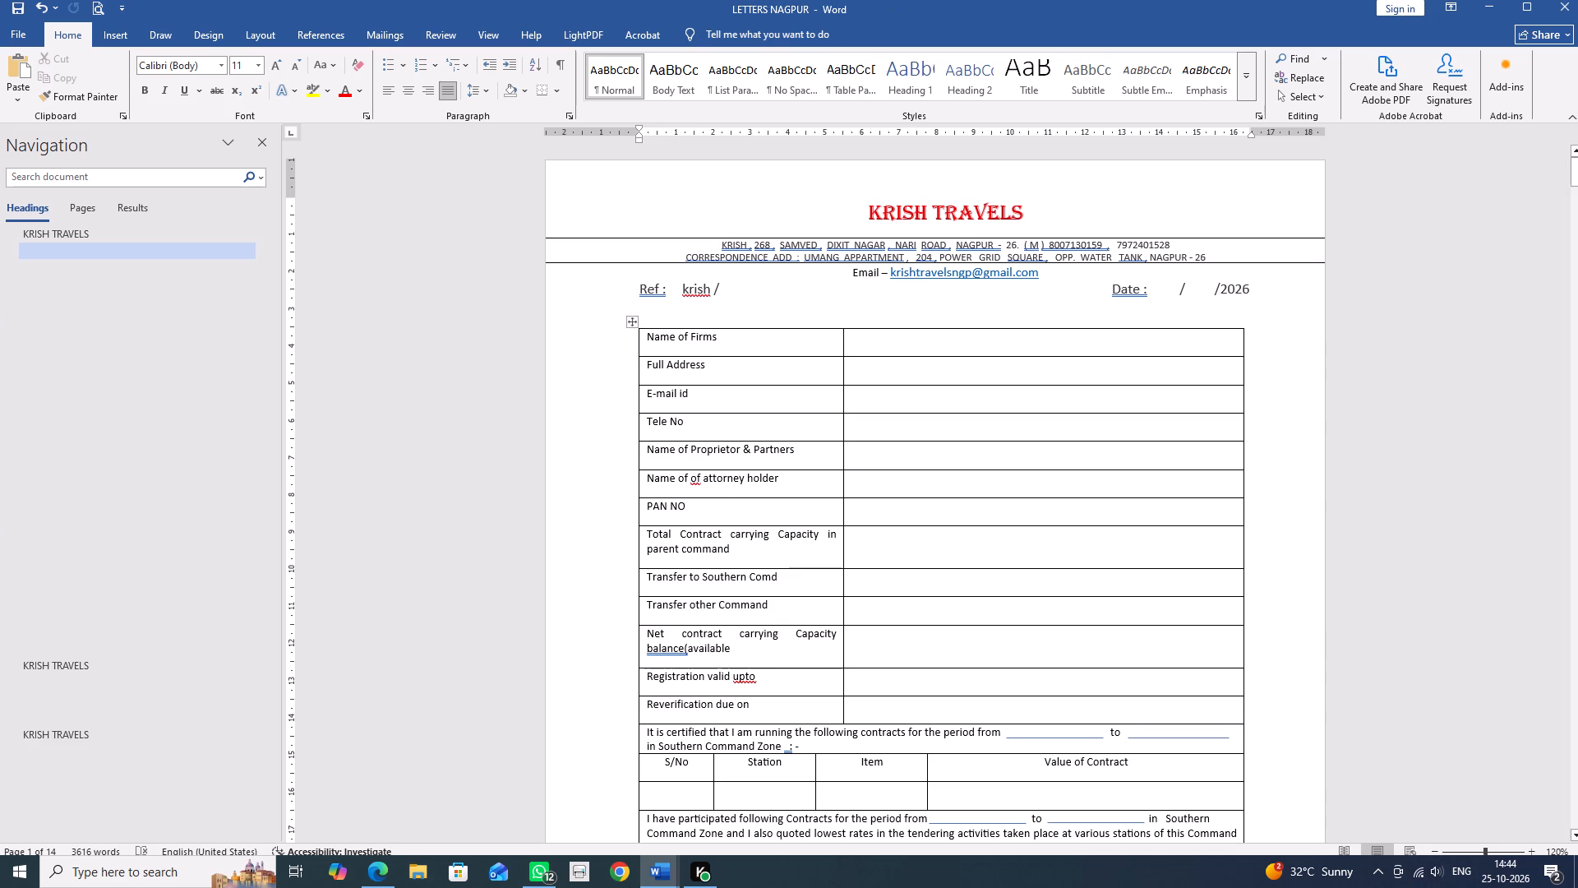
Correct "balance(available" in the net contract carrying capacity row to "balance / available", checking the wording against the PDF.
left_click(681, 649)
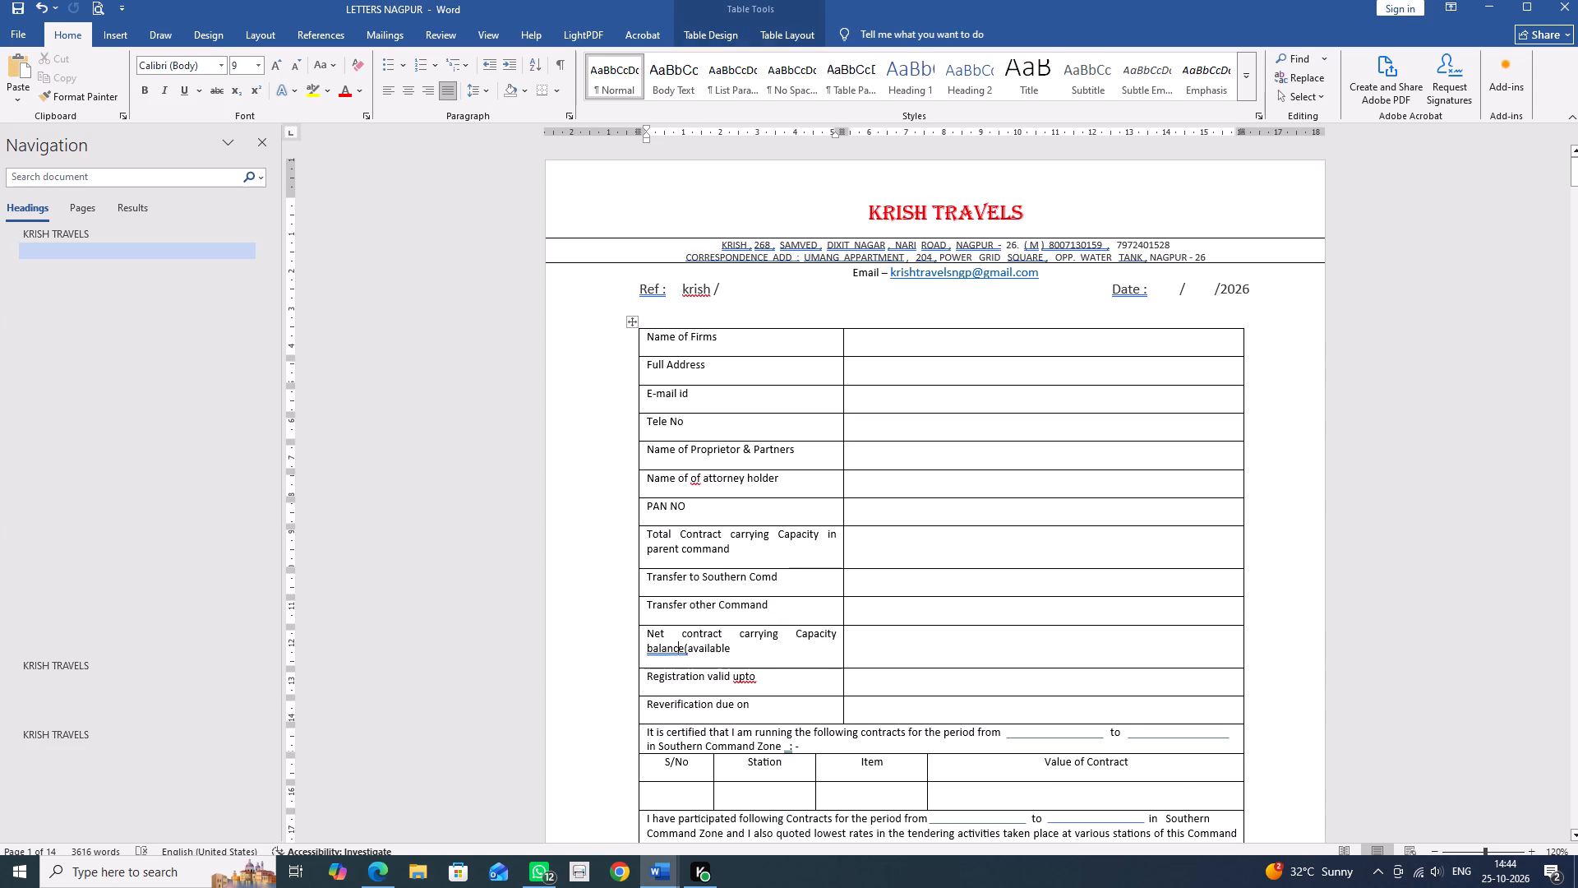
key("Right")
key("space")
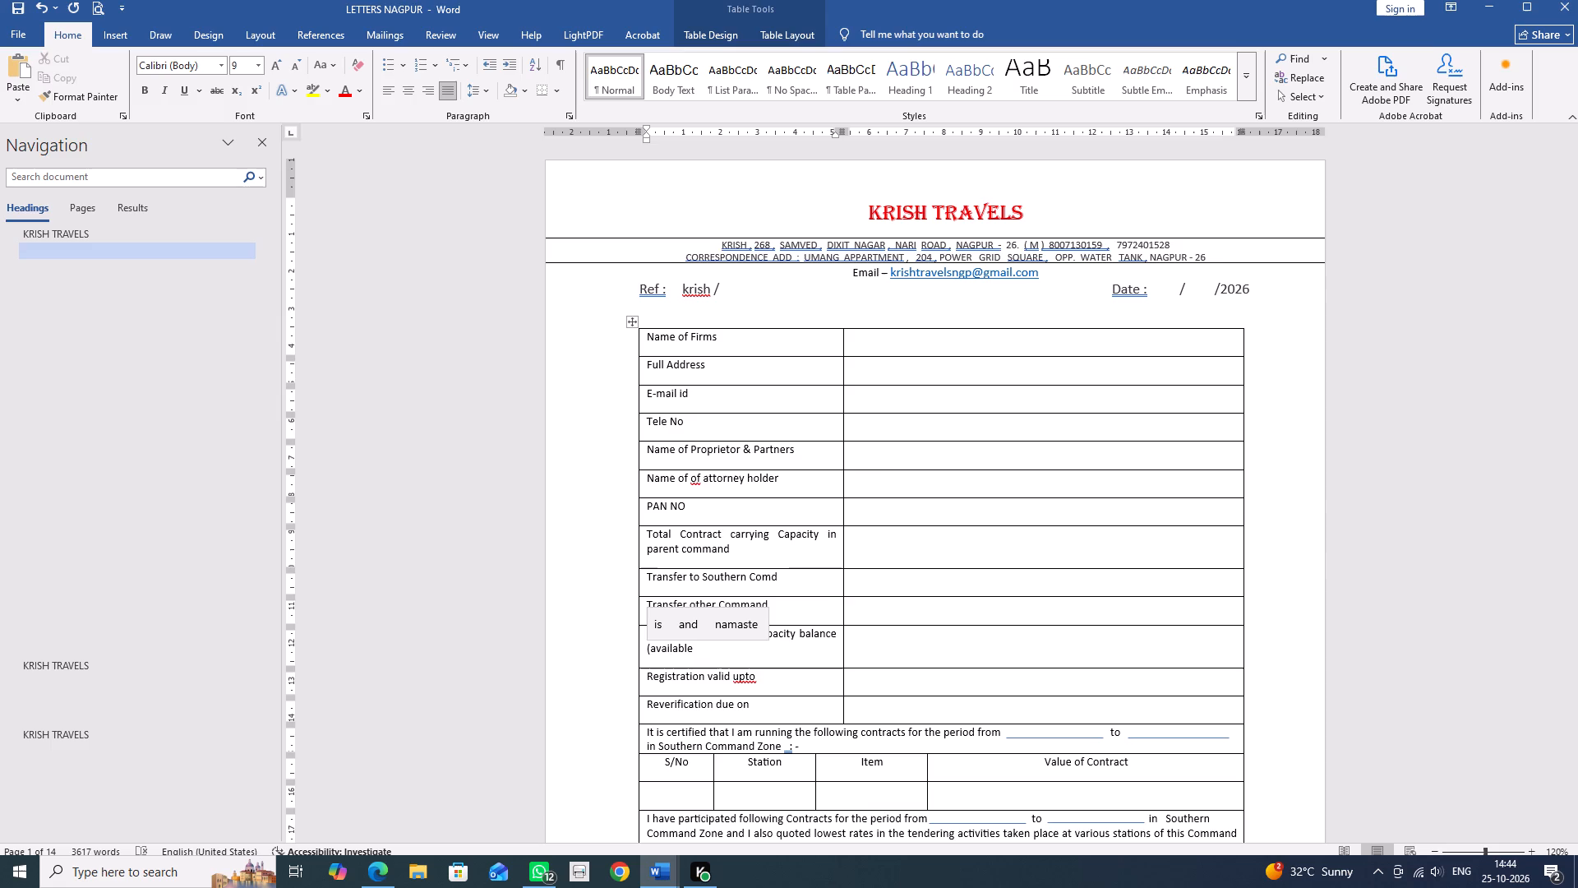
key("alt+Tab")
scroll(759, 670, "up", 9)
scroll(760, 670, "down", 2)
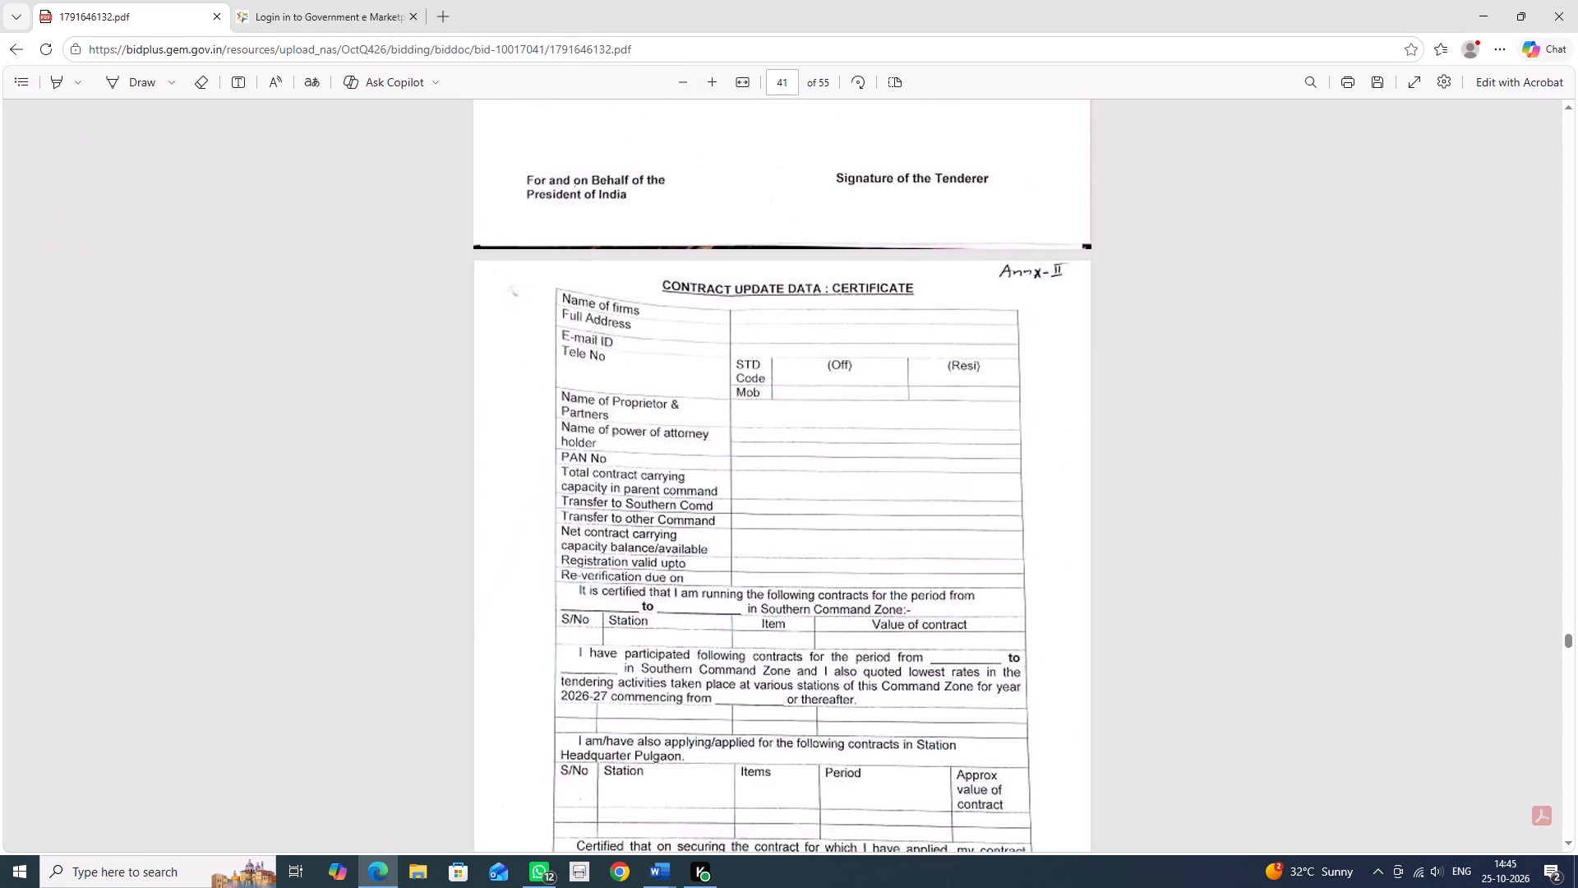
key("alt+Tab")
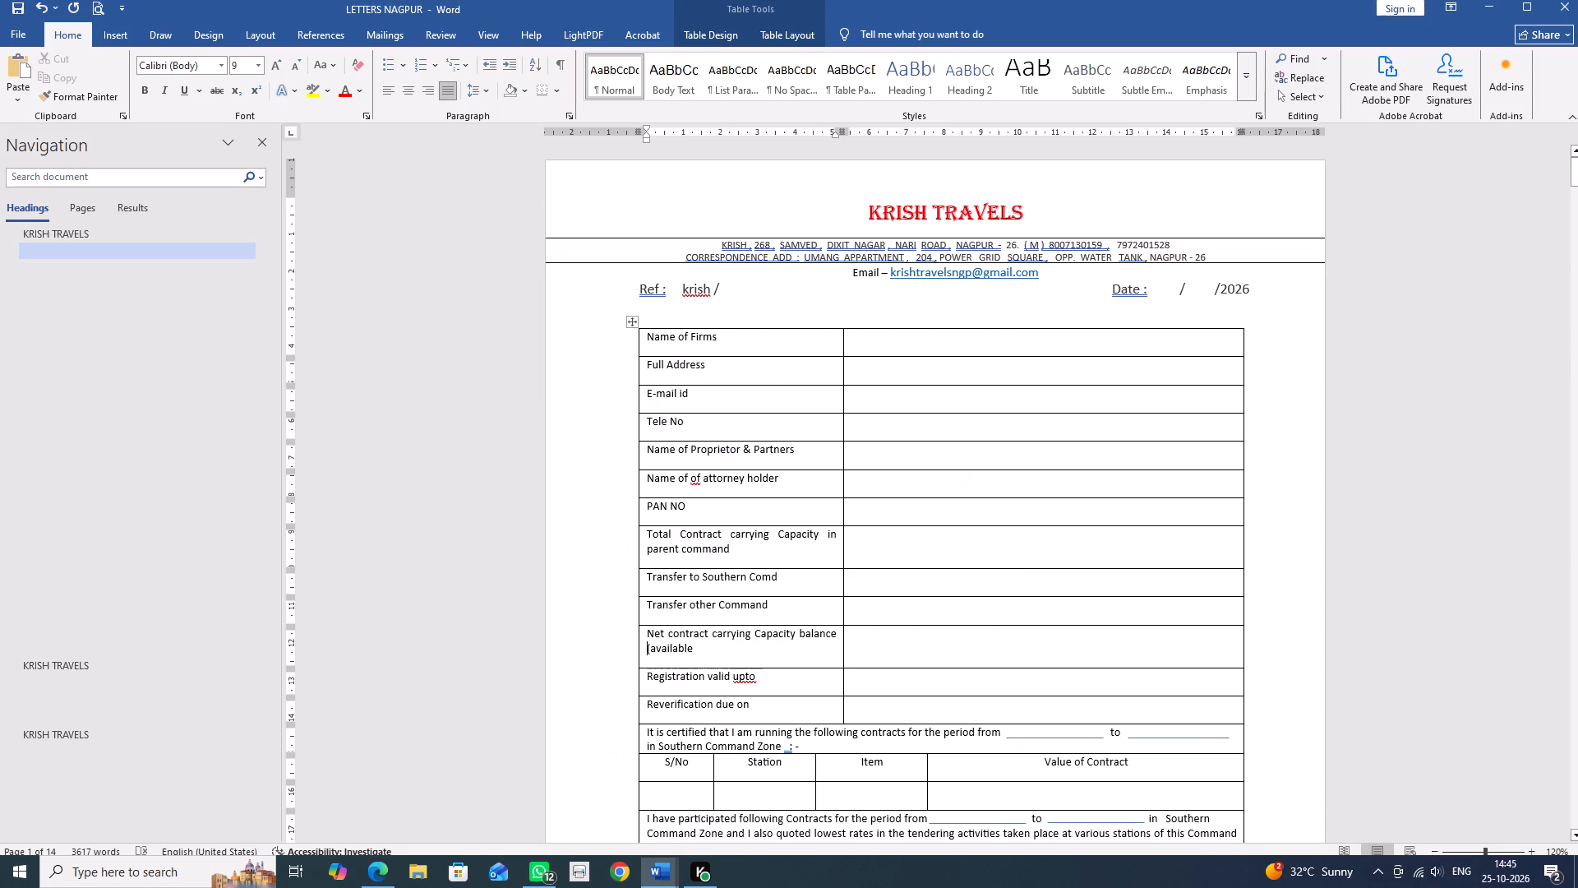
key("Delete")
key("slash")
key("space")
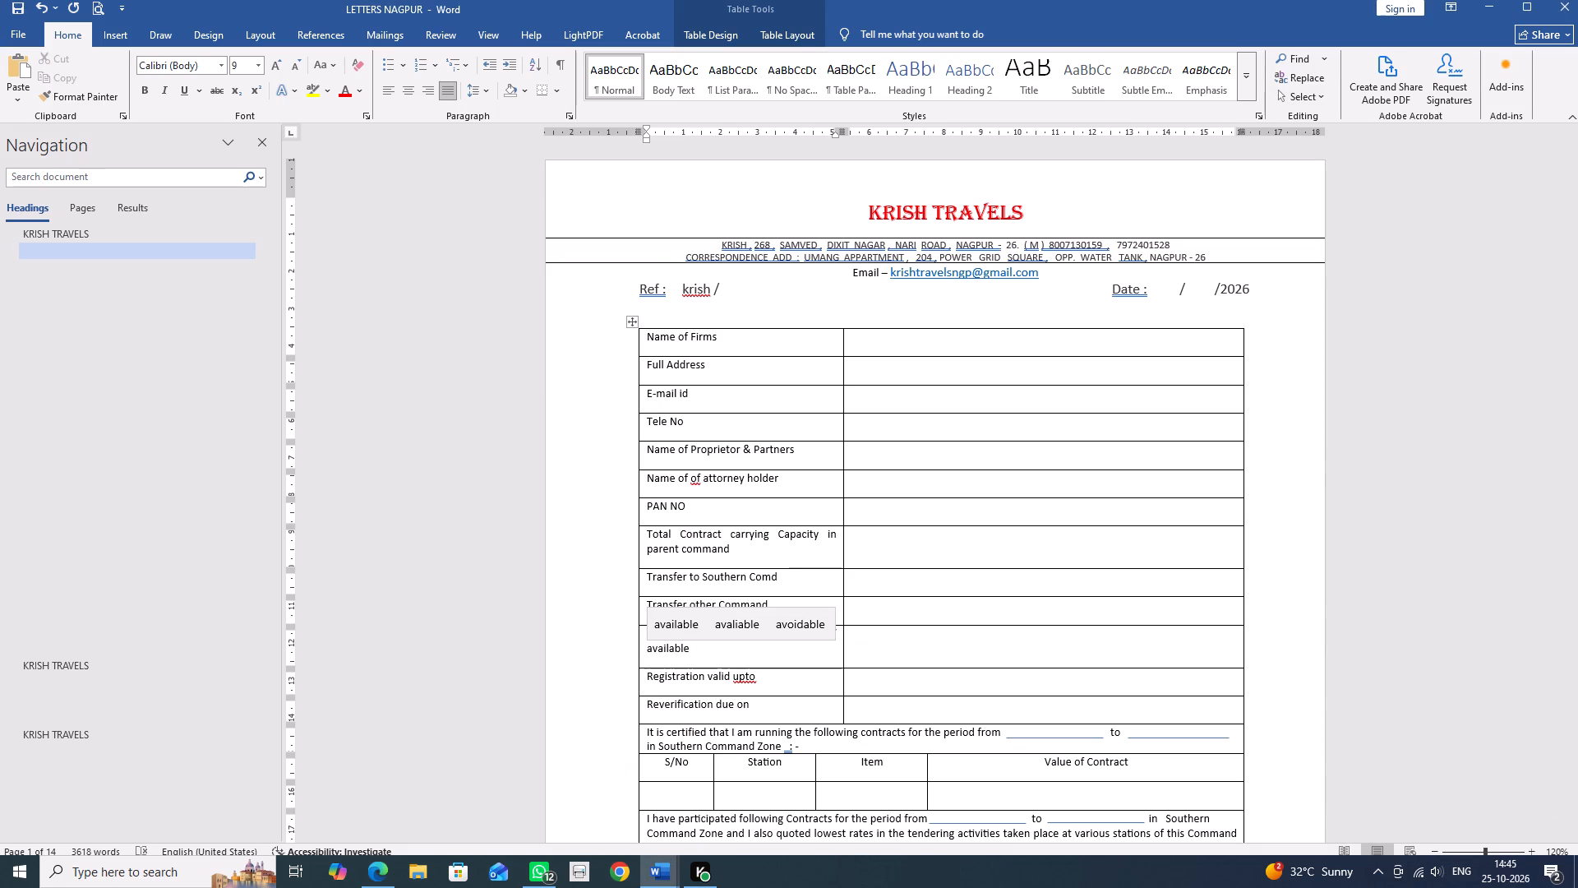
left_click(754, 651)
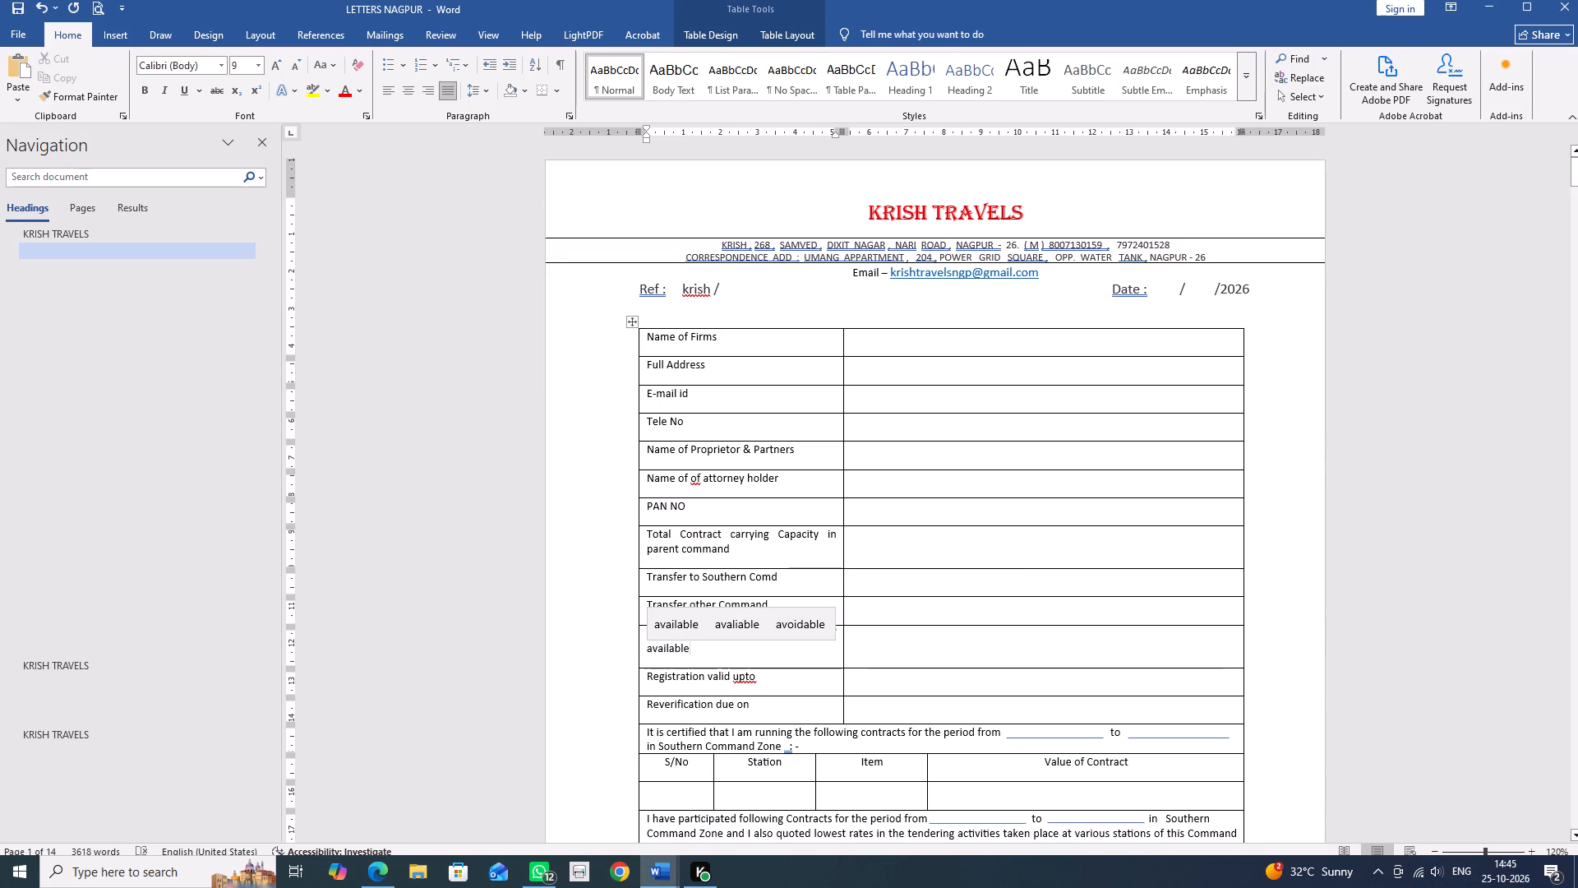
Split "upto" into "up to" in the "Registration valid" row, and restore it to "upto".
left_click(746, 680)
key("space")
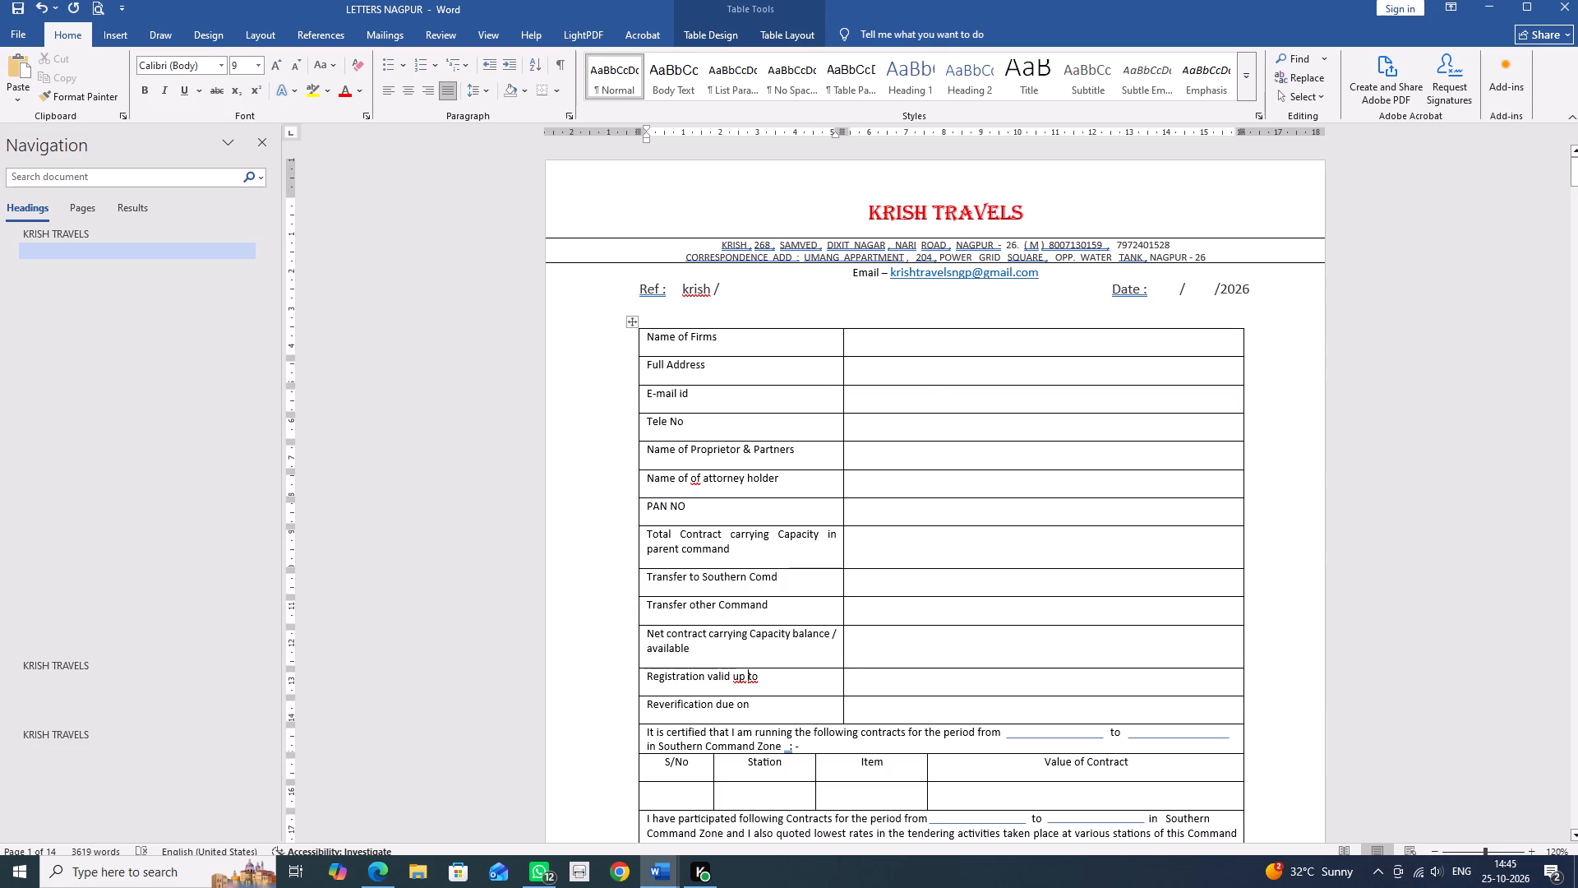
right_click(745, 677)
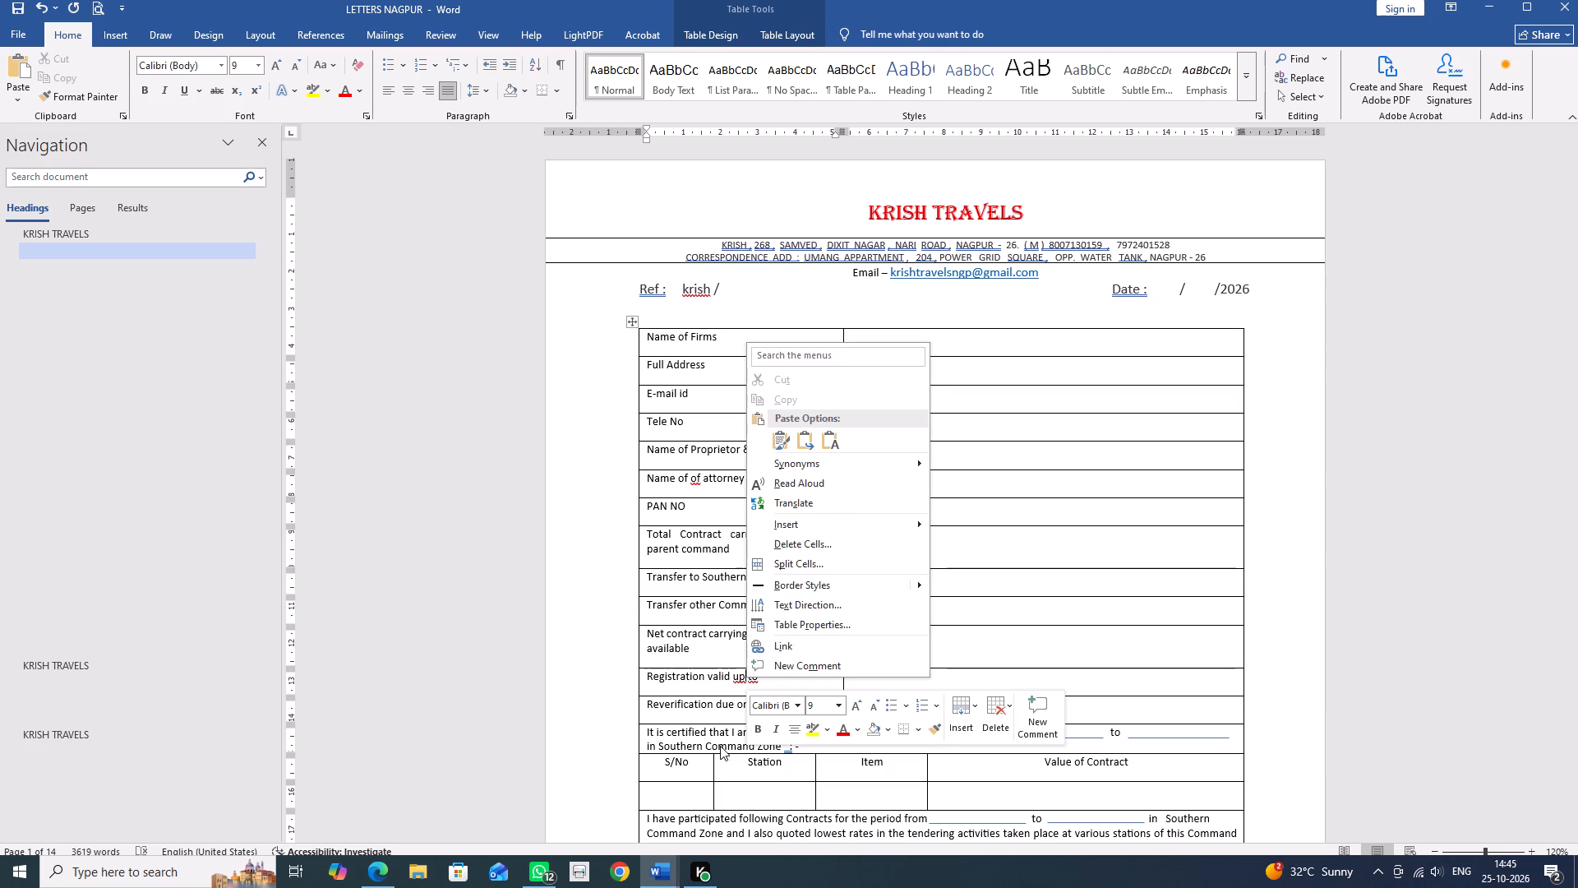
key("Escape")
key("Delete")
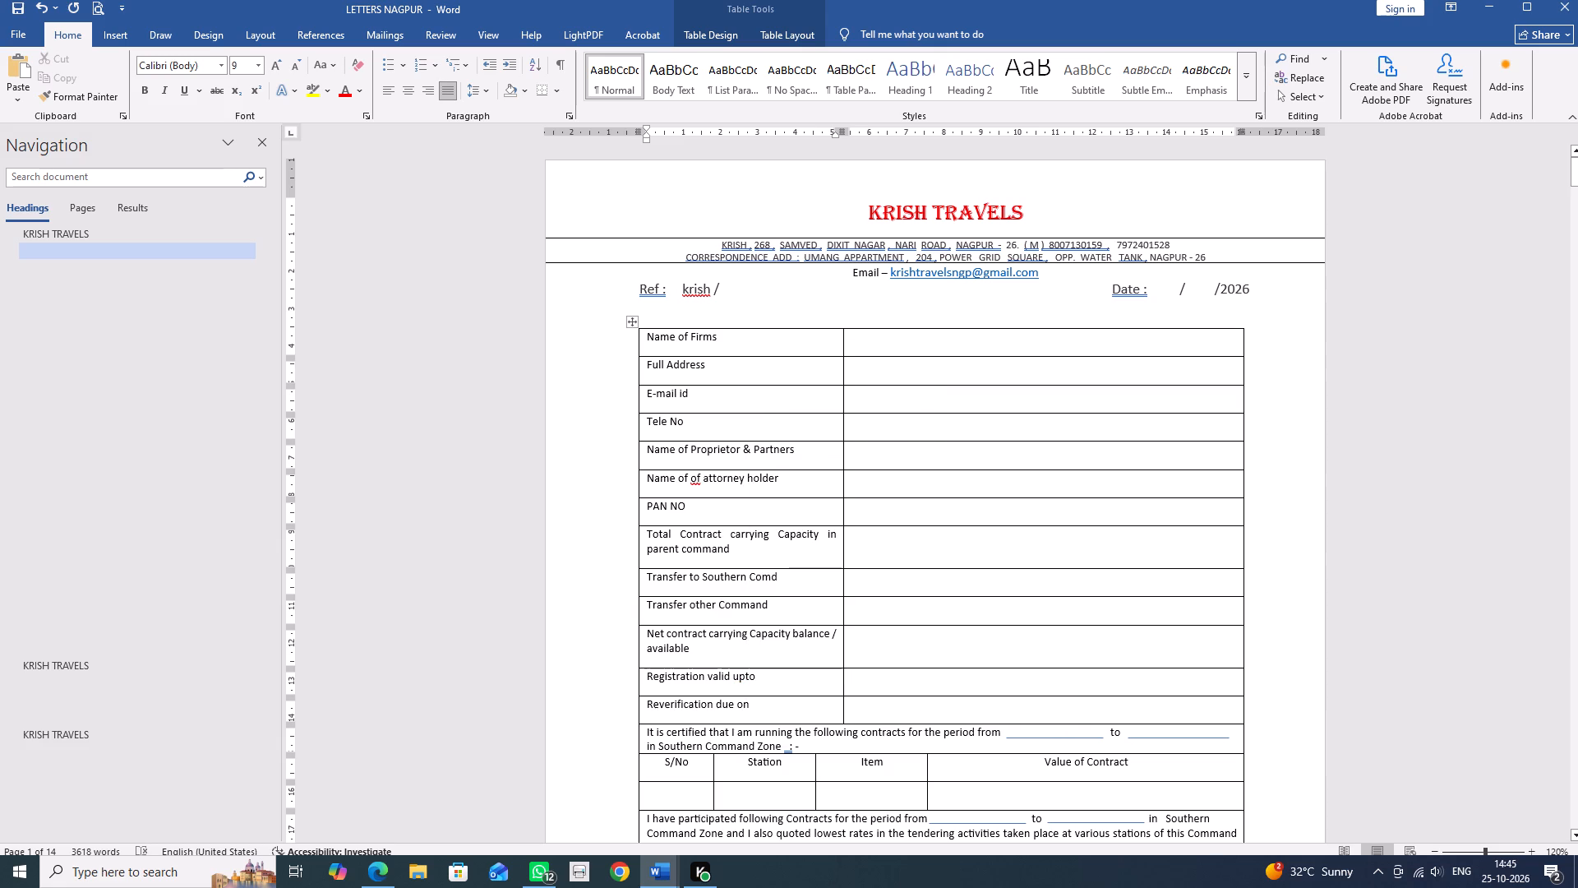
Save the document with the "Registration valid upto" row as it stands.
left_click(763, 678)
key("ctrl+s")
Delete the two stray horizontal lines left on the blank page after the certificate table.
scroll(904, 645, "up", 5)
scroll(913, 641, "down", 20)
scroll(913, 641, "down", 3)
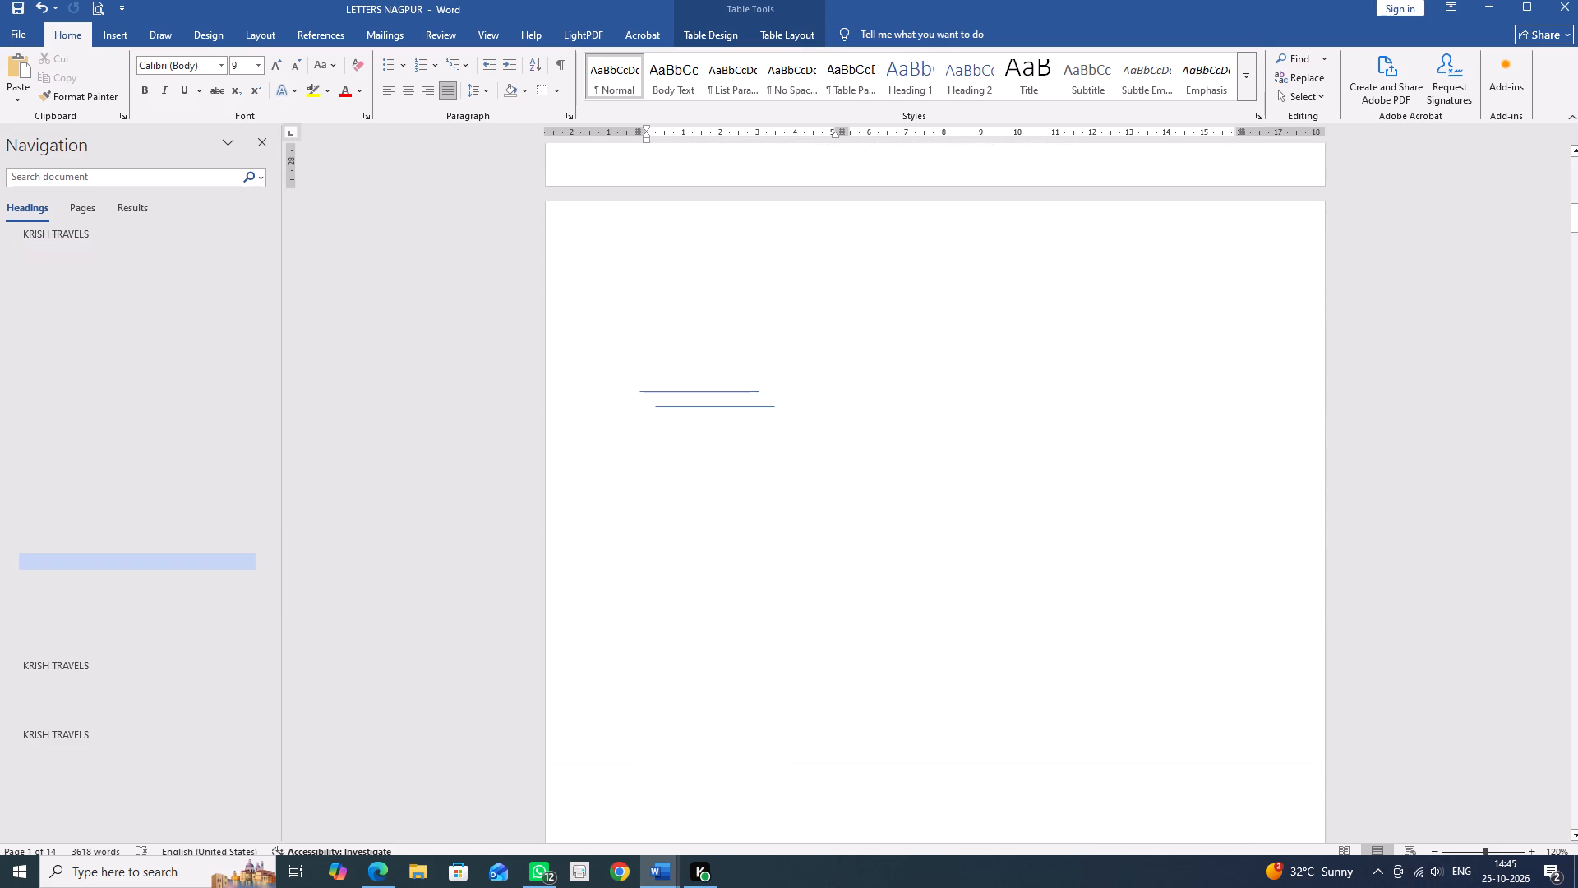
scroll(902, 654, "up", 3)
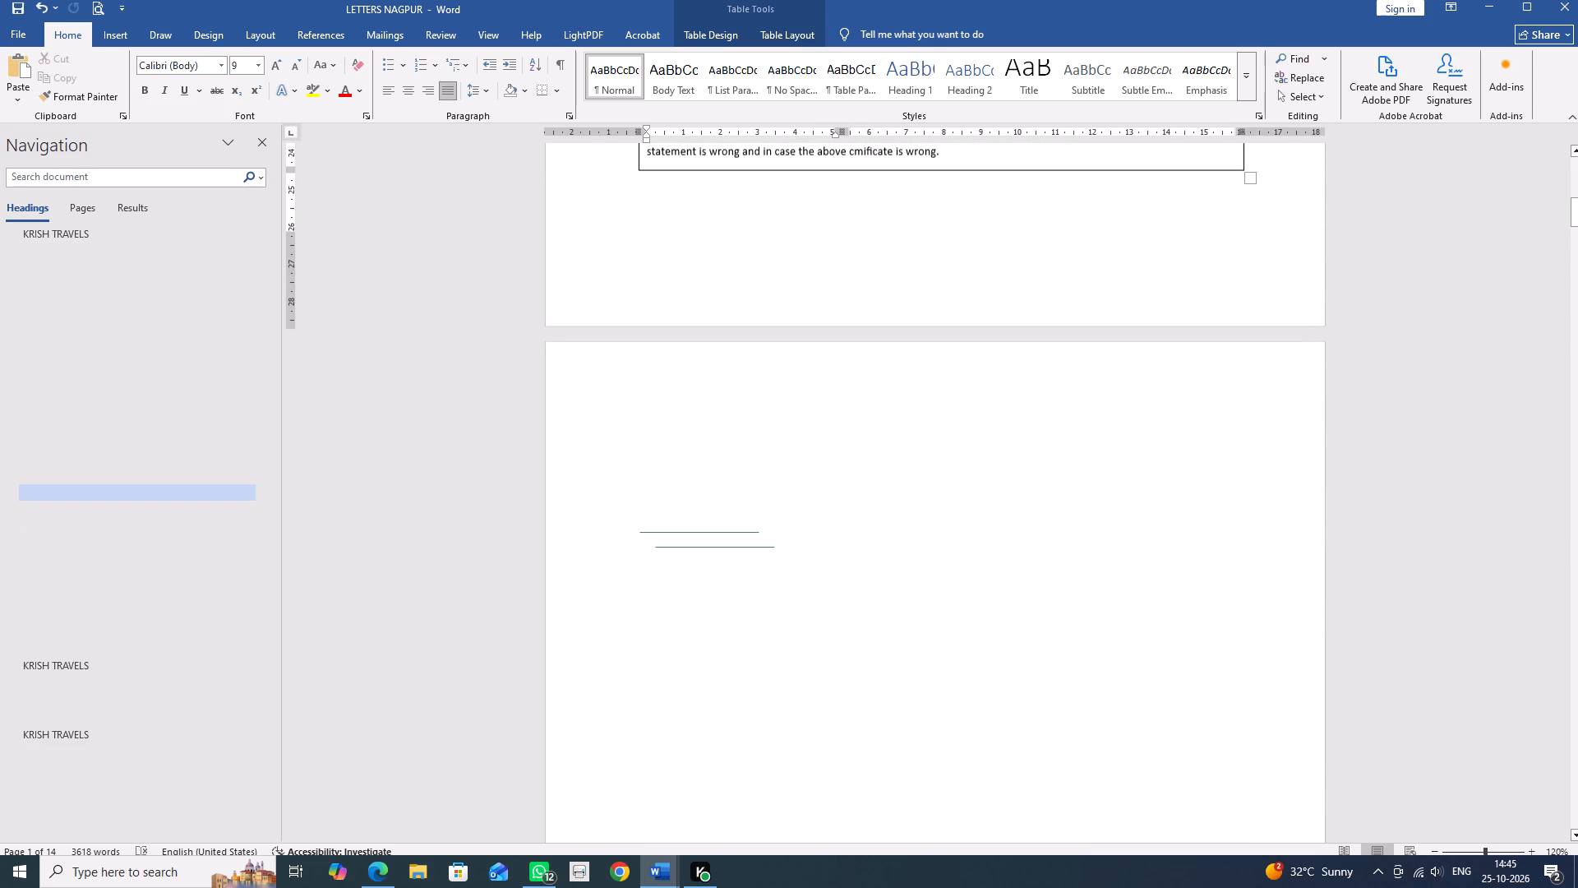
left_click(686, 532)
key("Delete")
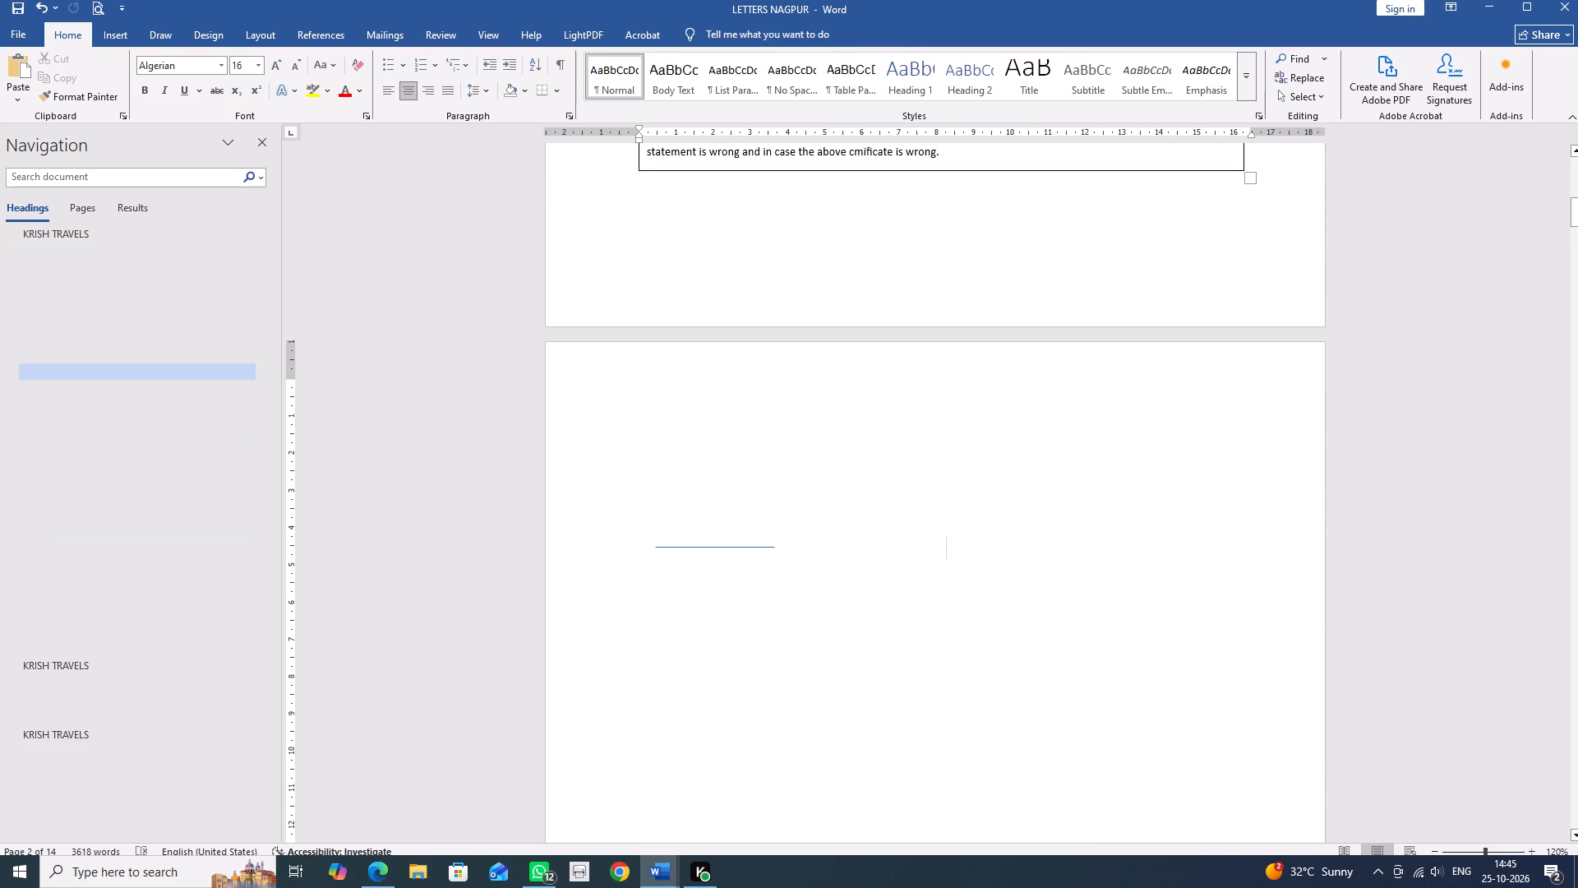
left_click(699, 547)
key("Delete")
Remove the blank page's empty paragraphs so the tender conditions acceptance letter starts directly after the certificate page, and save.
left_click(844, 380)
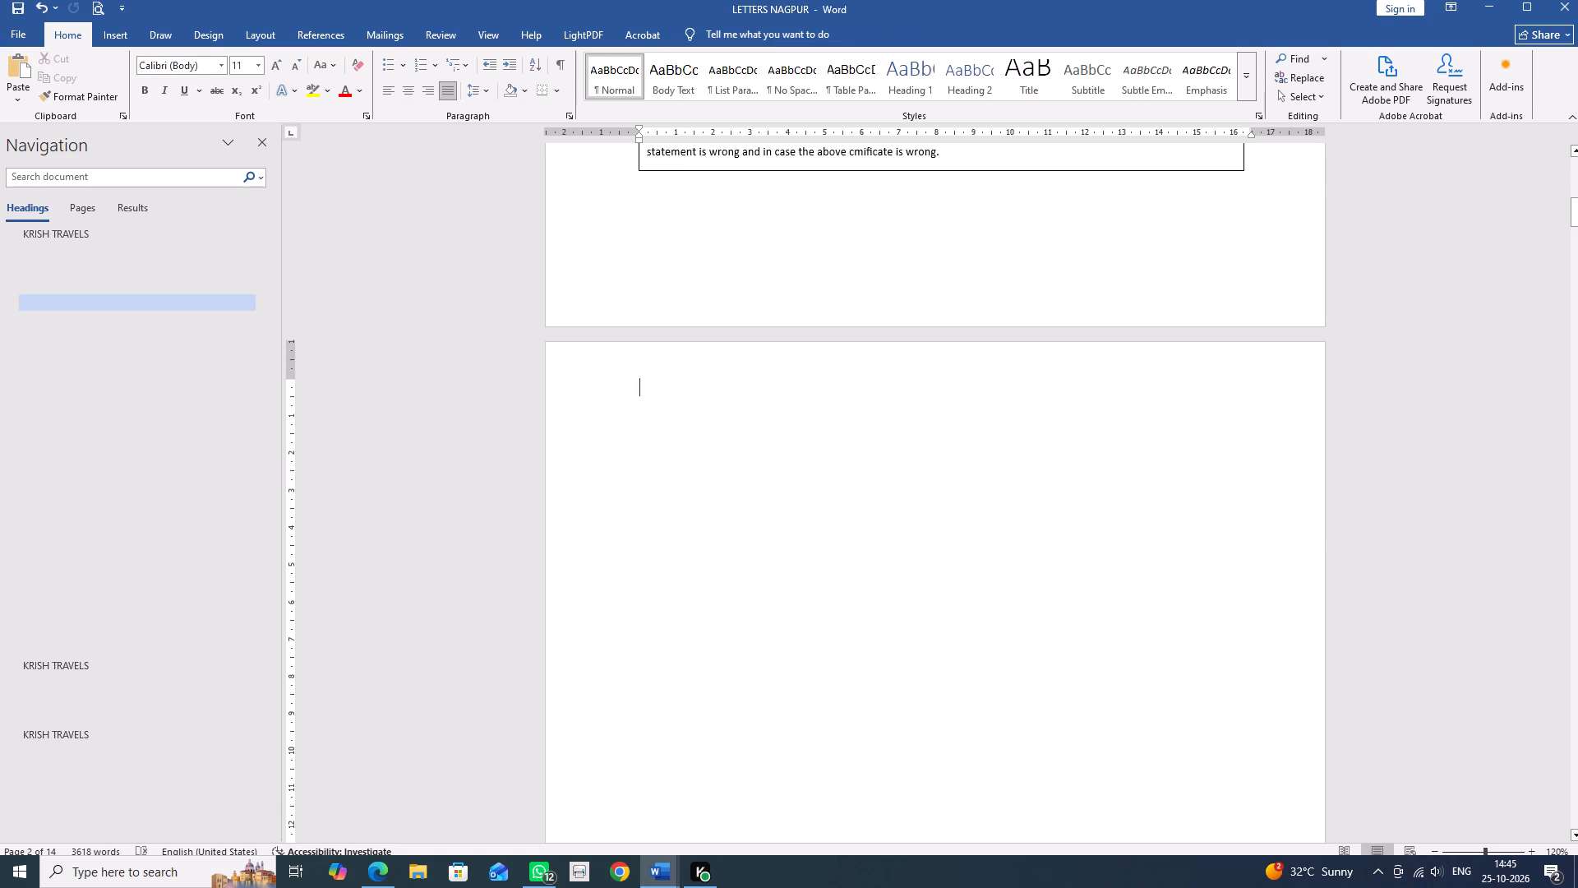
key("Delete")
key("Delete")
key("Delete")
key("Delete")
key("Delete")
key("Delete")
key("Delete")
key("Delete")
key("Delete")
key("Delete")
key("Delete")
key("Delete")
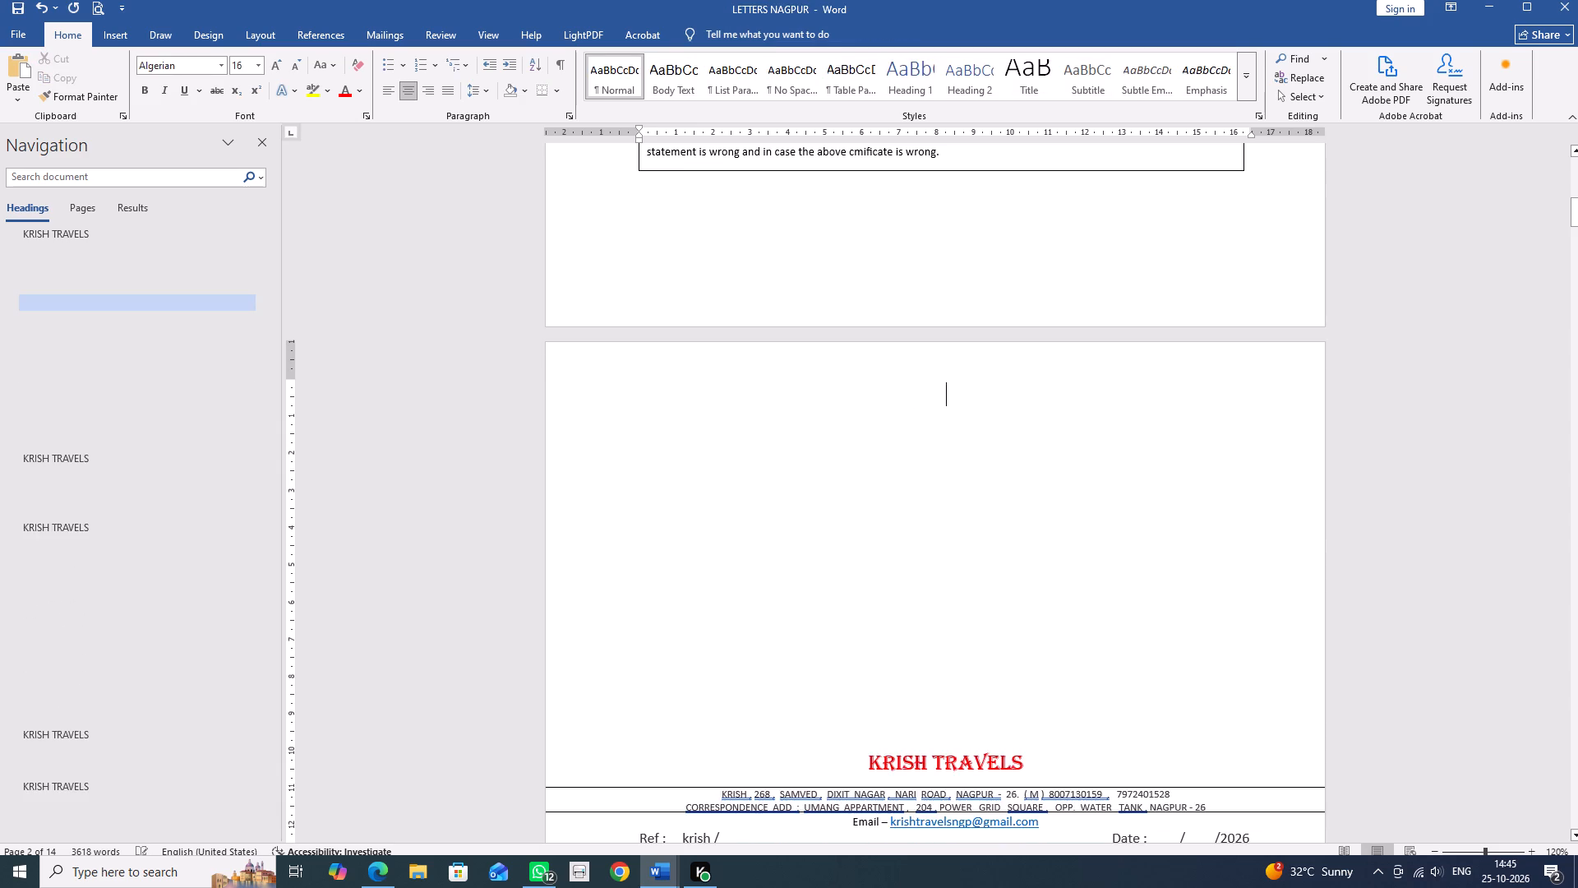
key("Delete")
key("Delete")
key("Delete")
key("Delete")
key("Delete")
key("Delete")
key("Delete")
key("Delete")
key("Delete")
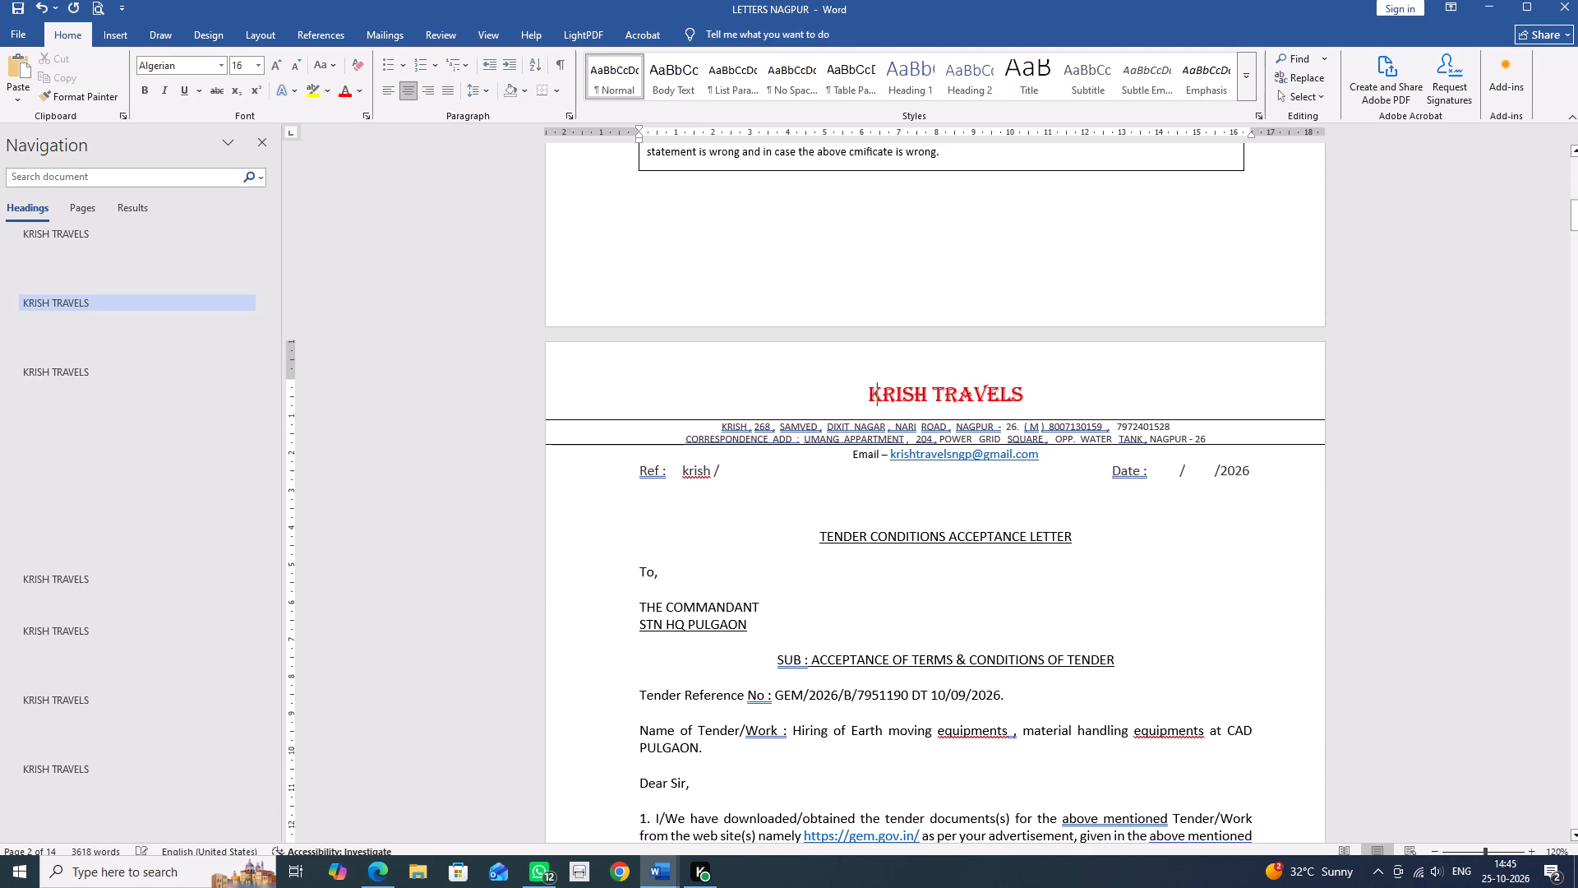
key("ctrl+s")
Fill in the certificate page's letterhead date as 25 / 10 /2026, removing the surplus spaces between the parts.
scroll(1169, 490, "up", 20)
scroll(1169, 490, "up", 6)
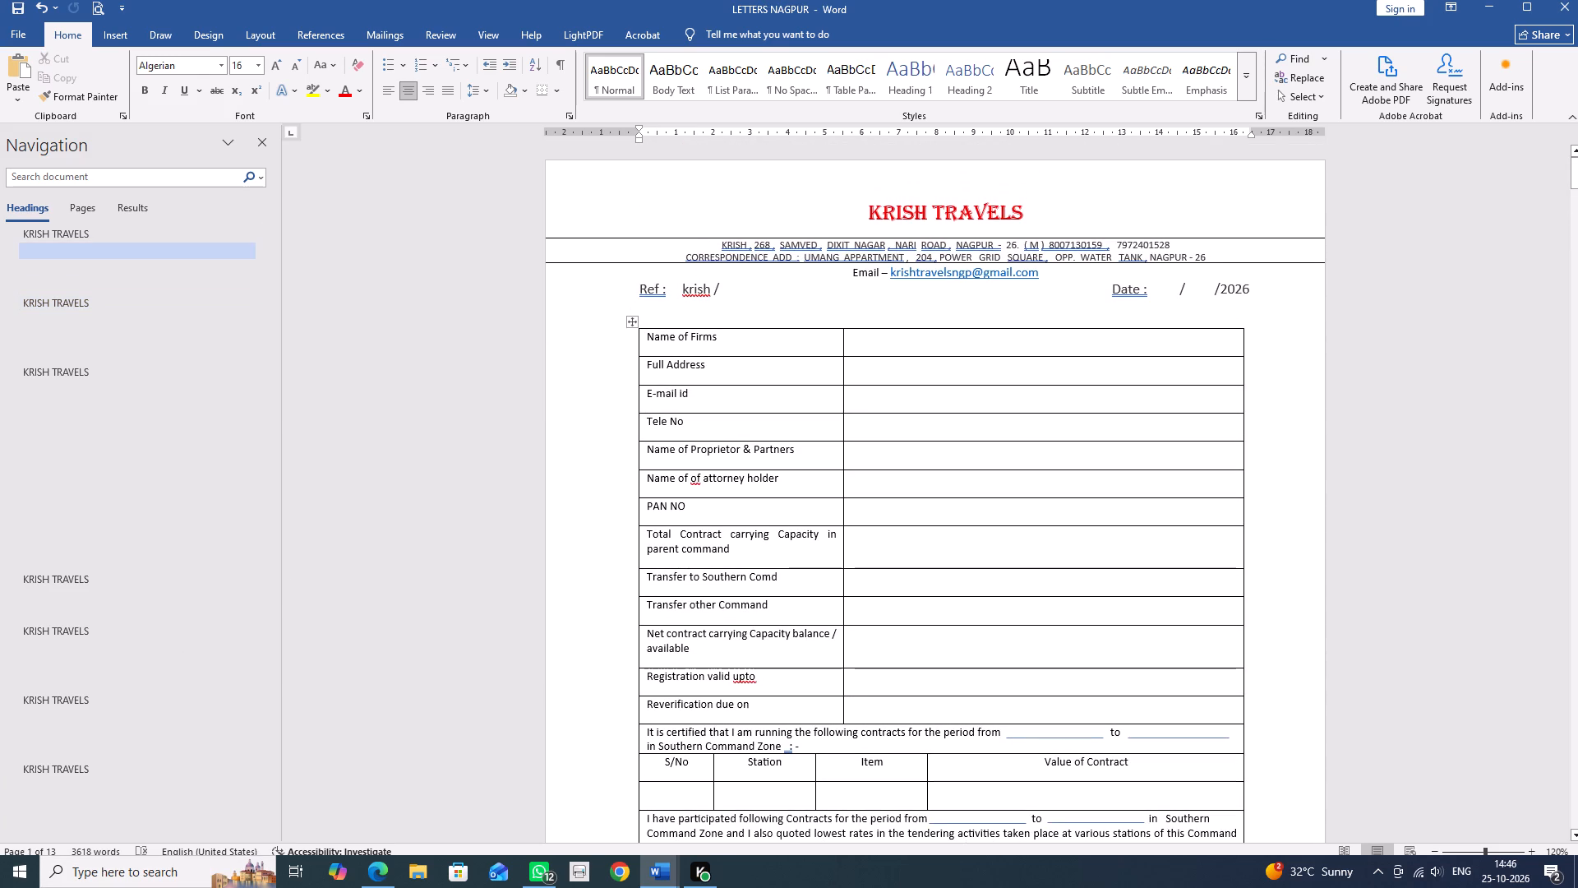
left_click(1160, 292)
type("25")
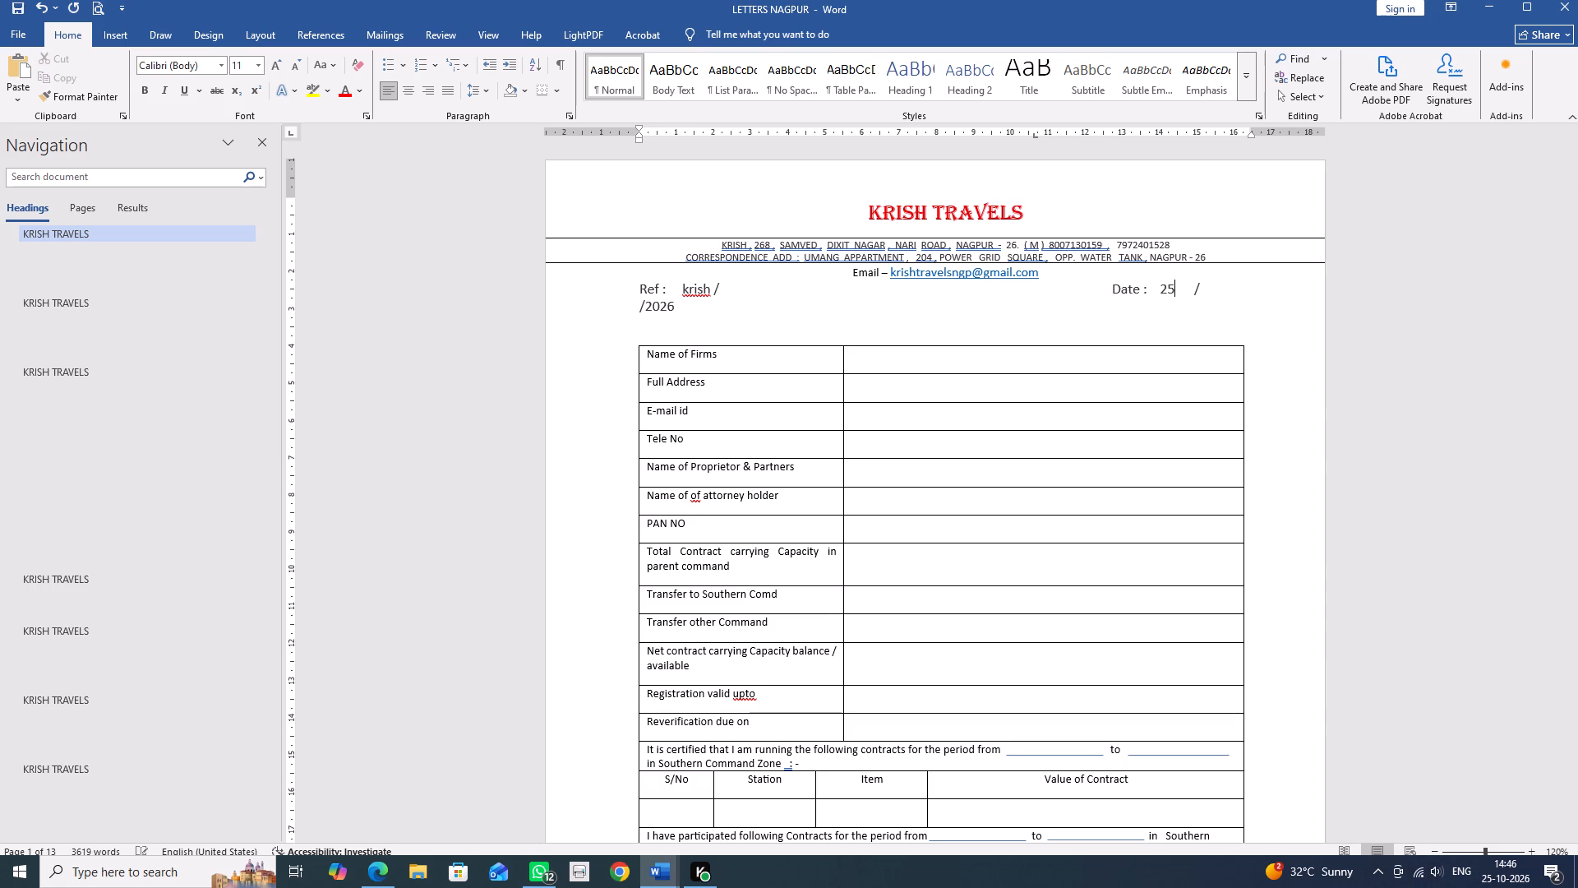
key("Delete")
key("Delete")
key("Delete")
key("Delete")
key("Delete")
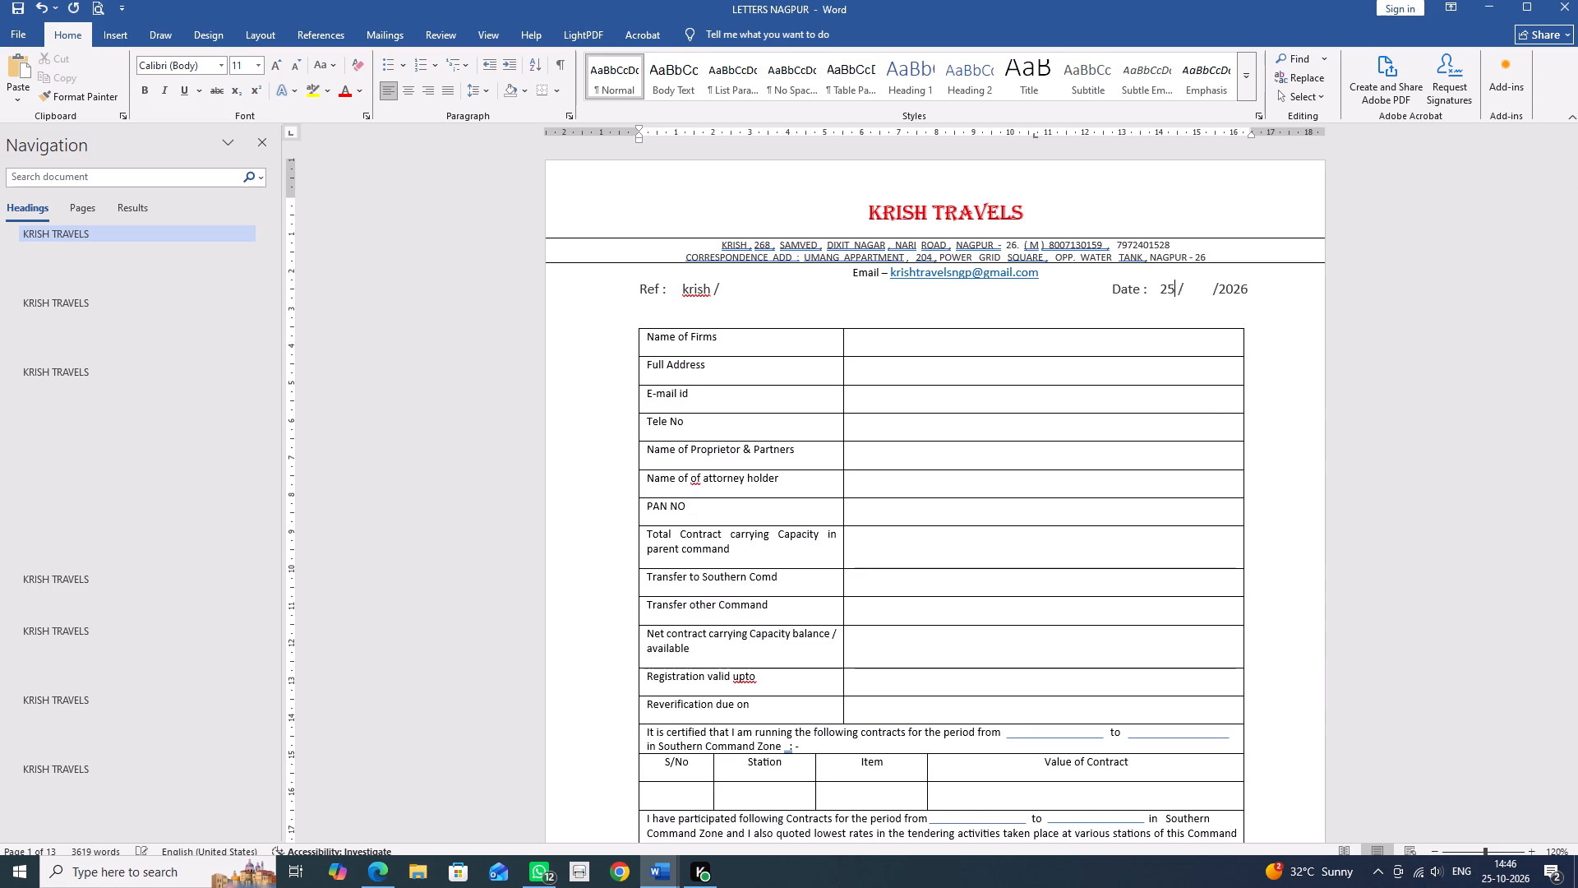
key("Right")
key("Right")
key("Right")
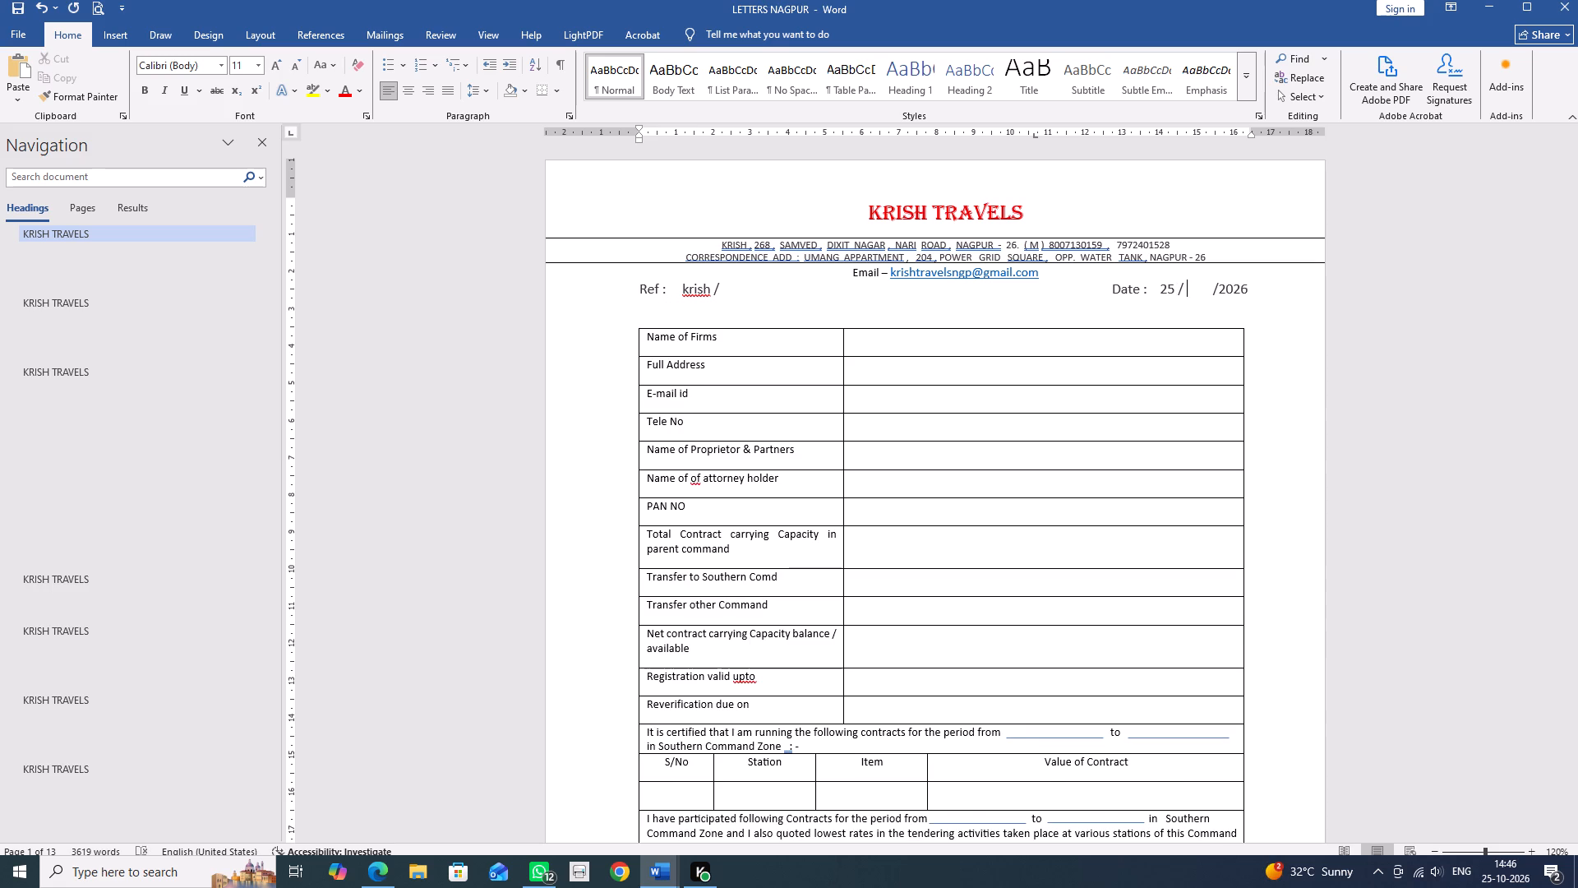
type("10")
key("Delete")
key("Delete")
key("Delete")
key("Delete")
key("Delete")
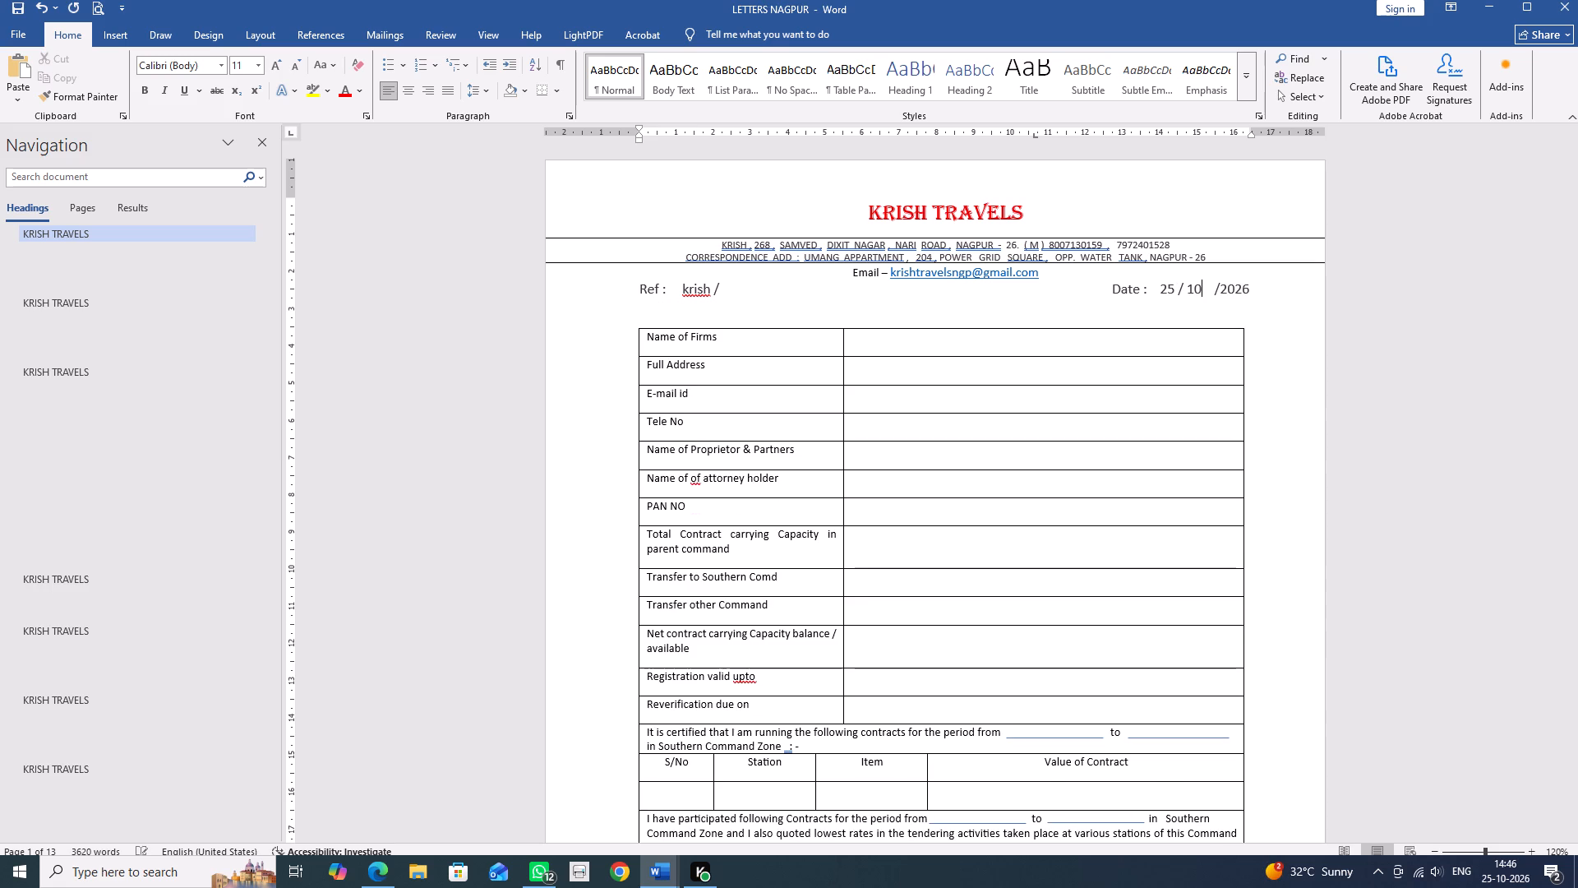
key("Delete")
key("Delete")
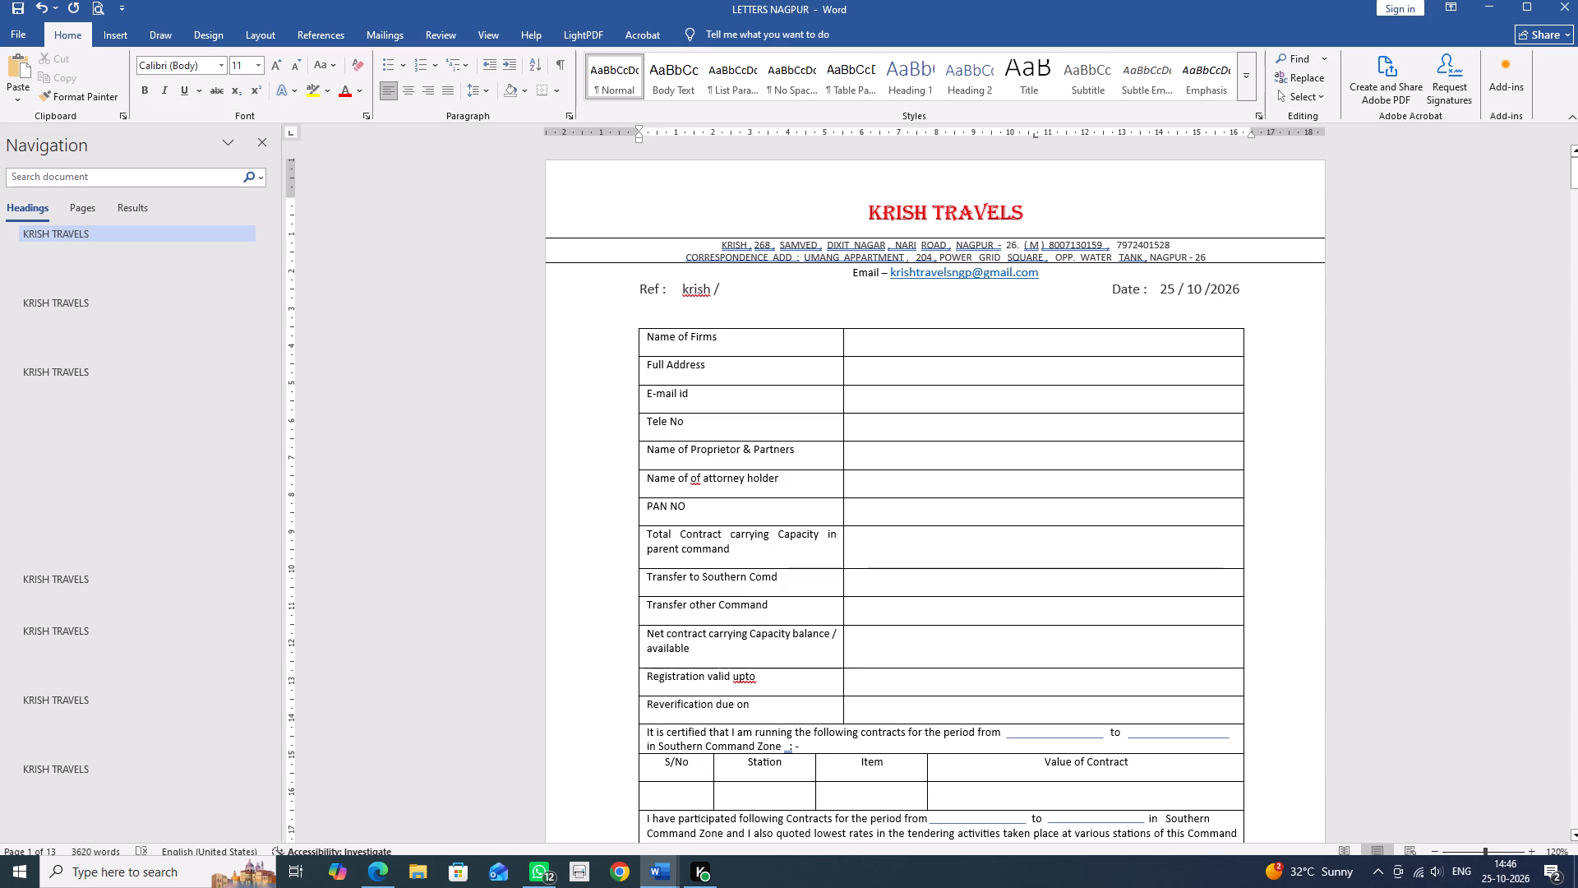
Replace the tender conditions acceptance letter's letterhead and date line with a copy of the certificate page's, and save.
left_click_drag(870, 209, 1227, 277)
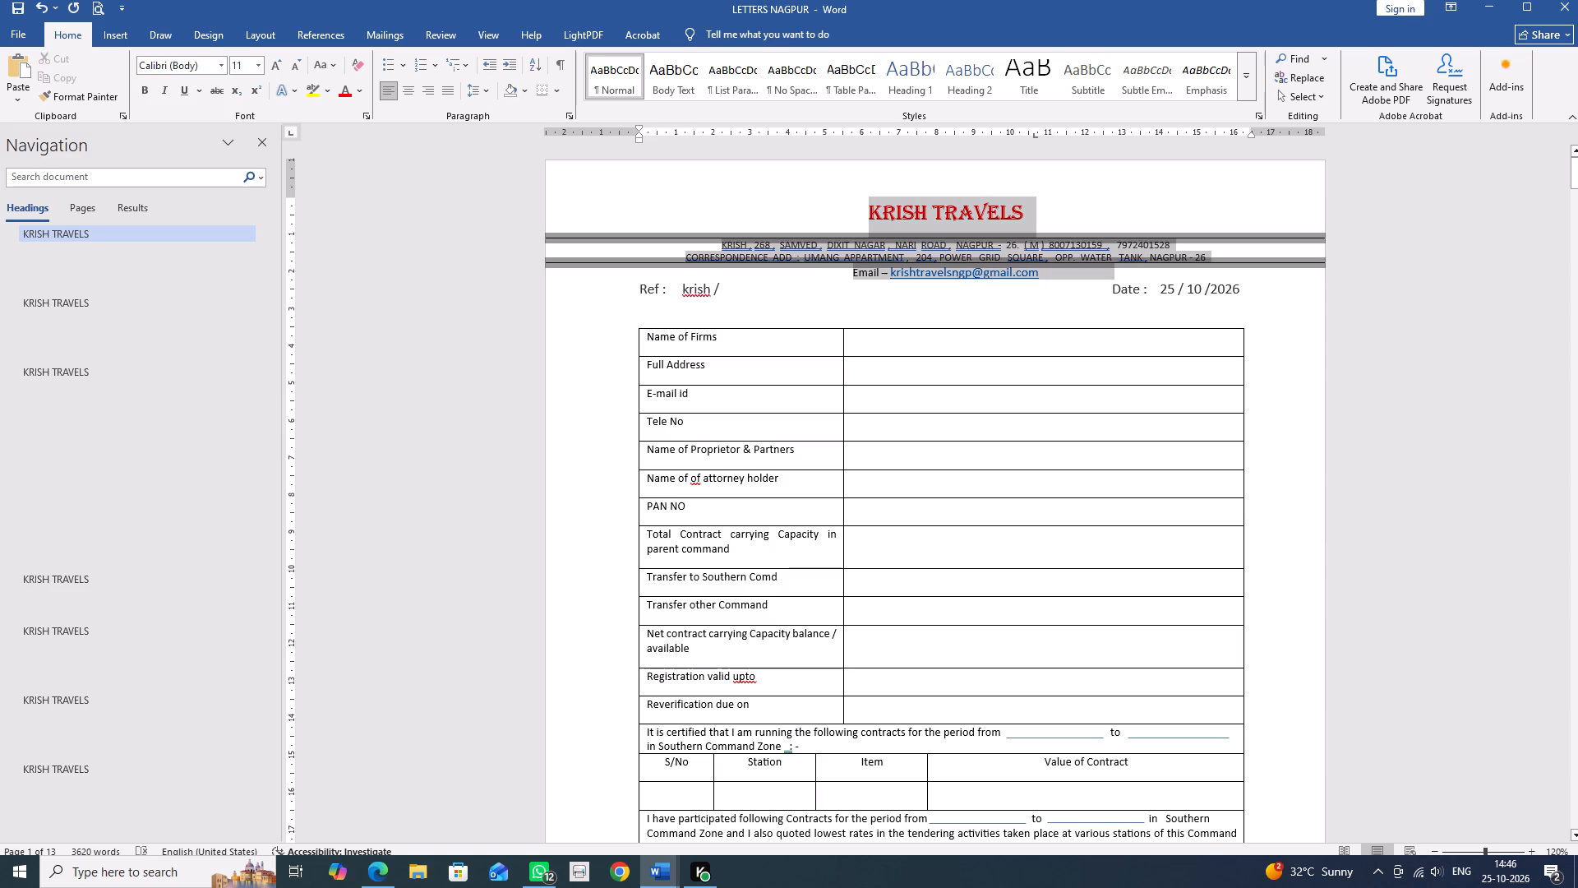
left_click_drag(1227, 277, 1235, 289)
key("ctrl+c")
scroll(1243, 305, "down", 8)
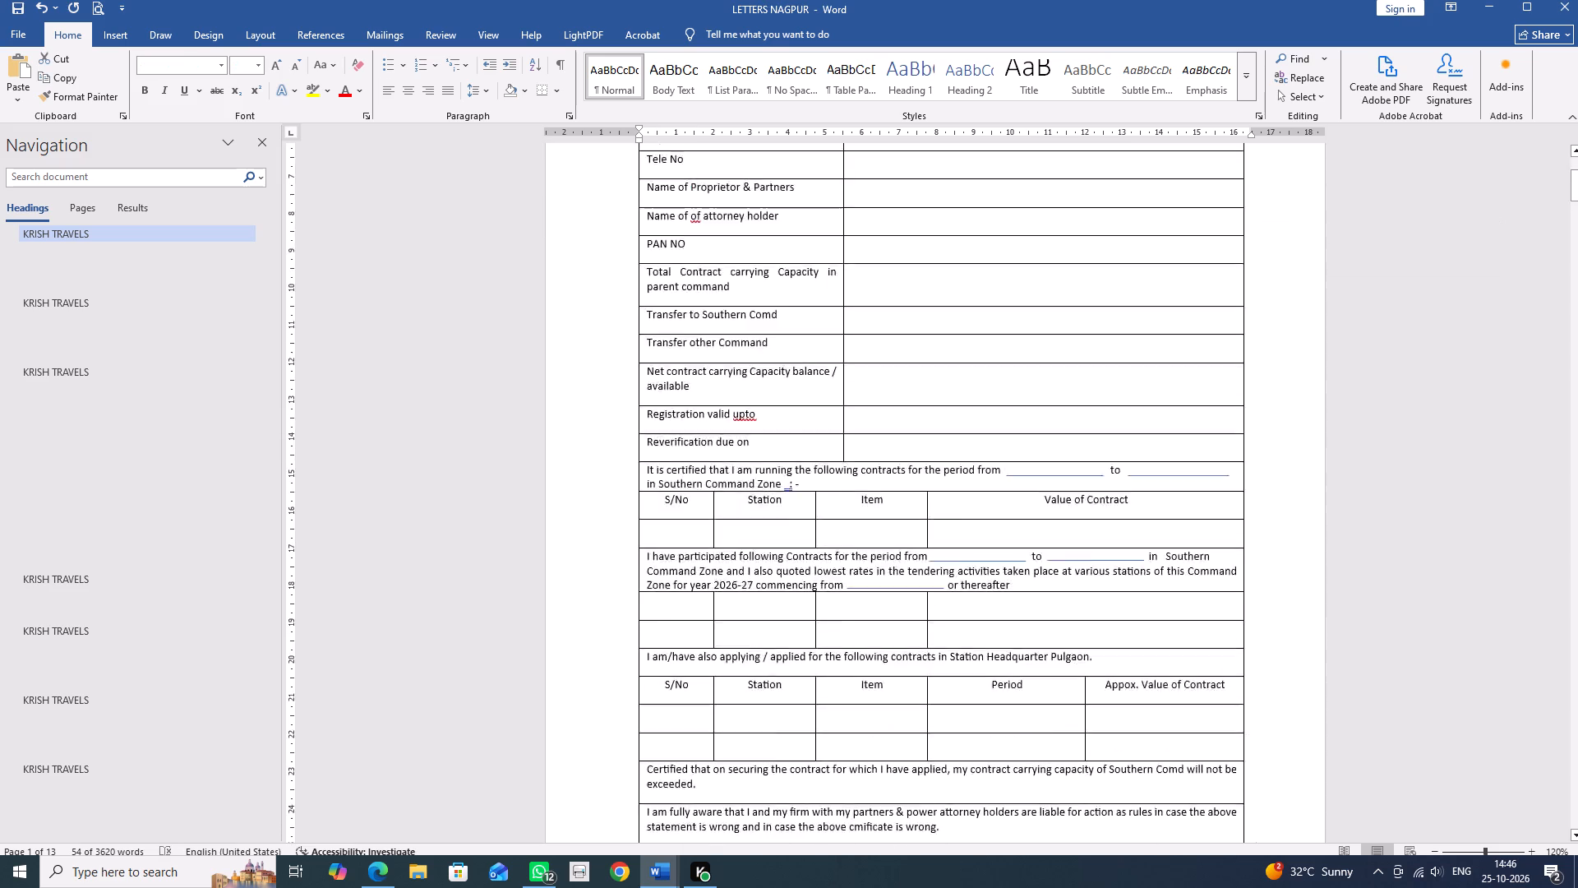
scroll(1245, 312, "down", 10)
left_click_drag(871, 485, 1046, 532)
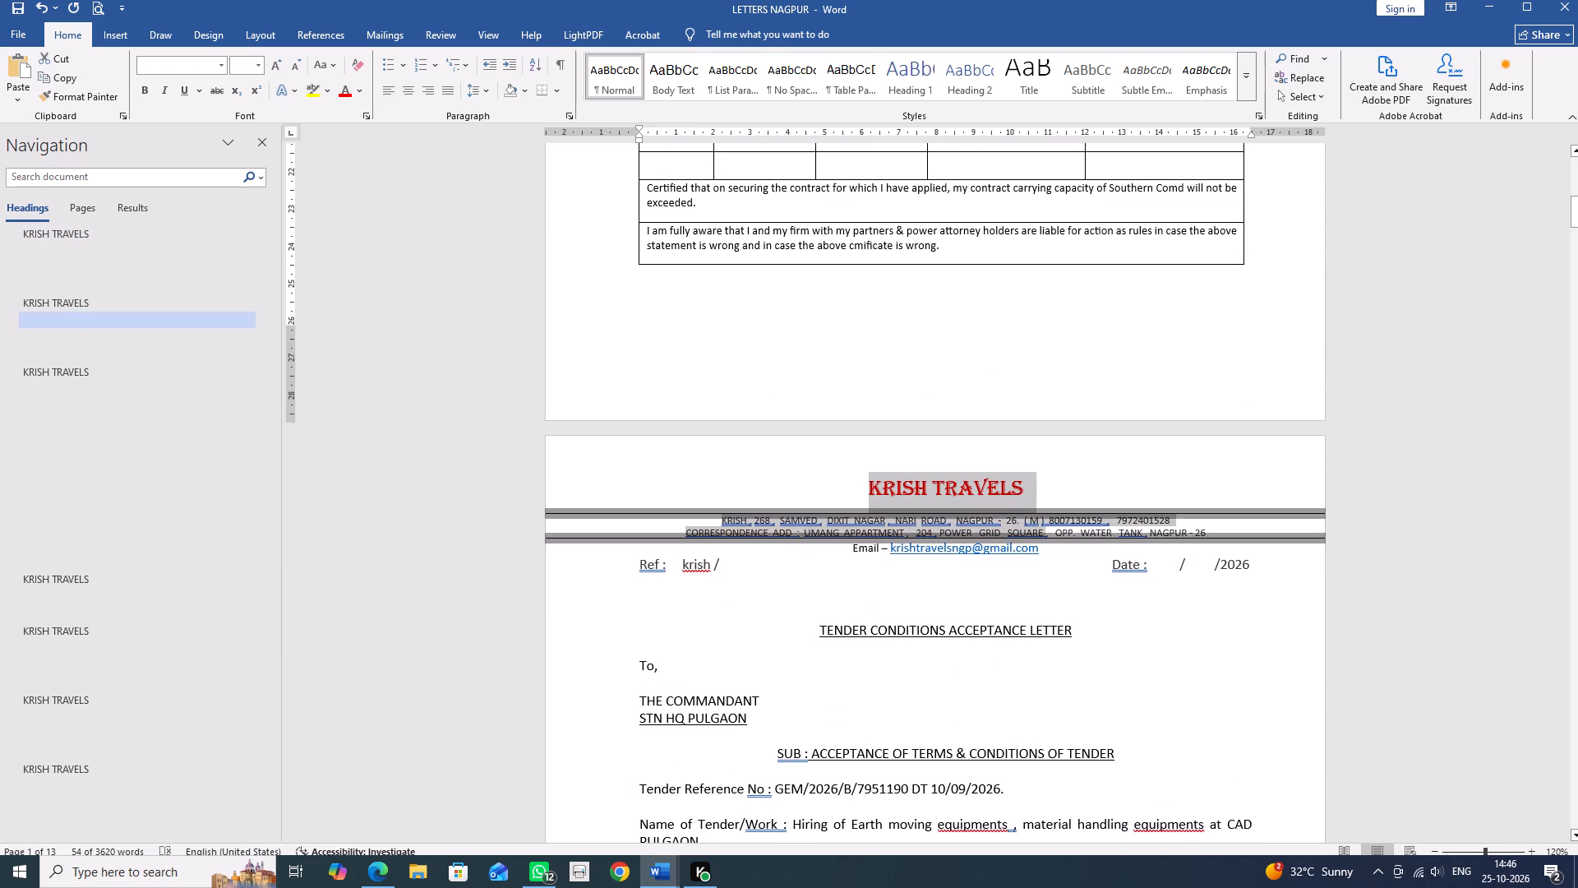
left_click_drag(1046, 532, 1258, 569)
key("ctrl+v")
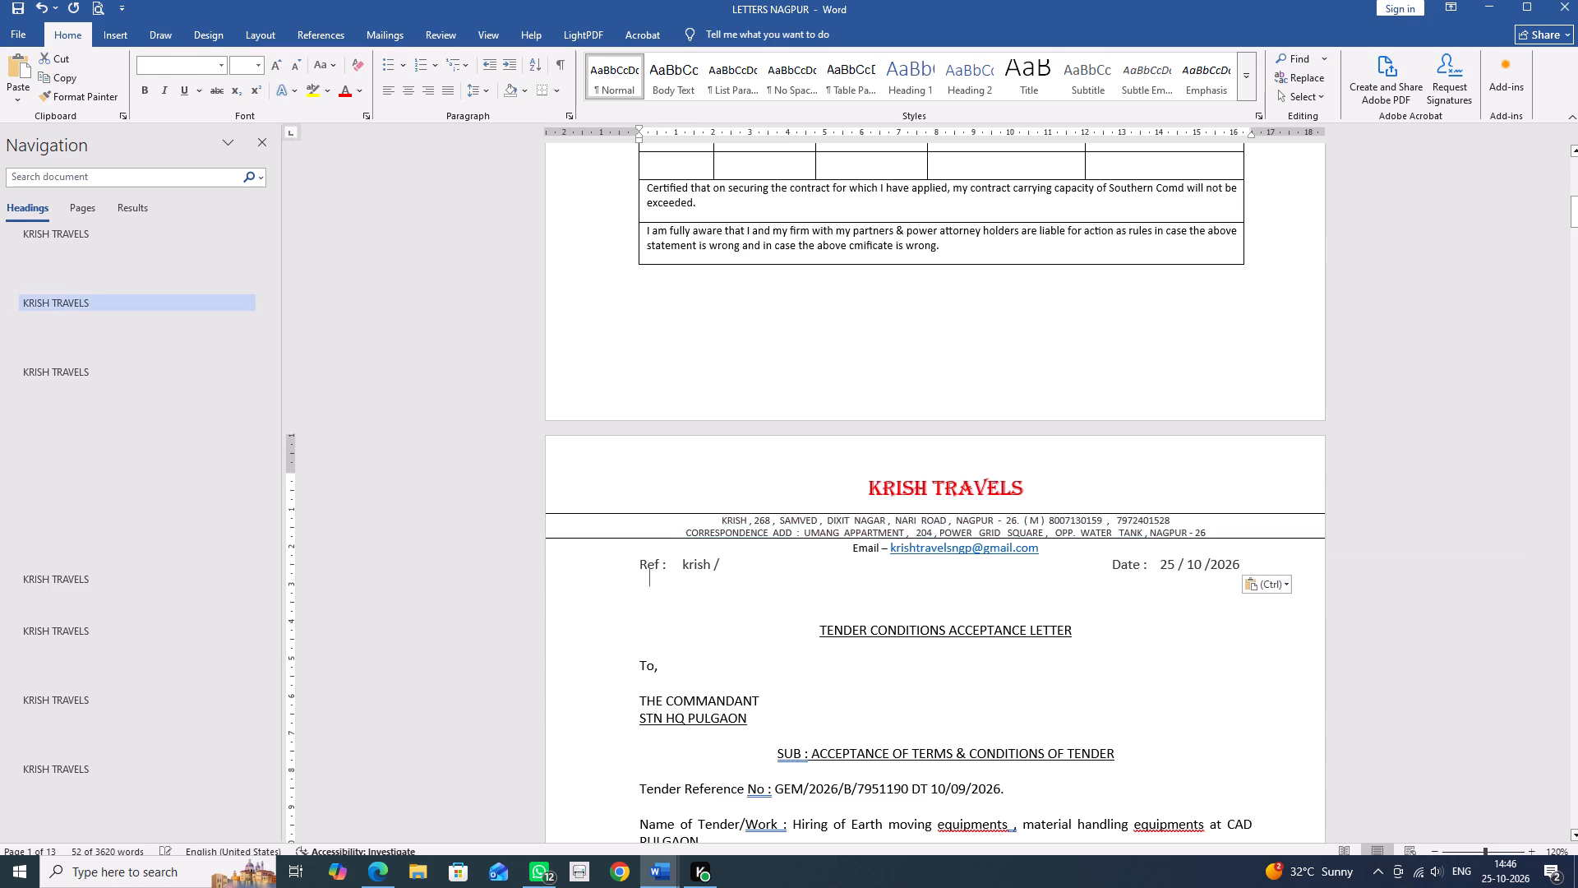
key("ctrl+s")
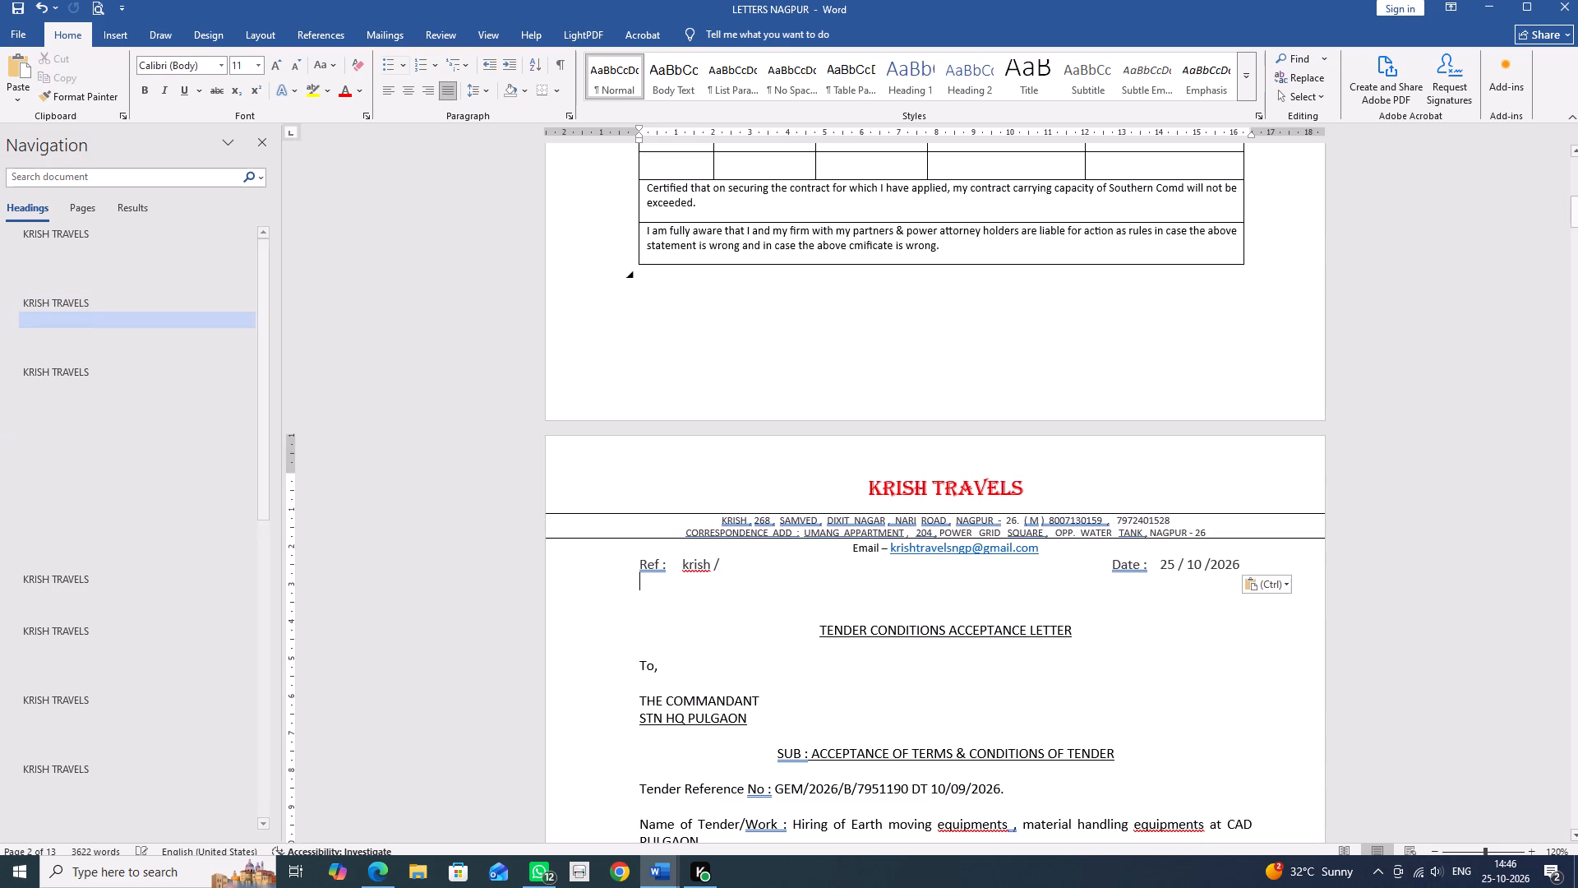
Change the tender reference number in the acceptance letter to GEM/2026/B/8145010.
scroll(777, 569, "down", 5)
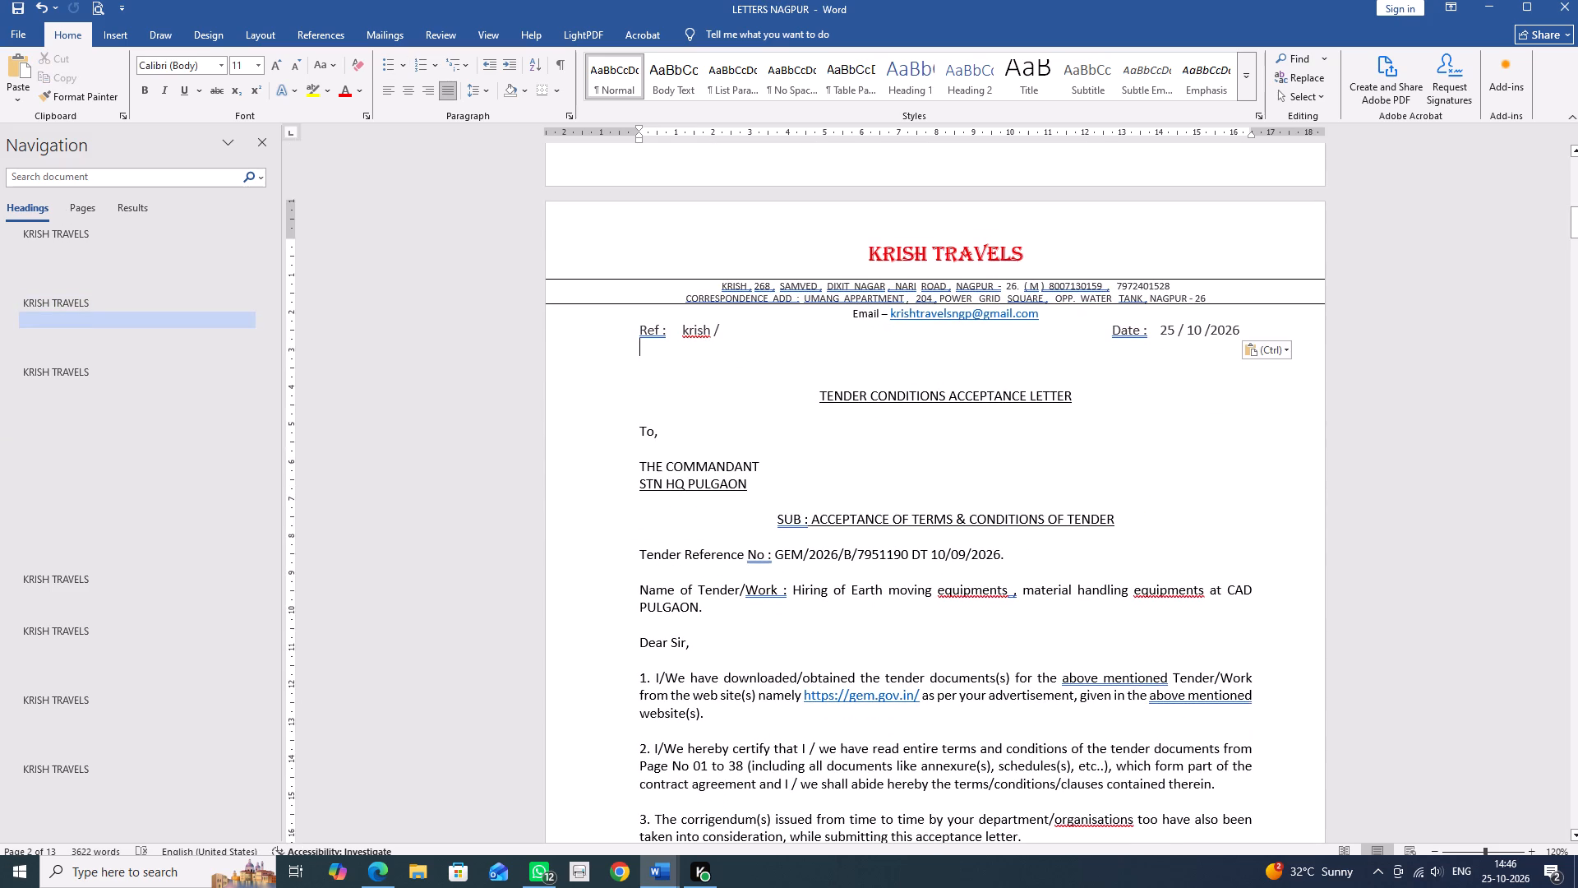
left_click(858, 555)
key("Delete")
key("Delete")
key("Delete")
key("Delete")
key("Delete")
key("Delete")
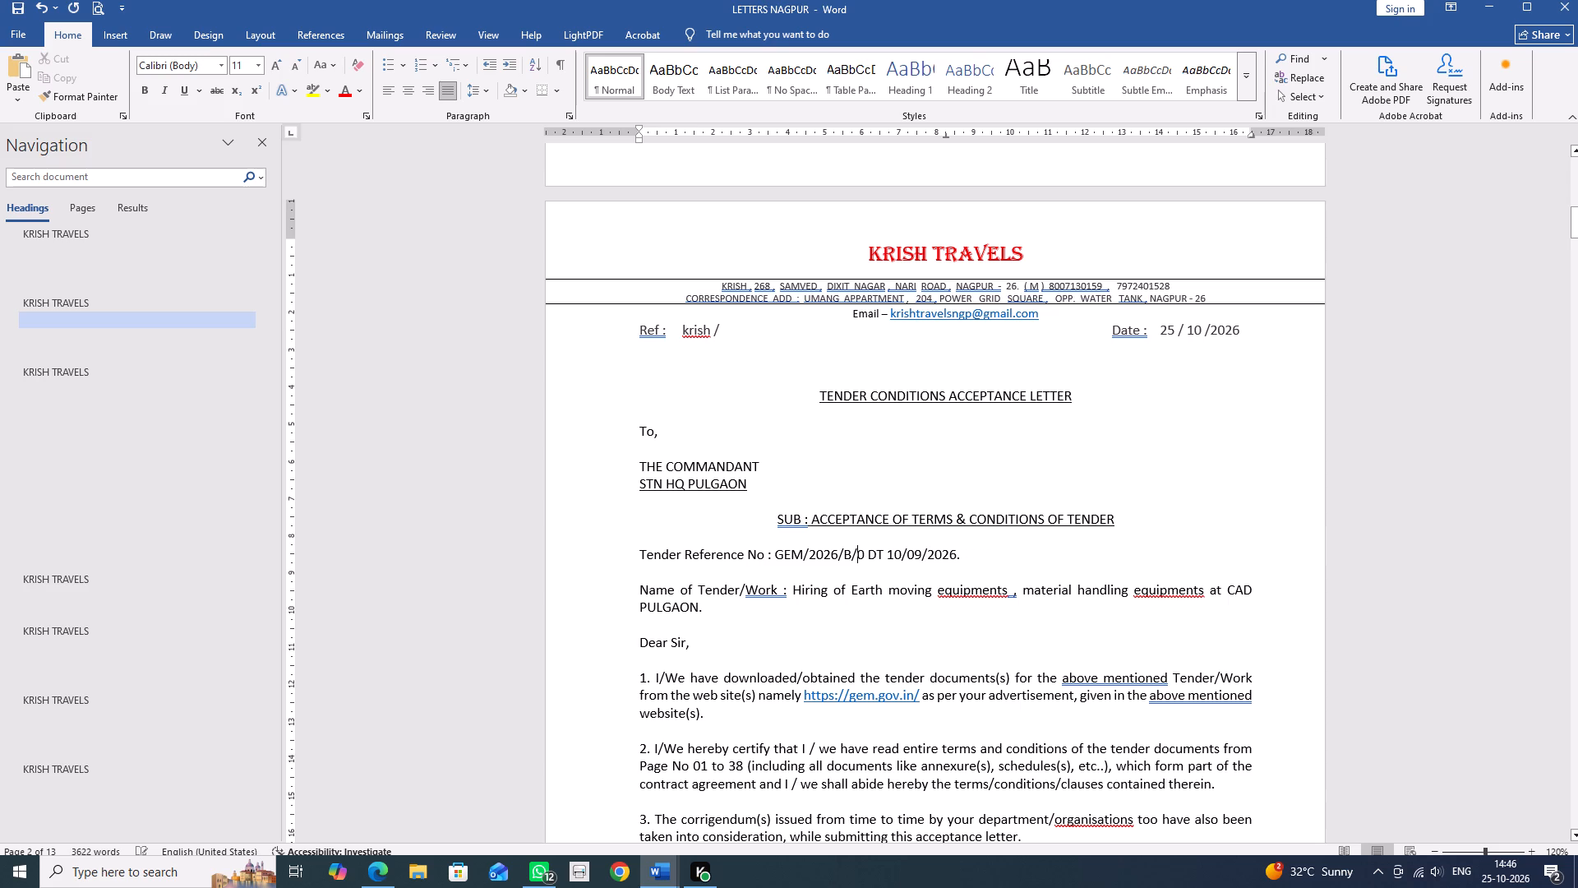
key("Delete")
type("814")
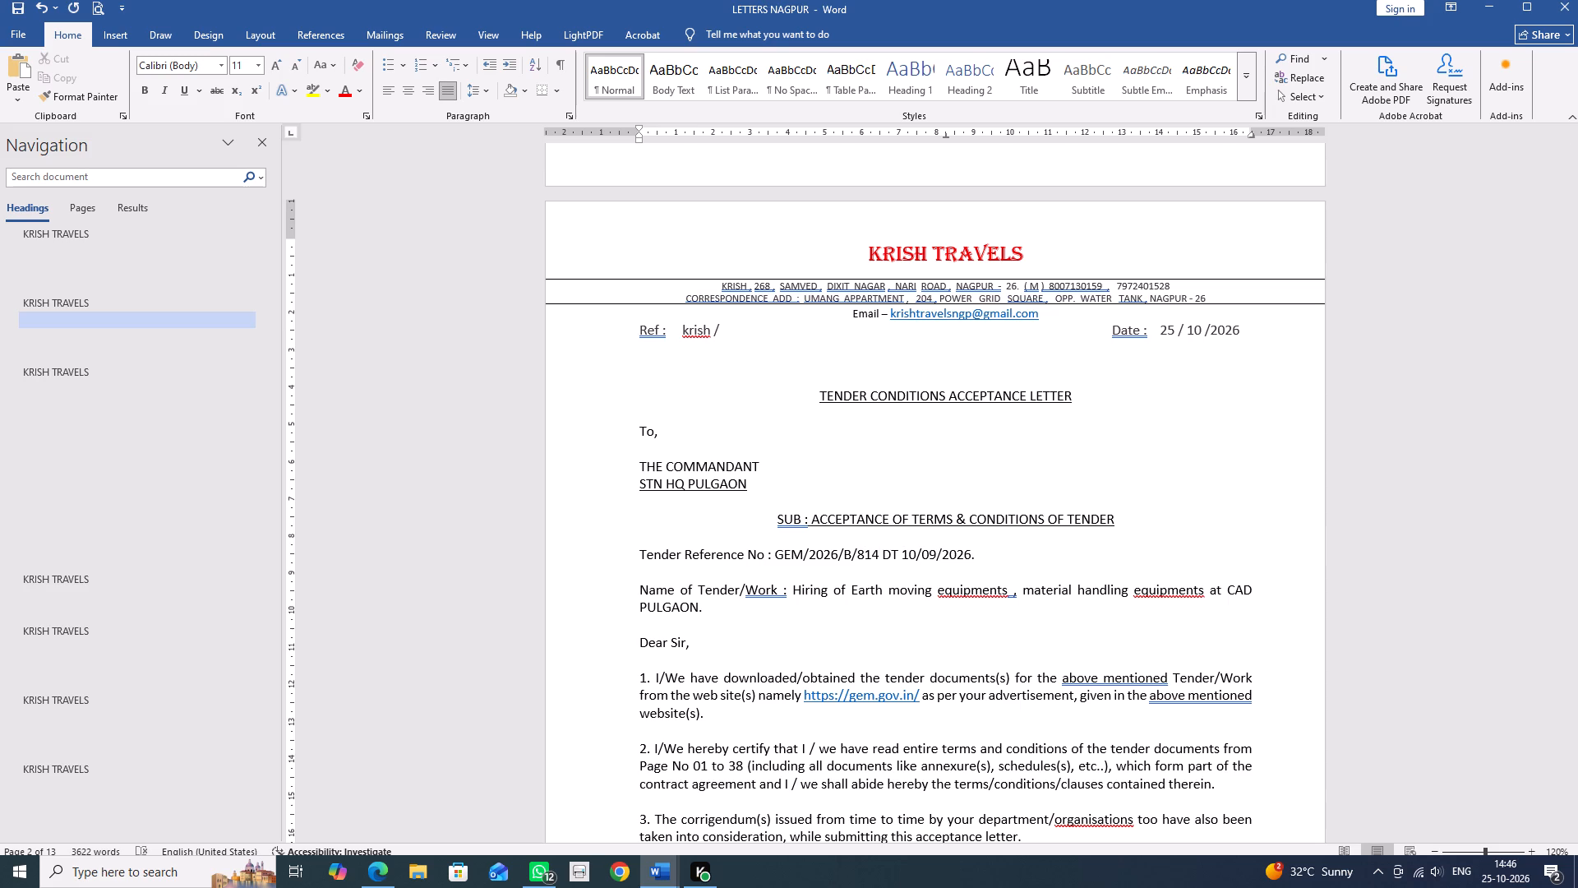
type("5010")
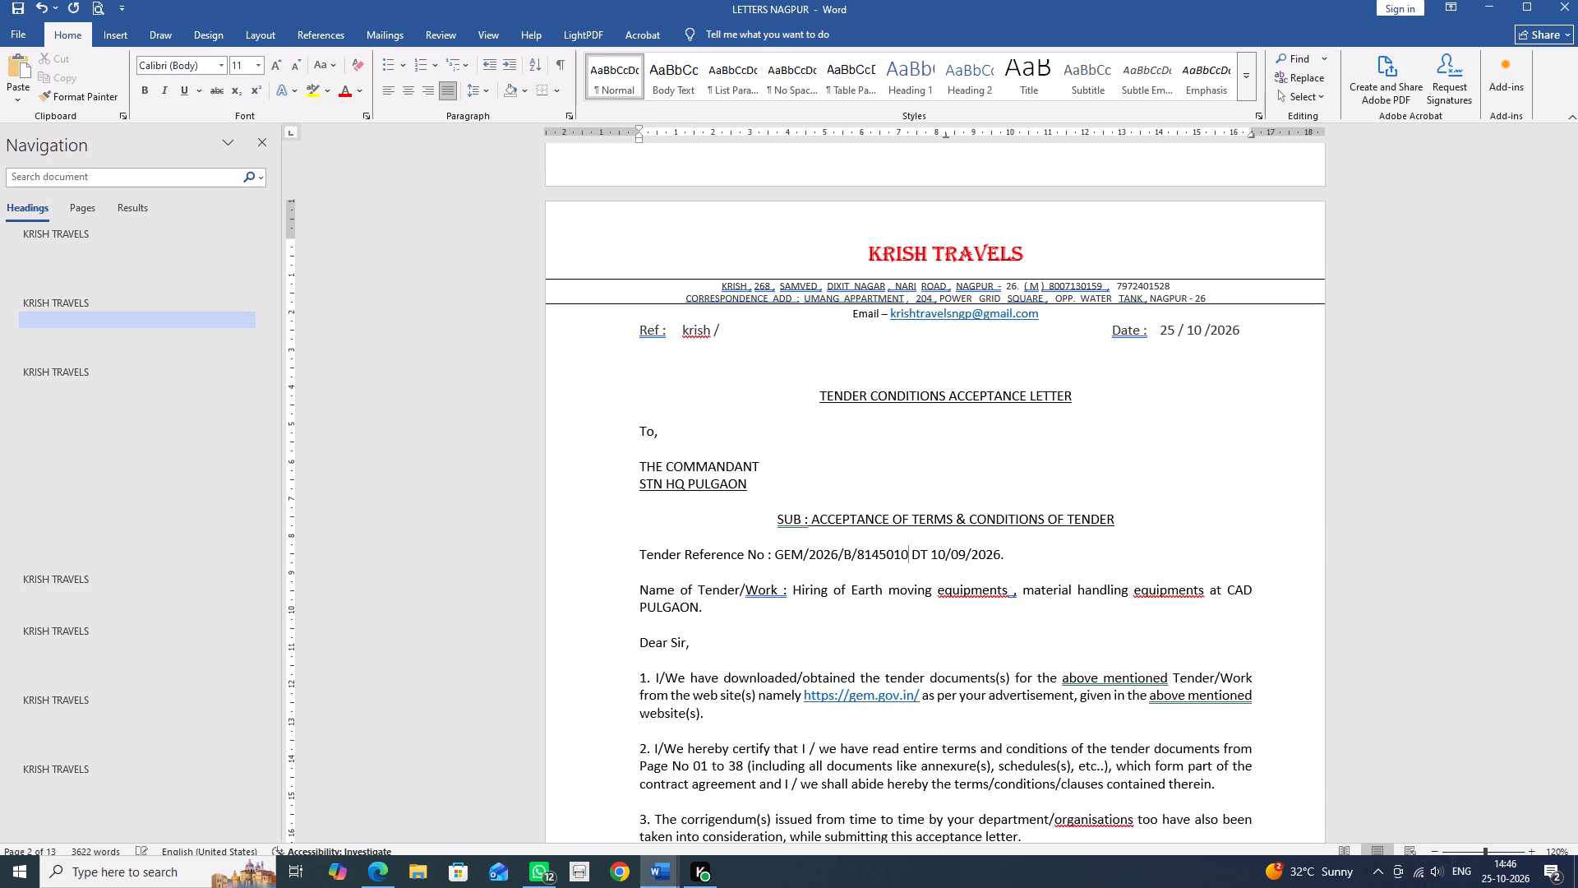
Change the tender reference date in the acceptance letter to 10/10/2026.
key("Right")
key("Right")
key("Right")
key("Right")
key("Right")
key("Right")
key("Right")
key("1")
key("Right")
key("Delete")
Replace the equipment description after "Hiring of" in the acceptance letter's tender name with "CHT, Buses & Ambulances".
left_click(849, 588)
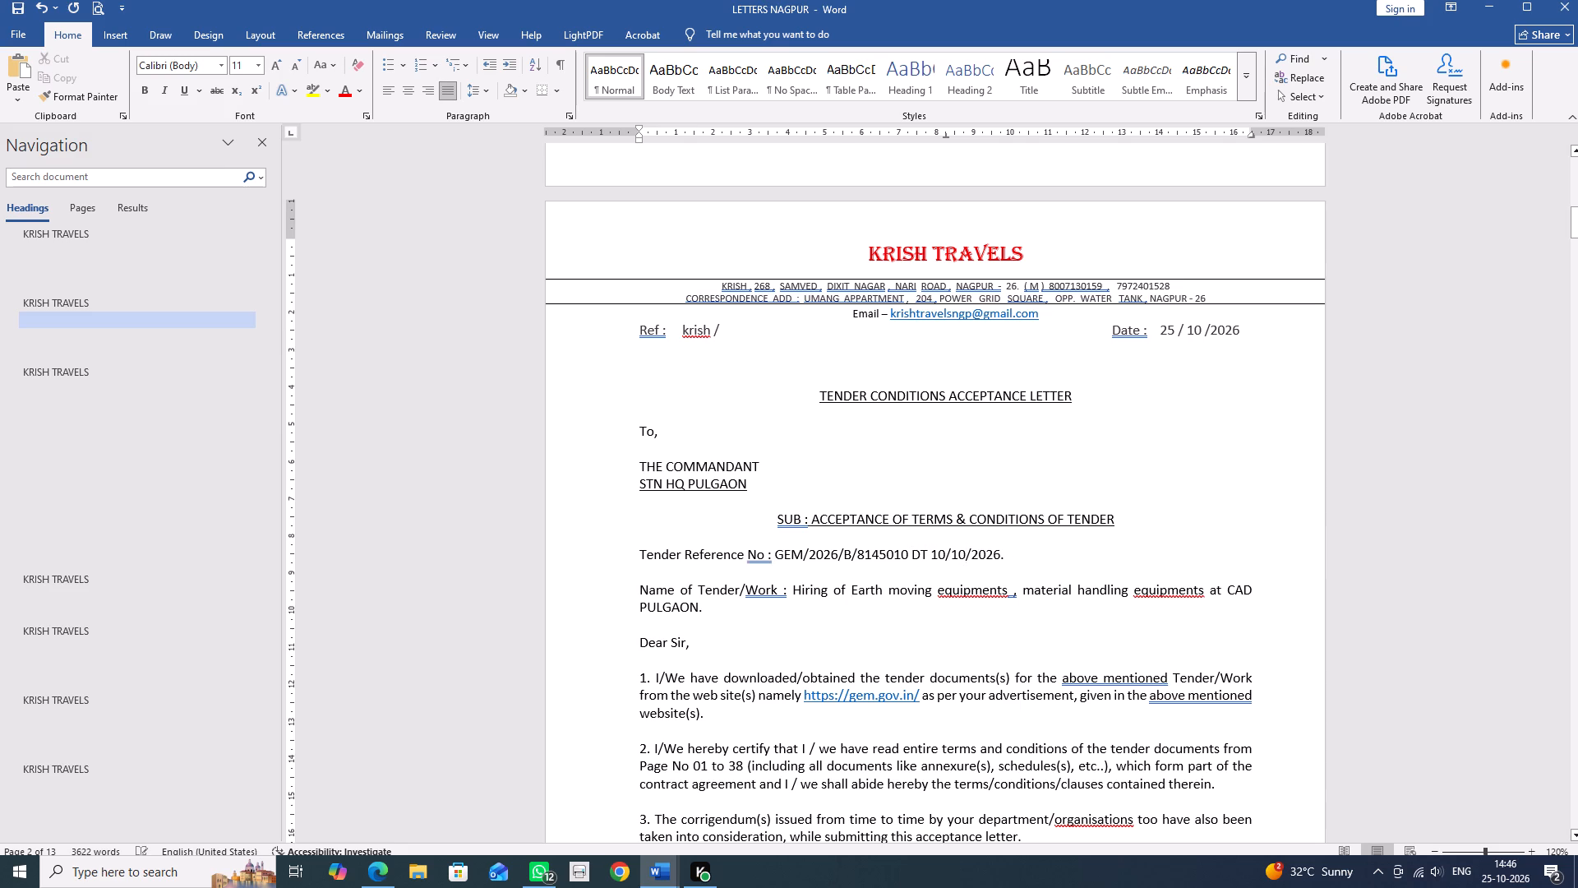
key("Delete")
key("Delete")
key("Delete")
key("Delete")
key("Delete")
key("Delete")
key("Delete")
key("Delete")
key("Delete")
key("Delete")
key("Delete")
key("Delete")
key("Delete")
key("Delete")
key("Delete")
key("Delete")
key("Delete")
key("Delete")
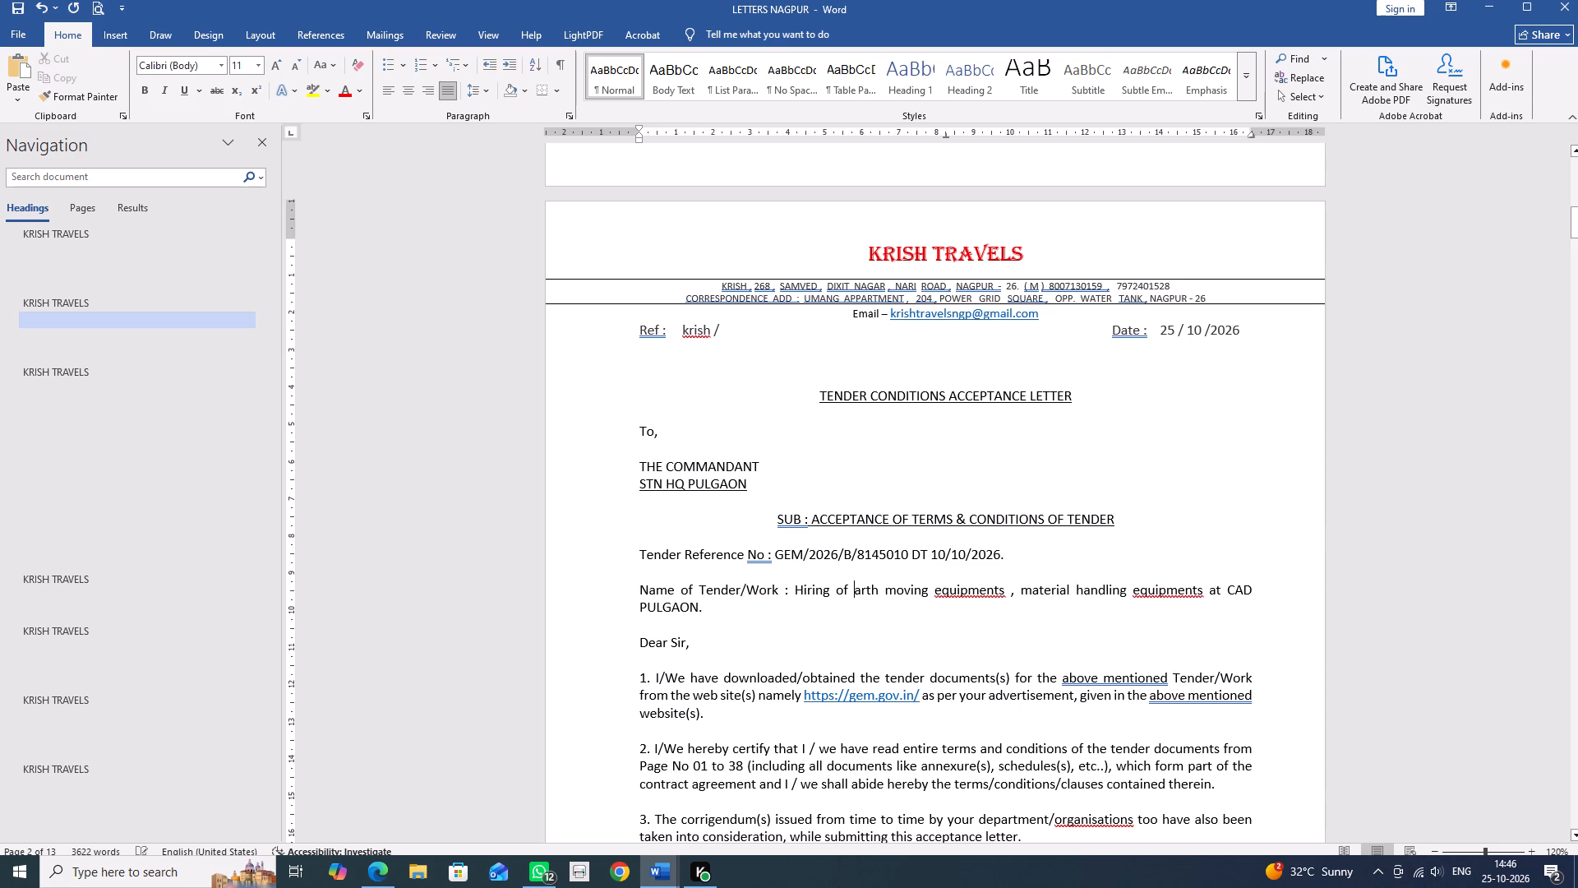
key("Delete")
key("Delete")
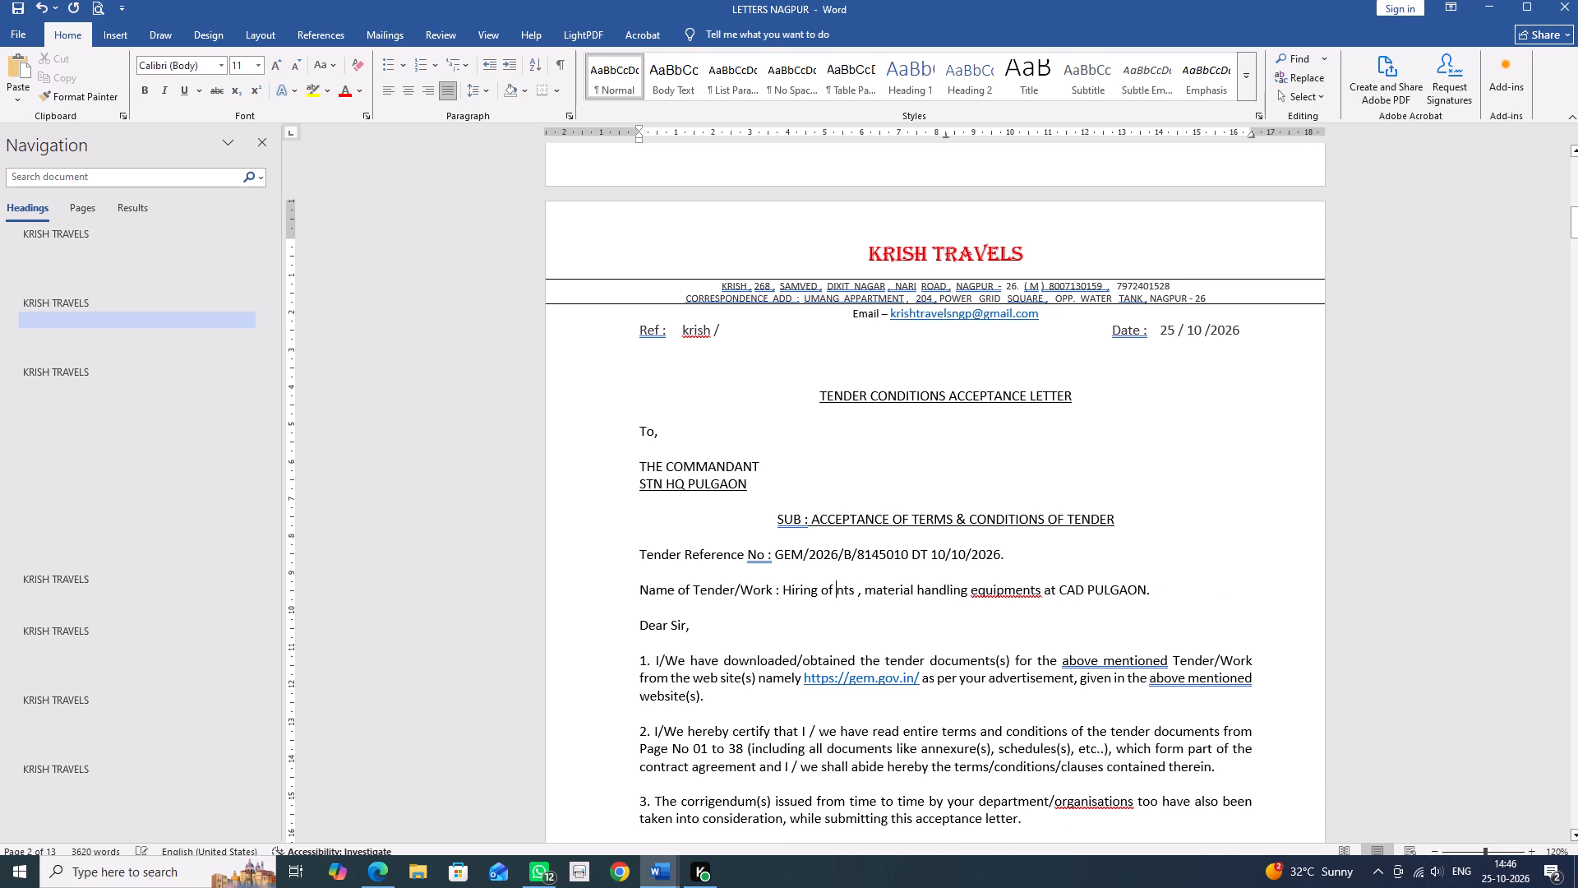
key("Delete")
key("Delete")
key("Delete")
key("Delete")
key("Delete")
key("Delete")
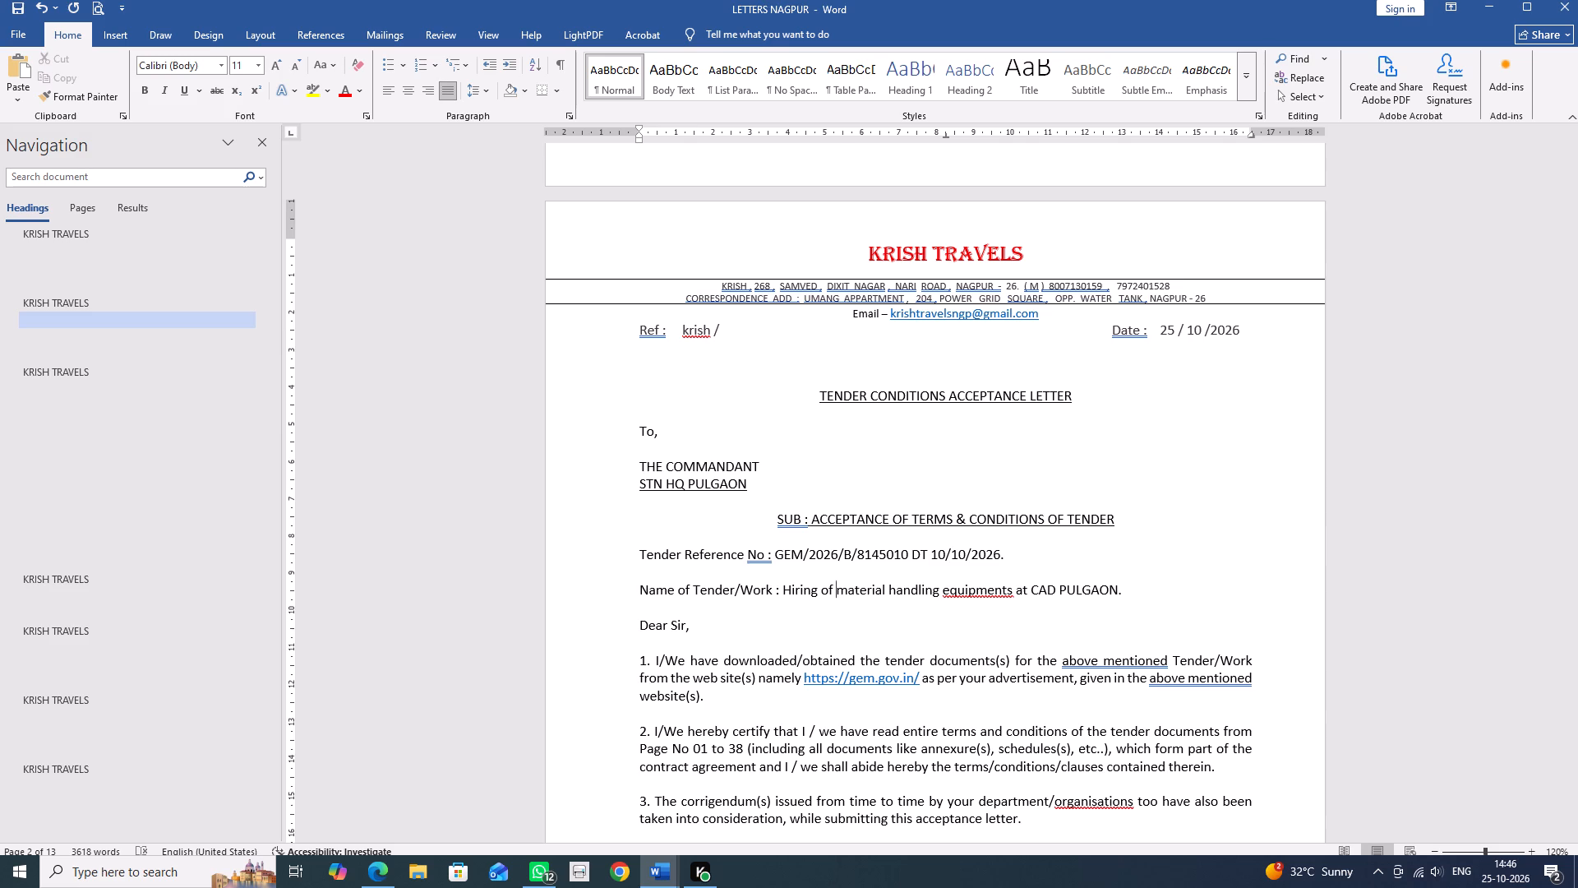
key("Delete")
key("Delete")
key("Delete")
key("Delete")
key("Delete")
key("Delete")
key("Delete")
key("Delete")
key("Delete")
key("Delete")
key("Delete")
key("Delete")
key("Delete")
key("Delete")
key("Delete")
key("Delete")
key("Delete")
key("Delete")
key("Delete")
key("Delete")
key("Delete")
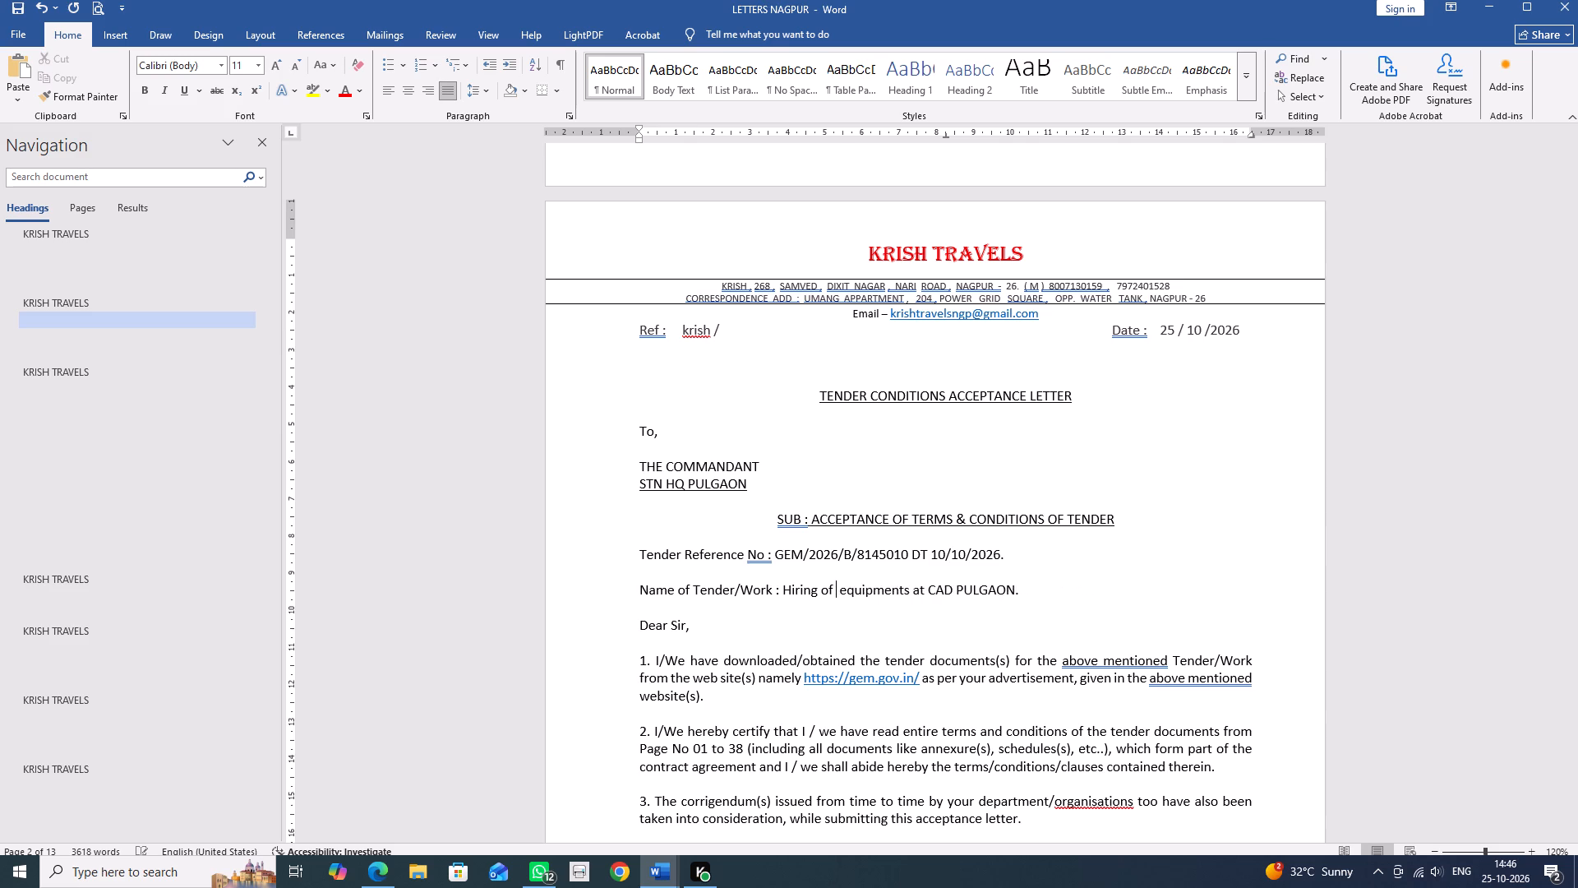
key("Delete")
key("Delete")
key("Delete")
key("Delete")
key("Delete")
key("Delete")
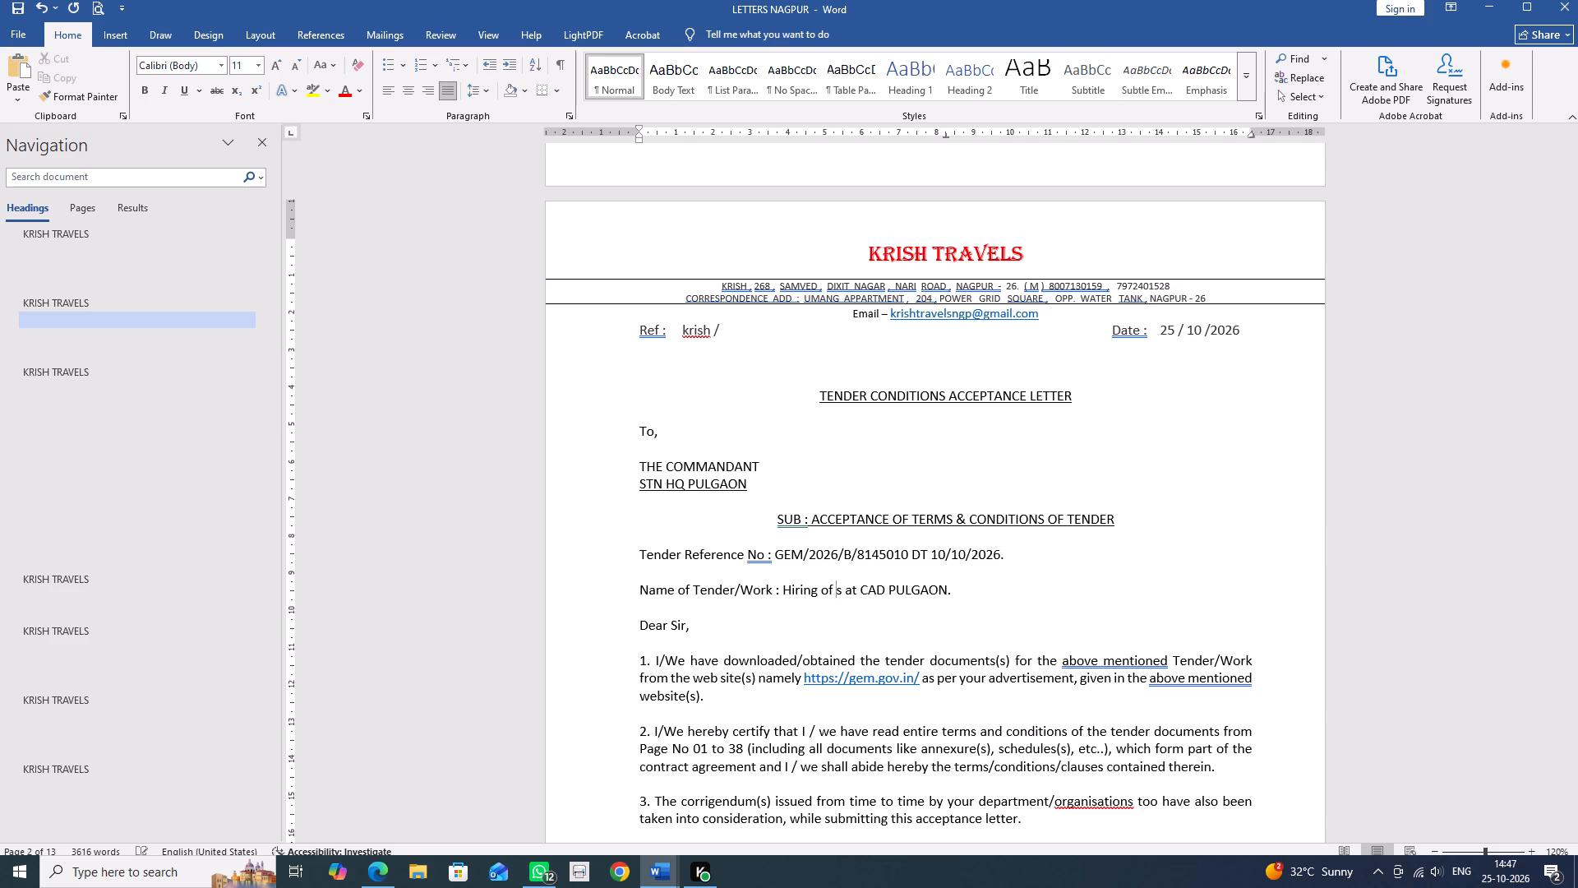
key("Delete")
type("CHT")
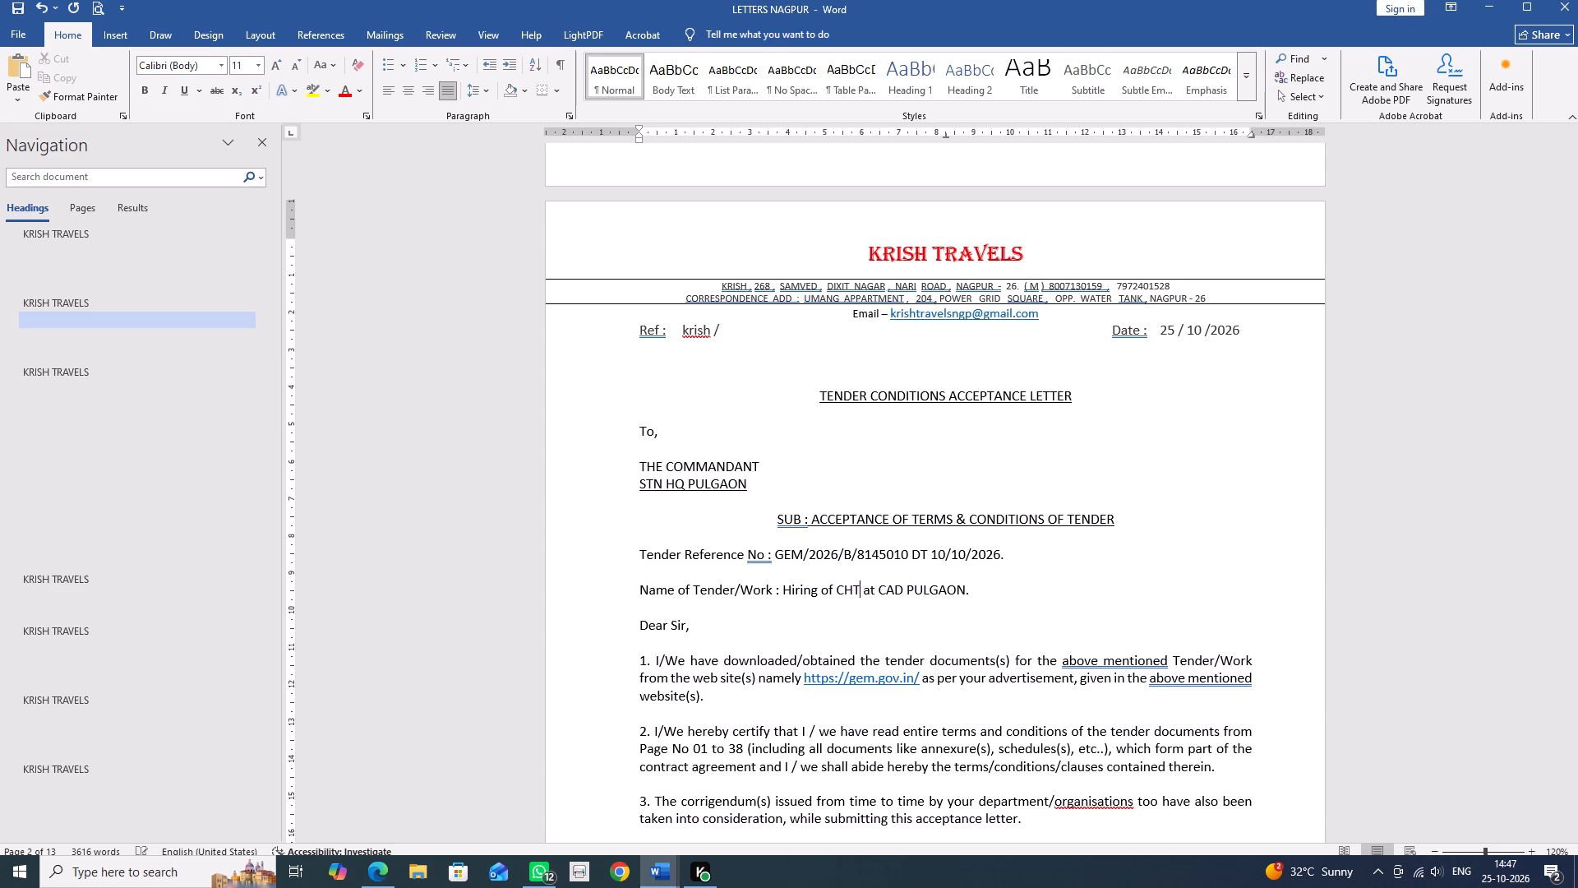
key("space")
key("BackSpace")
type(", Buses & nA")
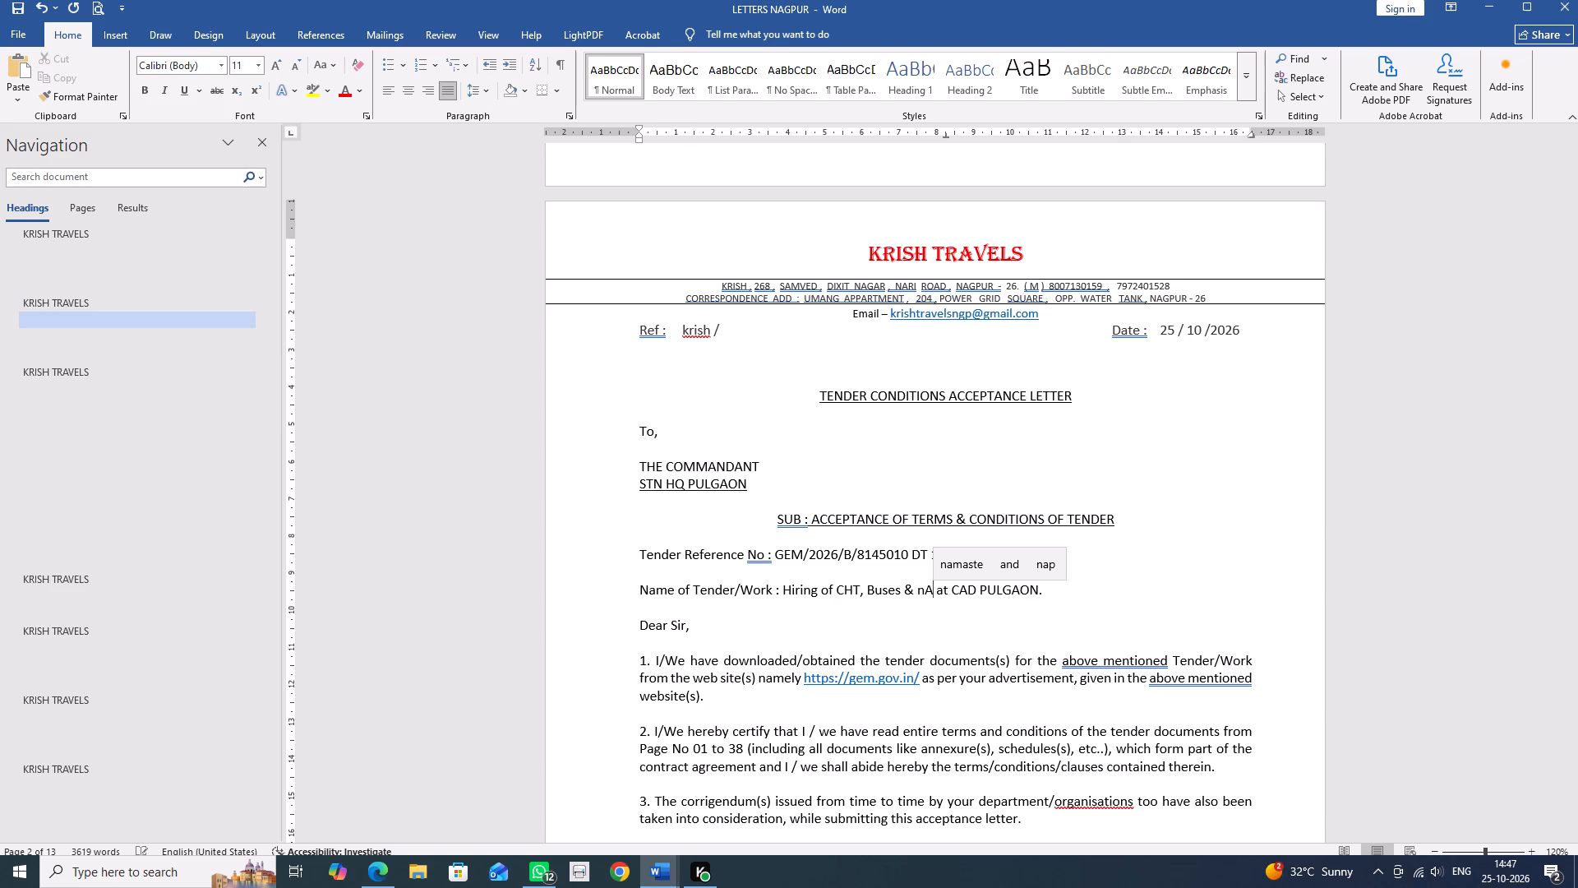
key("BackSpace")
key("BackSpace")
key("shift+a")
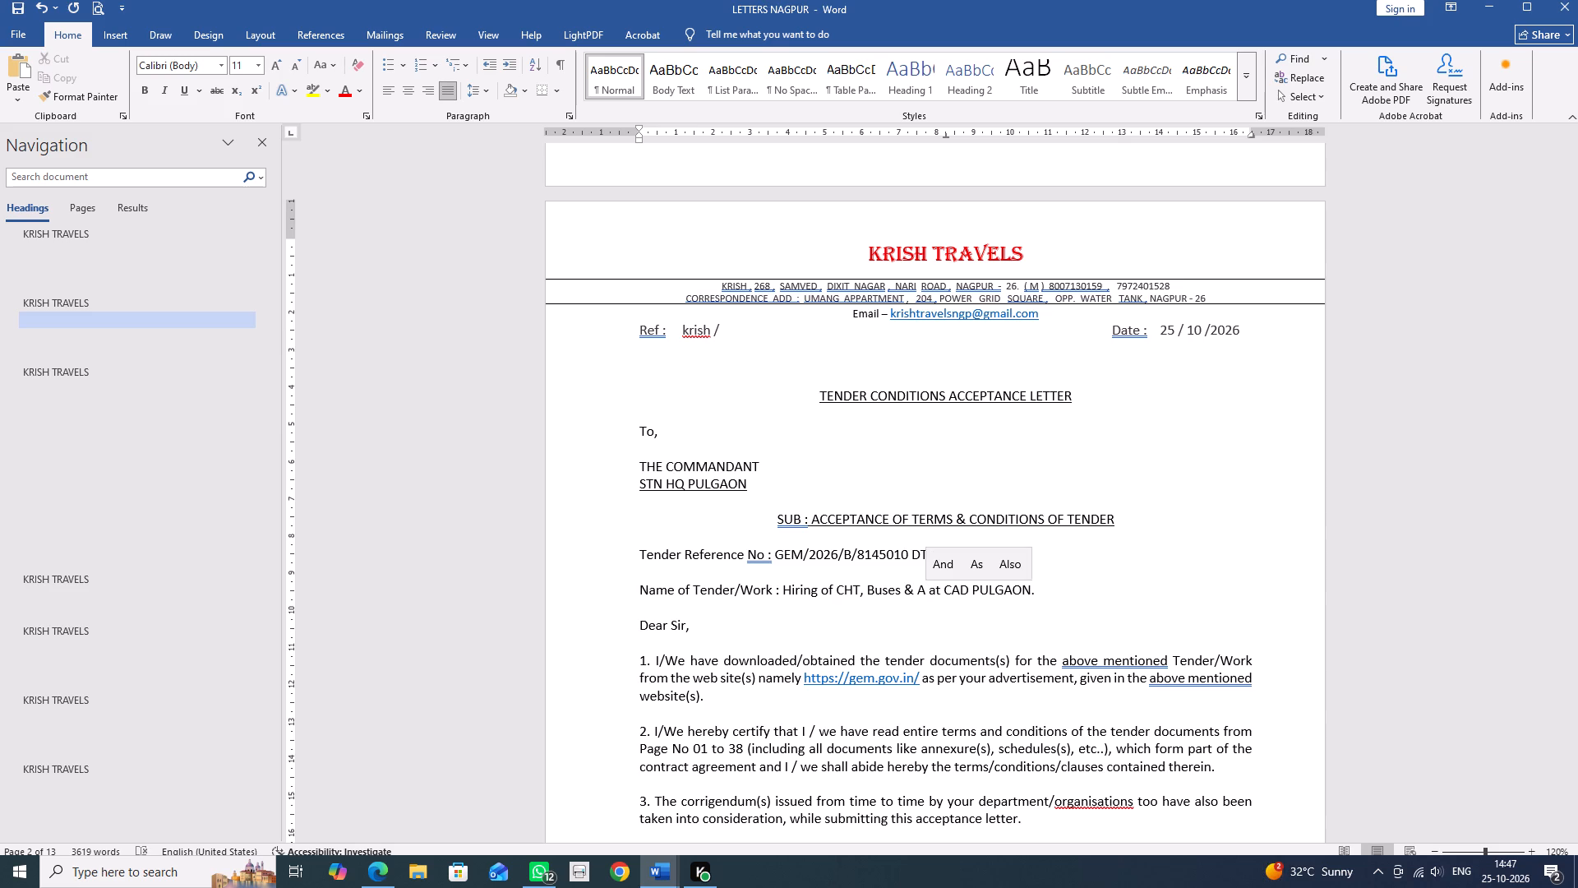
type("mbulances")
key("space")
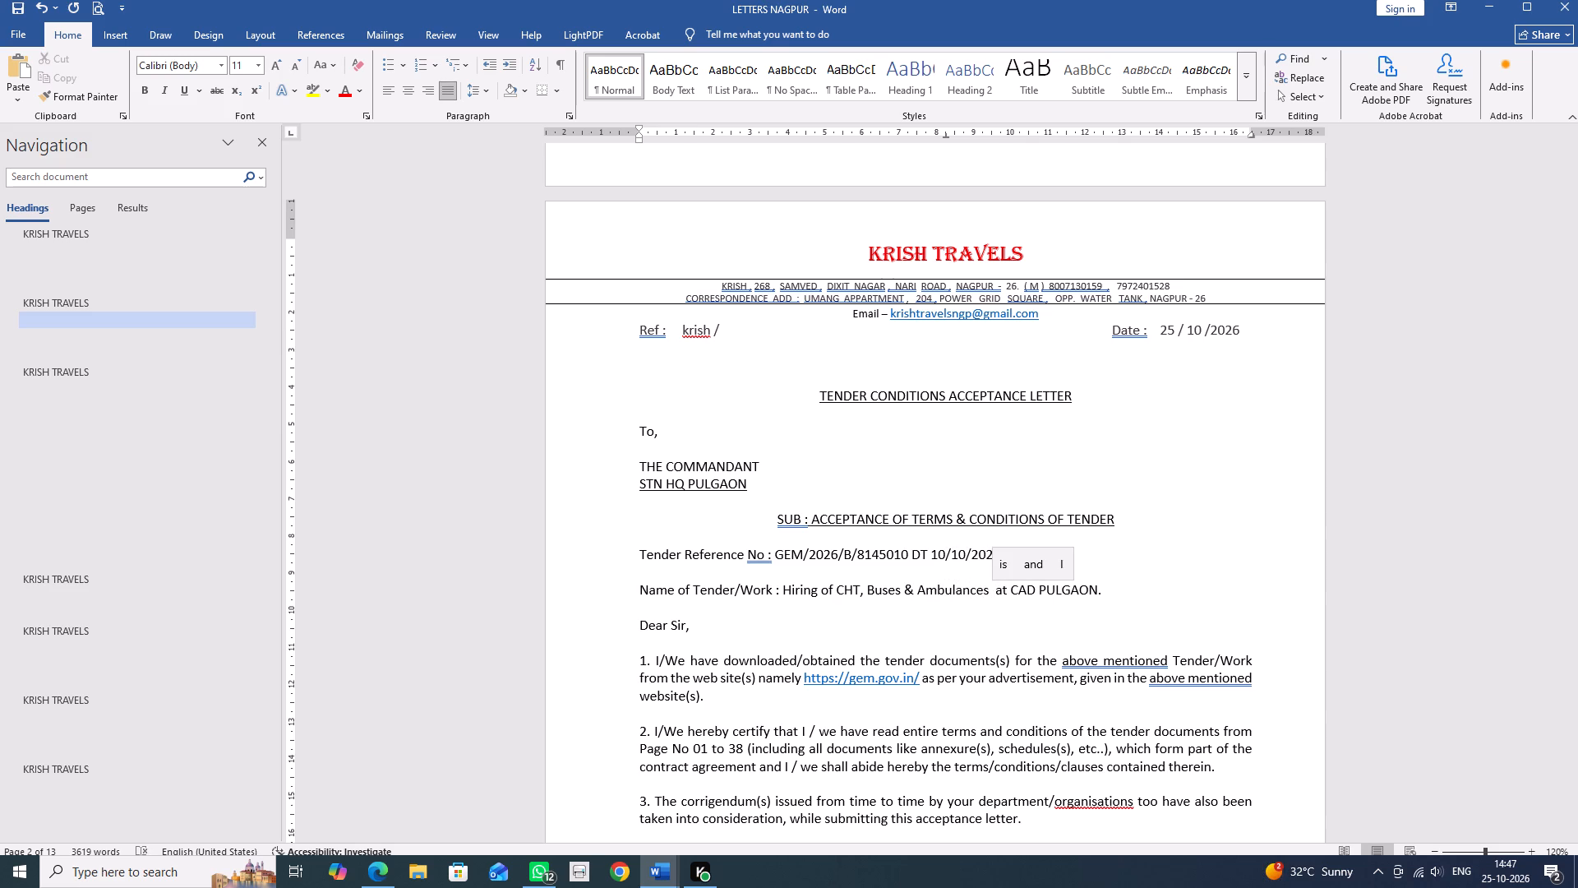
Change the place in the tender name line from CAD to STN HQ, keeping PULGAON.
left_click(1011, 590)
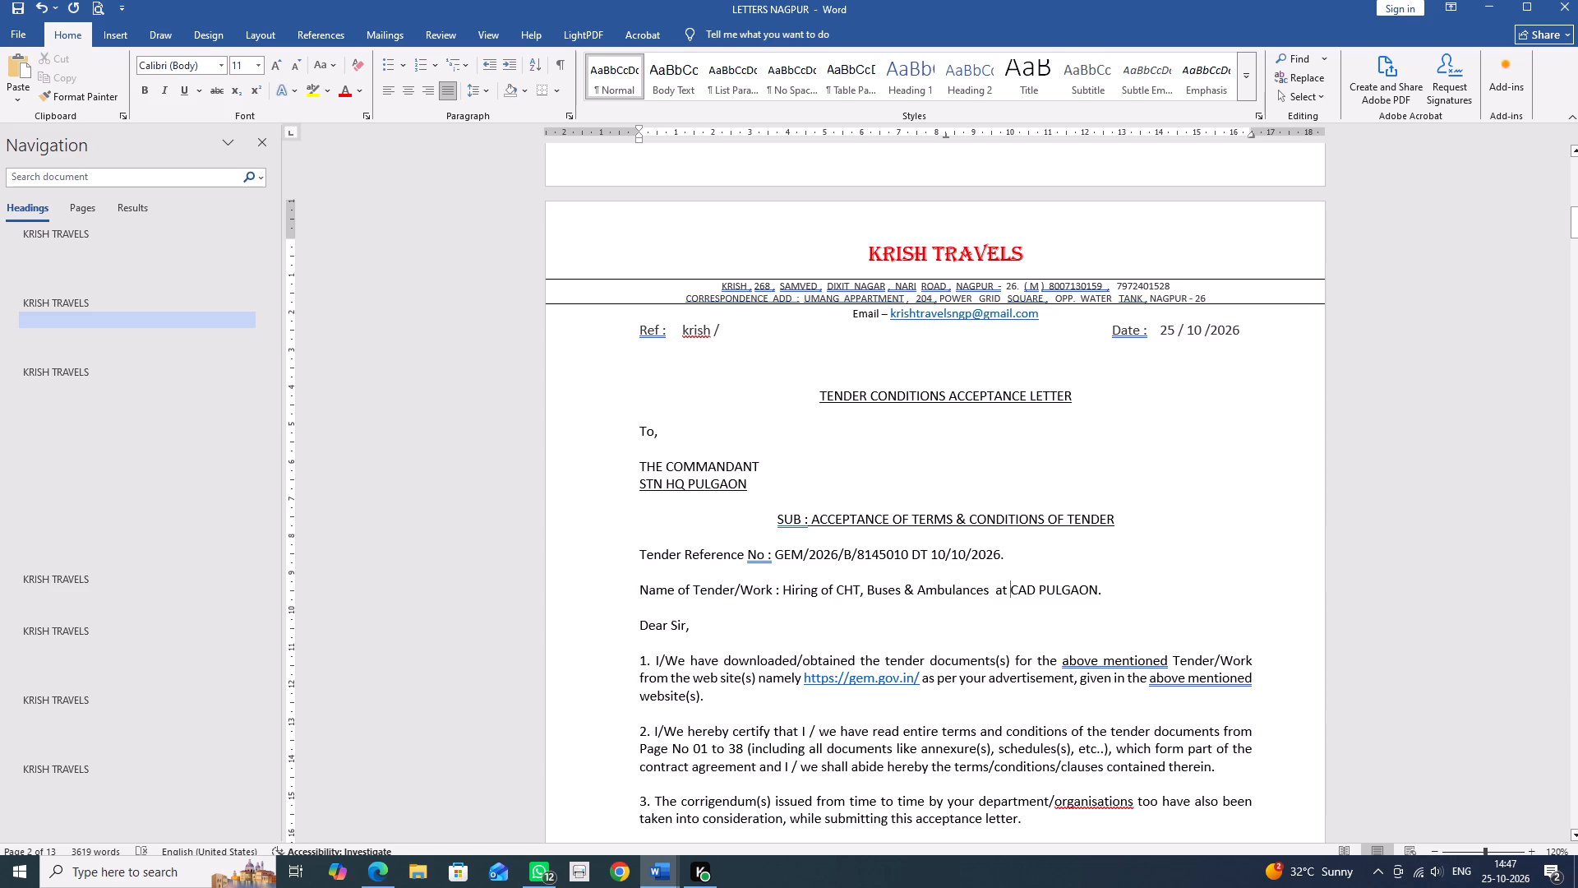
key("Delete")
key("Delete")
key("Delete")
key("Delete")
type("STN")
key("space")
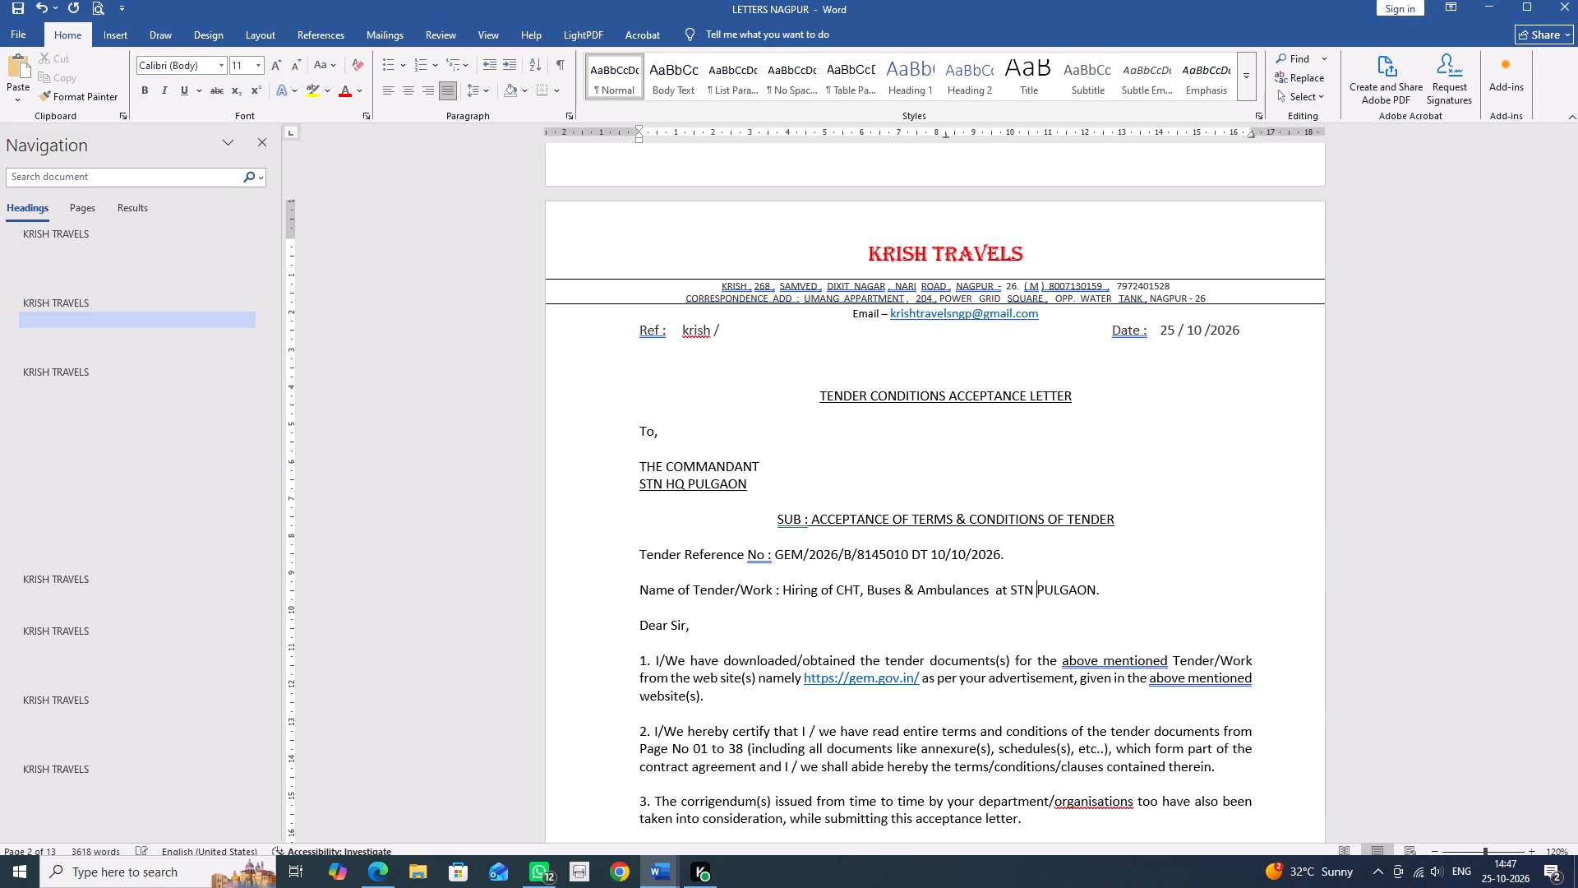
type("HQ")
key("space")
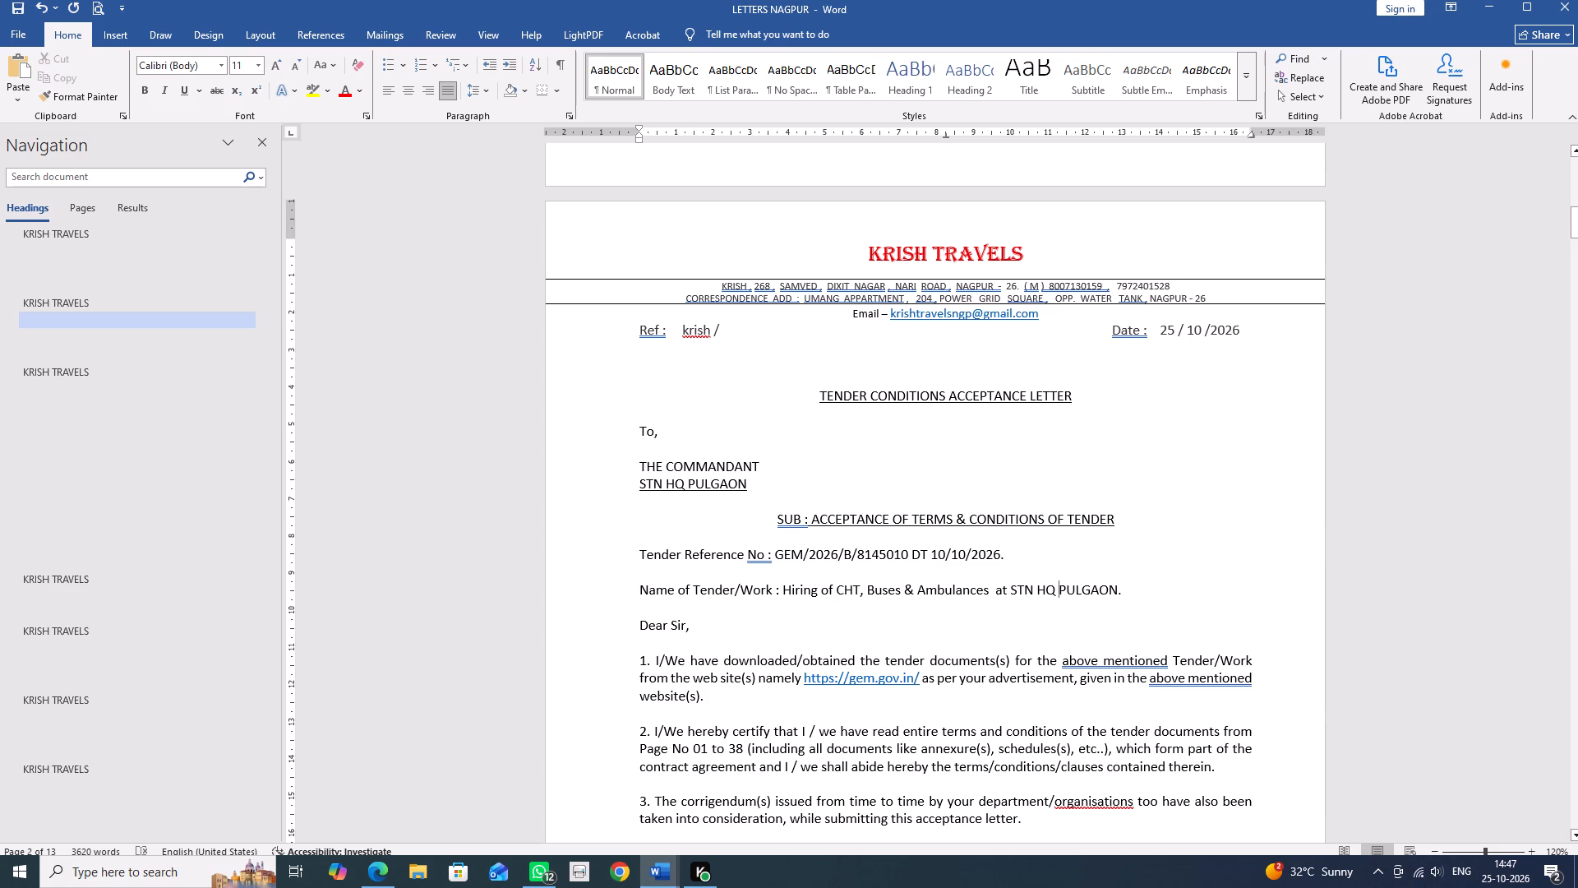
Insert a blank line before the KRISH TRAVELS heading below the acceptance letter, moving that heading to the following page, and save the document.
scroll(1064, 688, "down", 3)
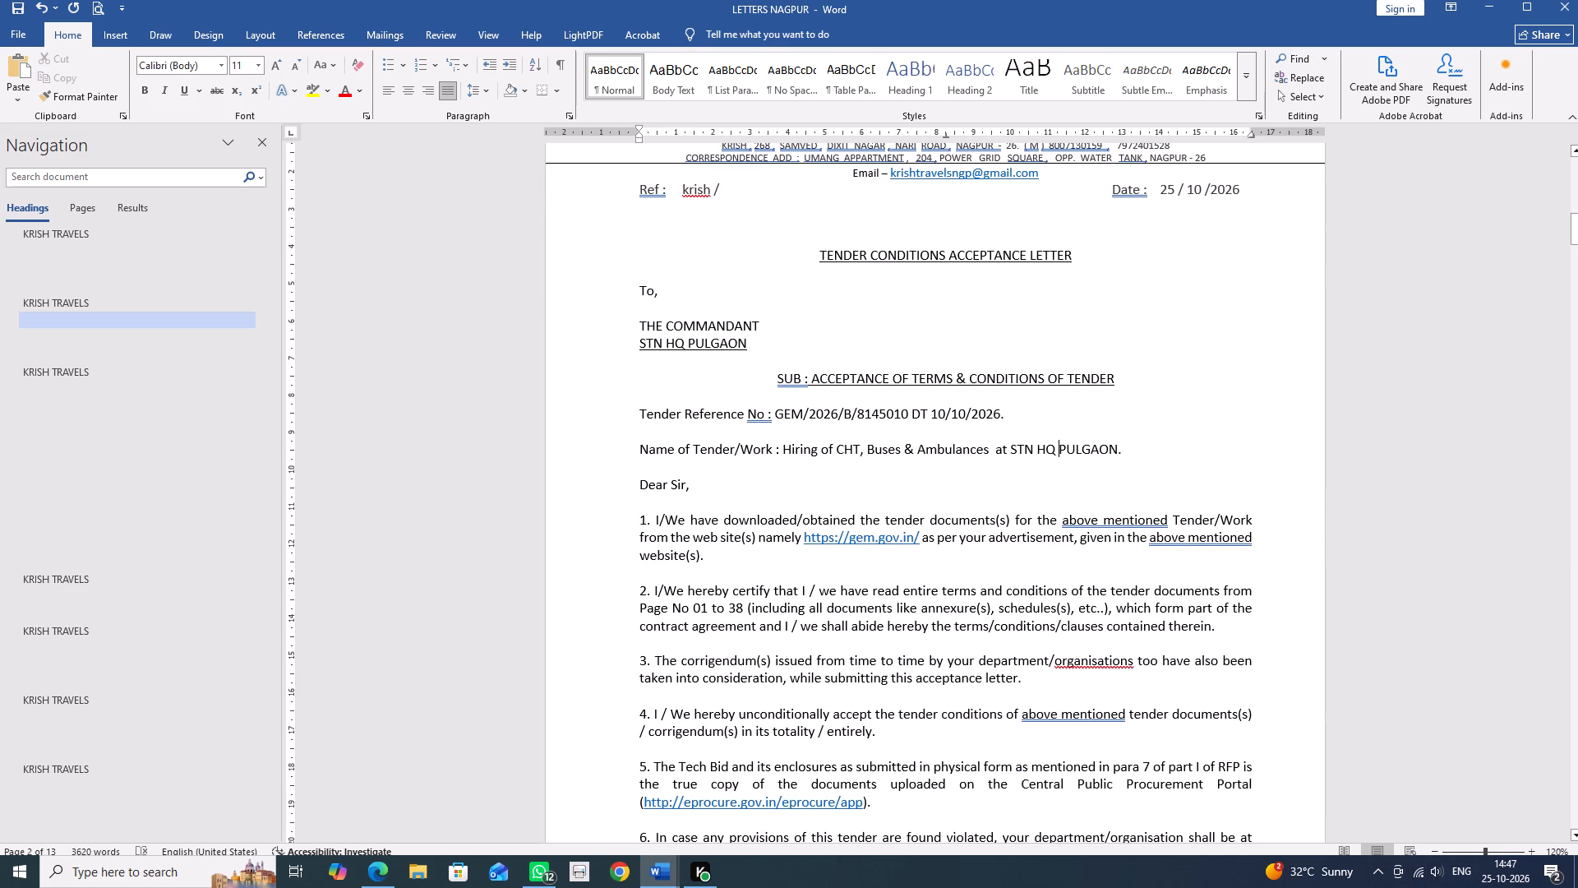
scroll(1015, 595, "down", 3)
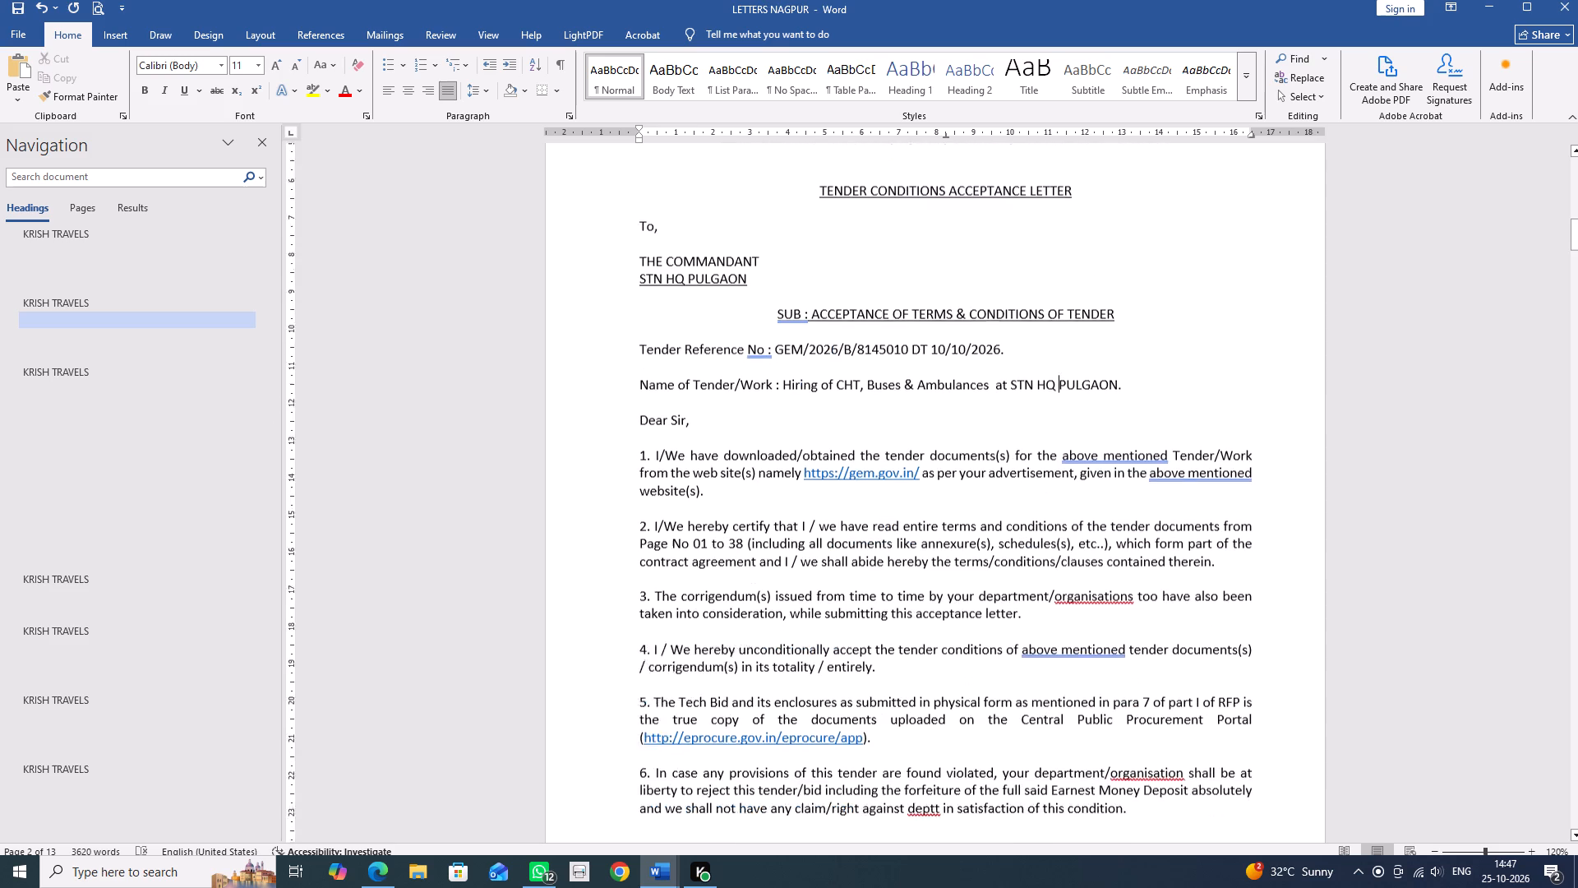
scroll(1015, 595, "down", 4)
left_click(877, 722)
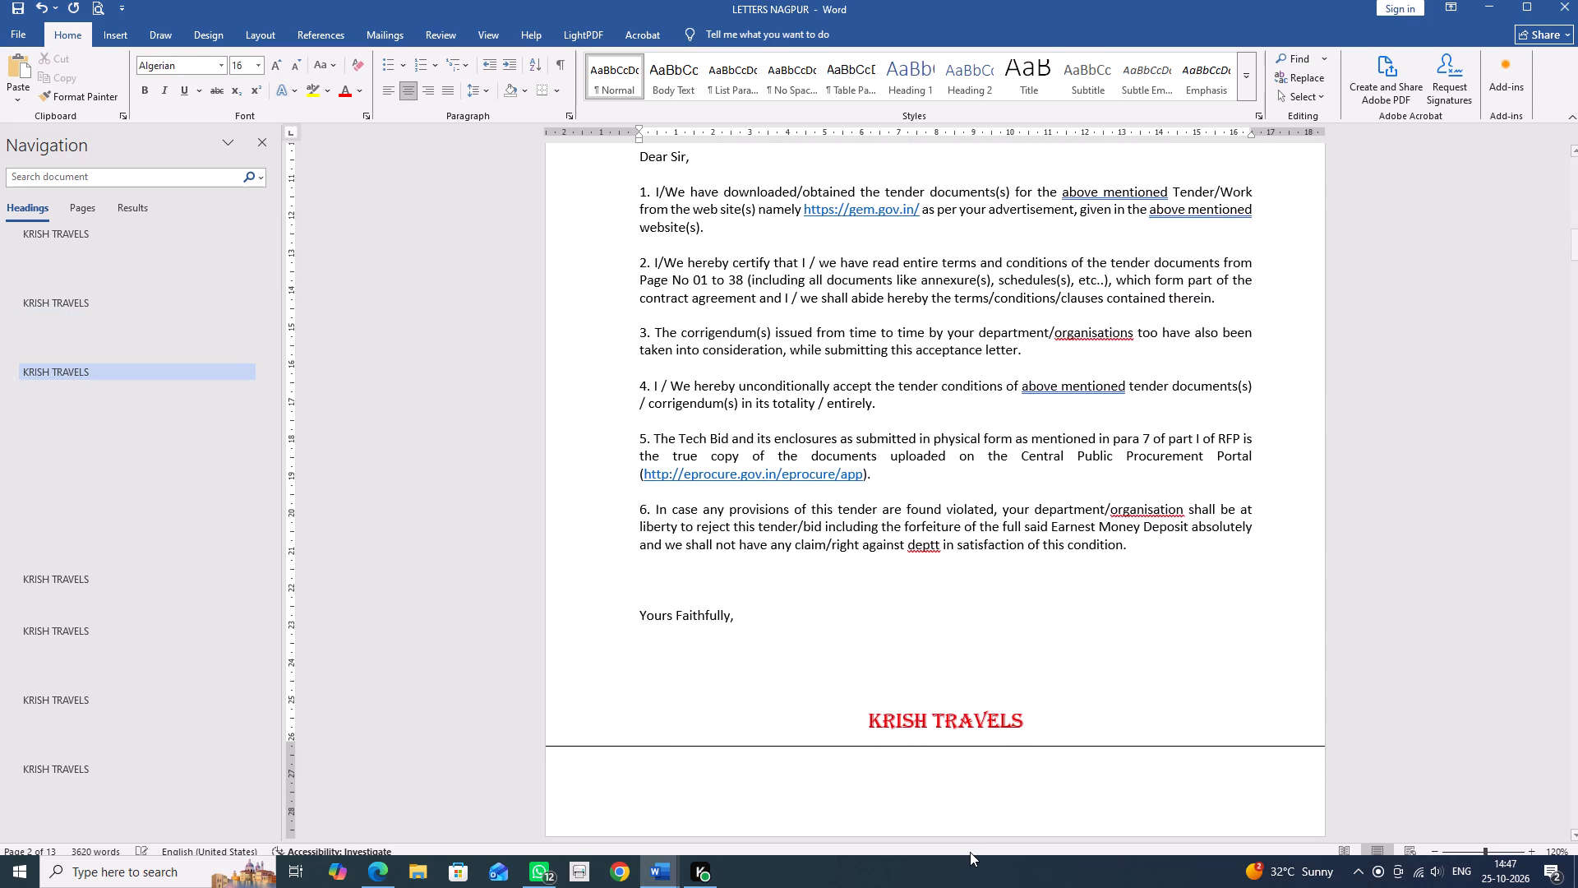
key("Left")
key("Return")
scroll(1027, 691, "up", 13)
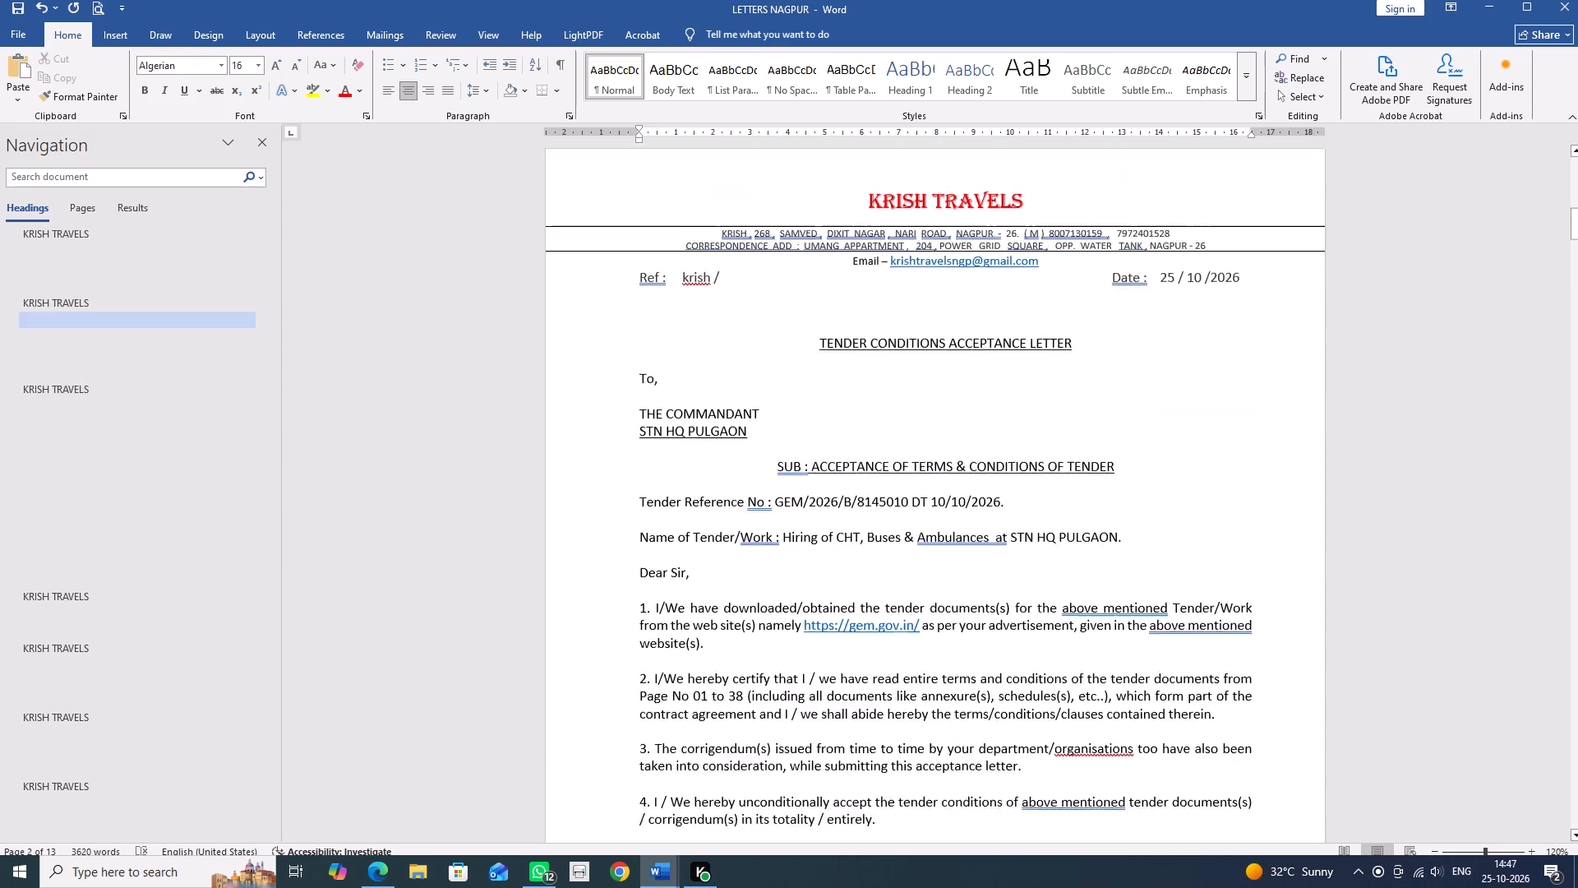
scroll(1040, 689, "up", 6)
scroll(1040, 690, "up", 20)
scroll(1040, 690, "up", 8)
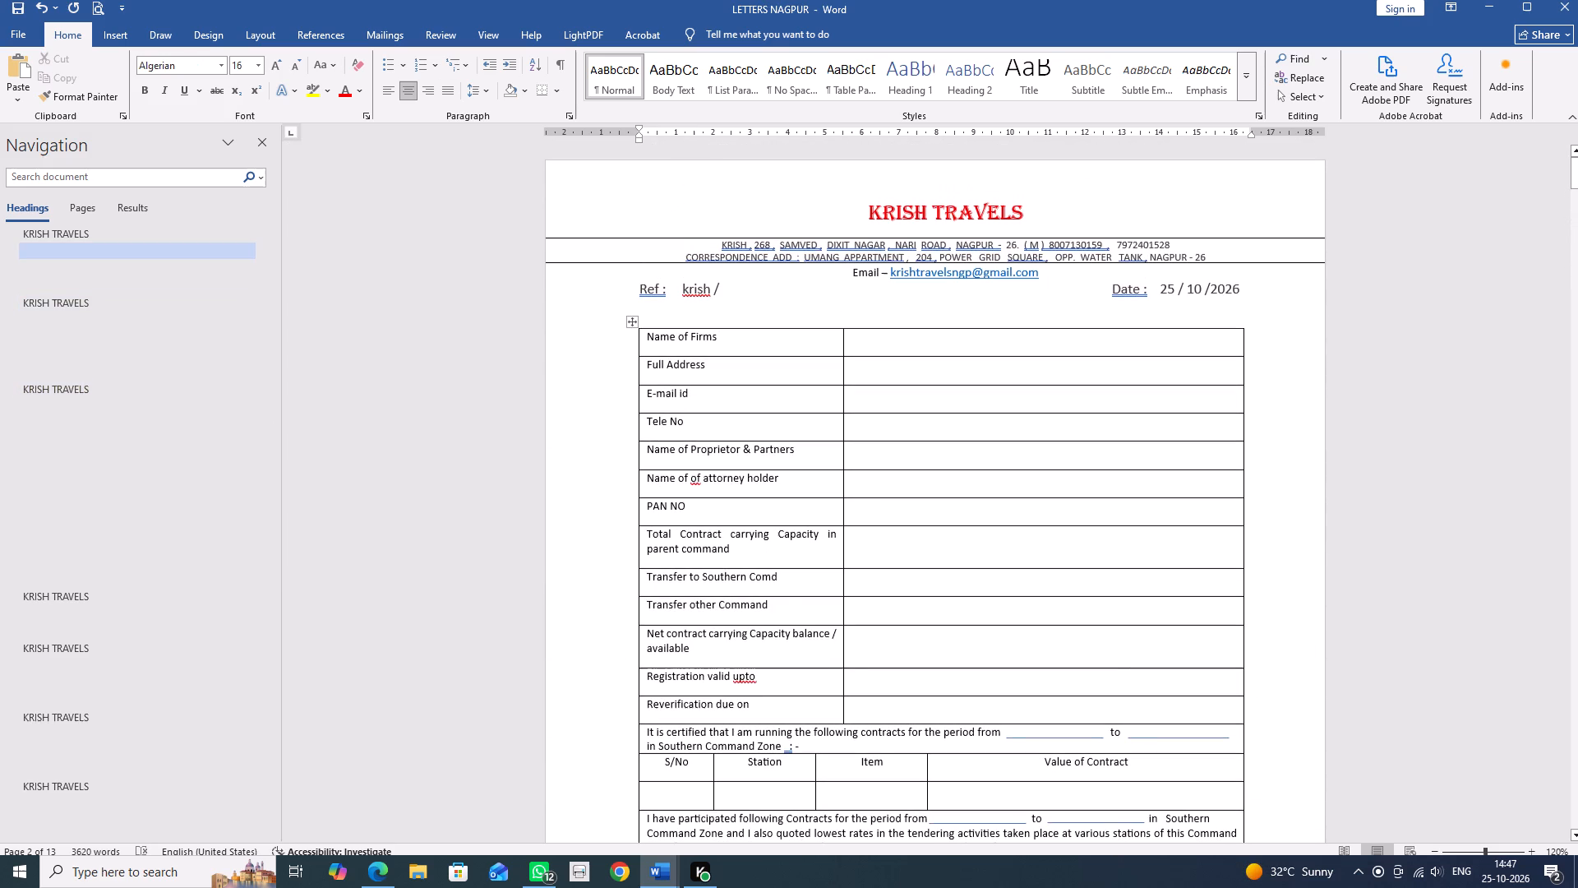
key("ctrl+s")
Send pages 1-2 of the document to the Canon G3030 series (Copy 1) printer.
key("ctrl+p")
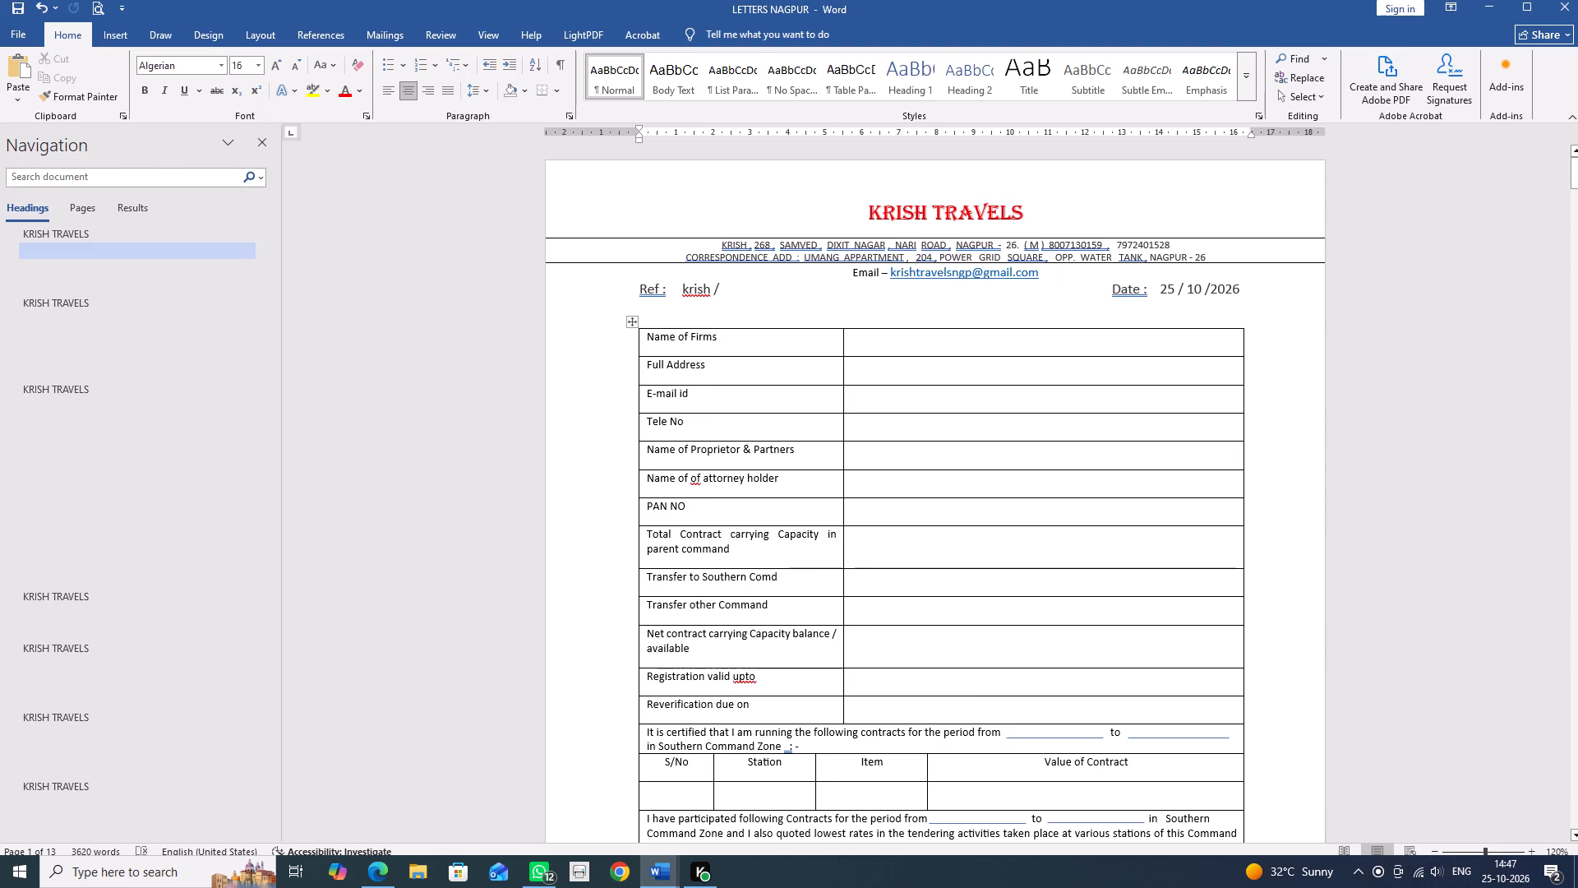
left_click(234, 218)
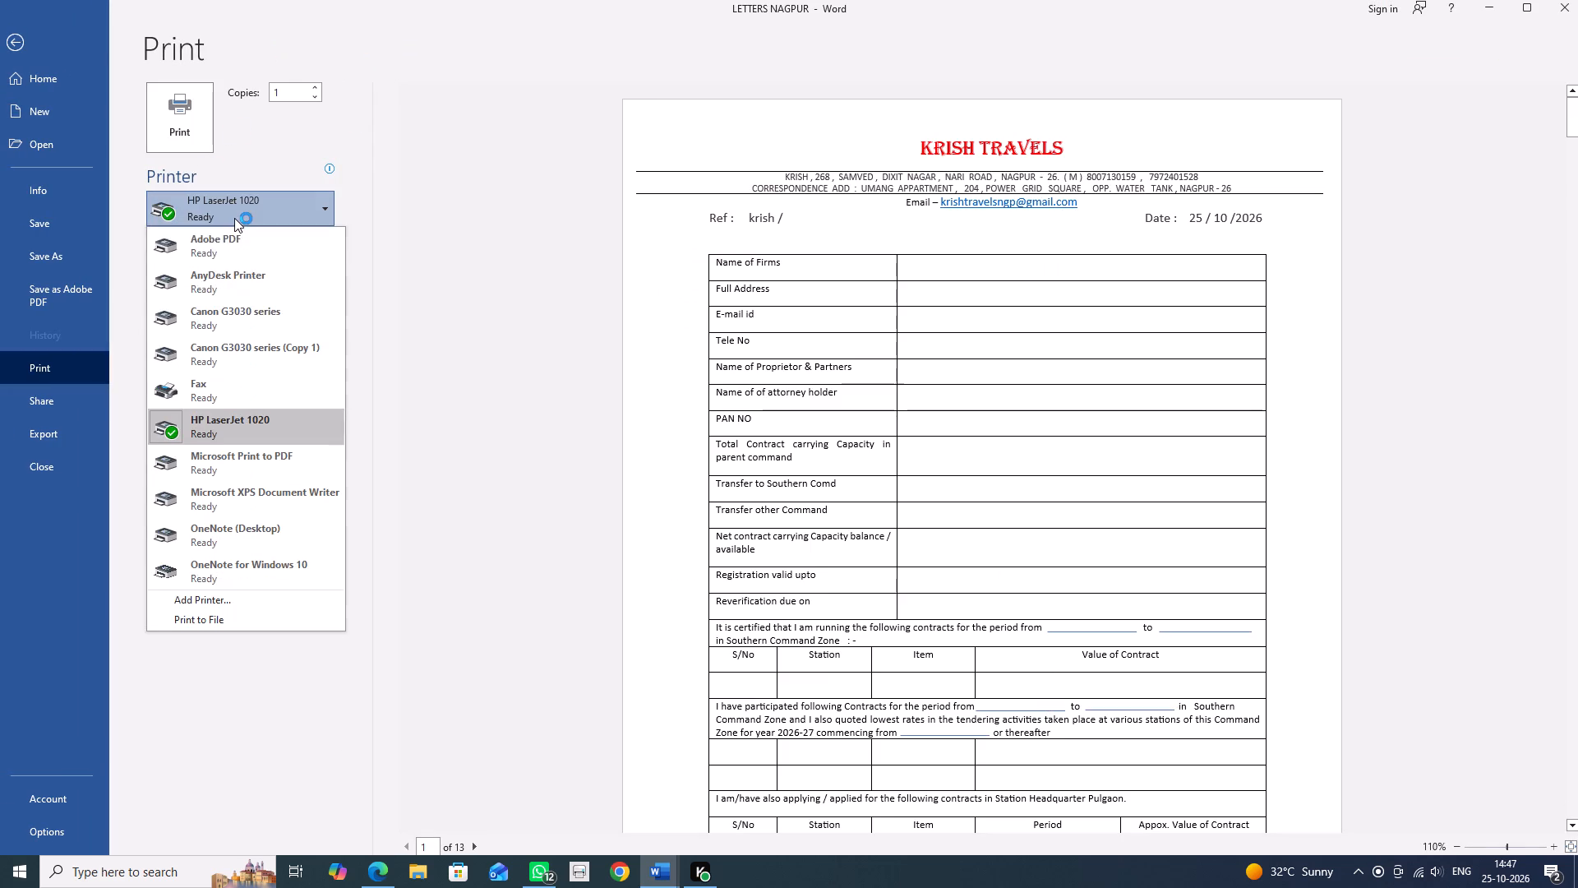
left_click(256, 347)
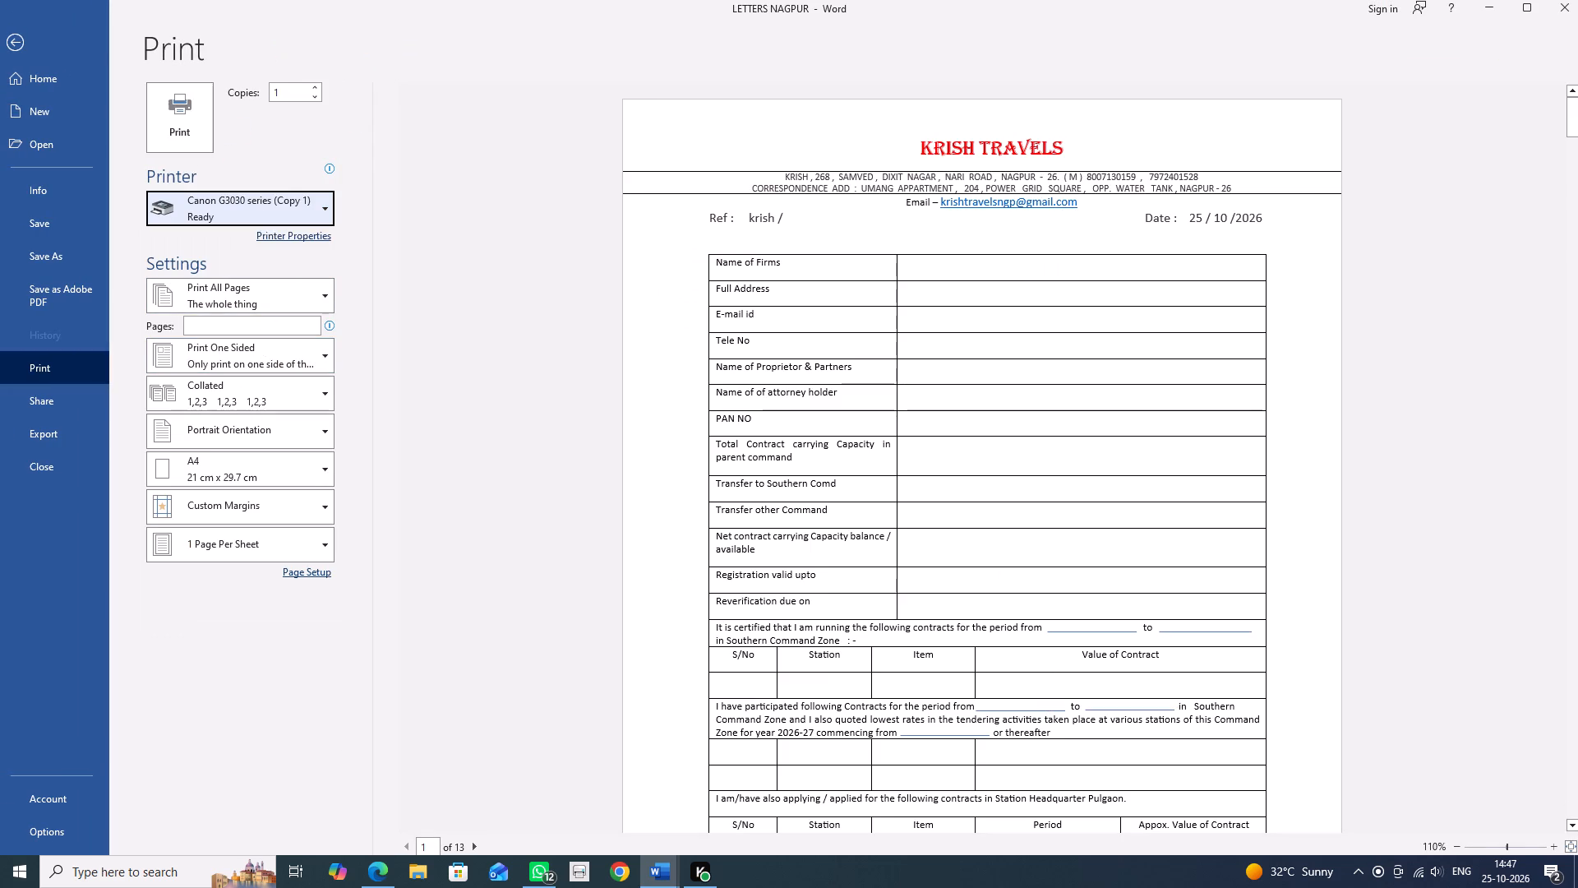
left_click(253, 328)
key("0")
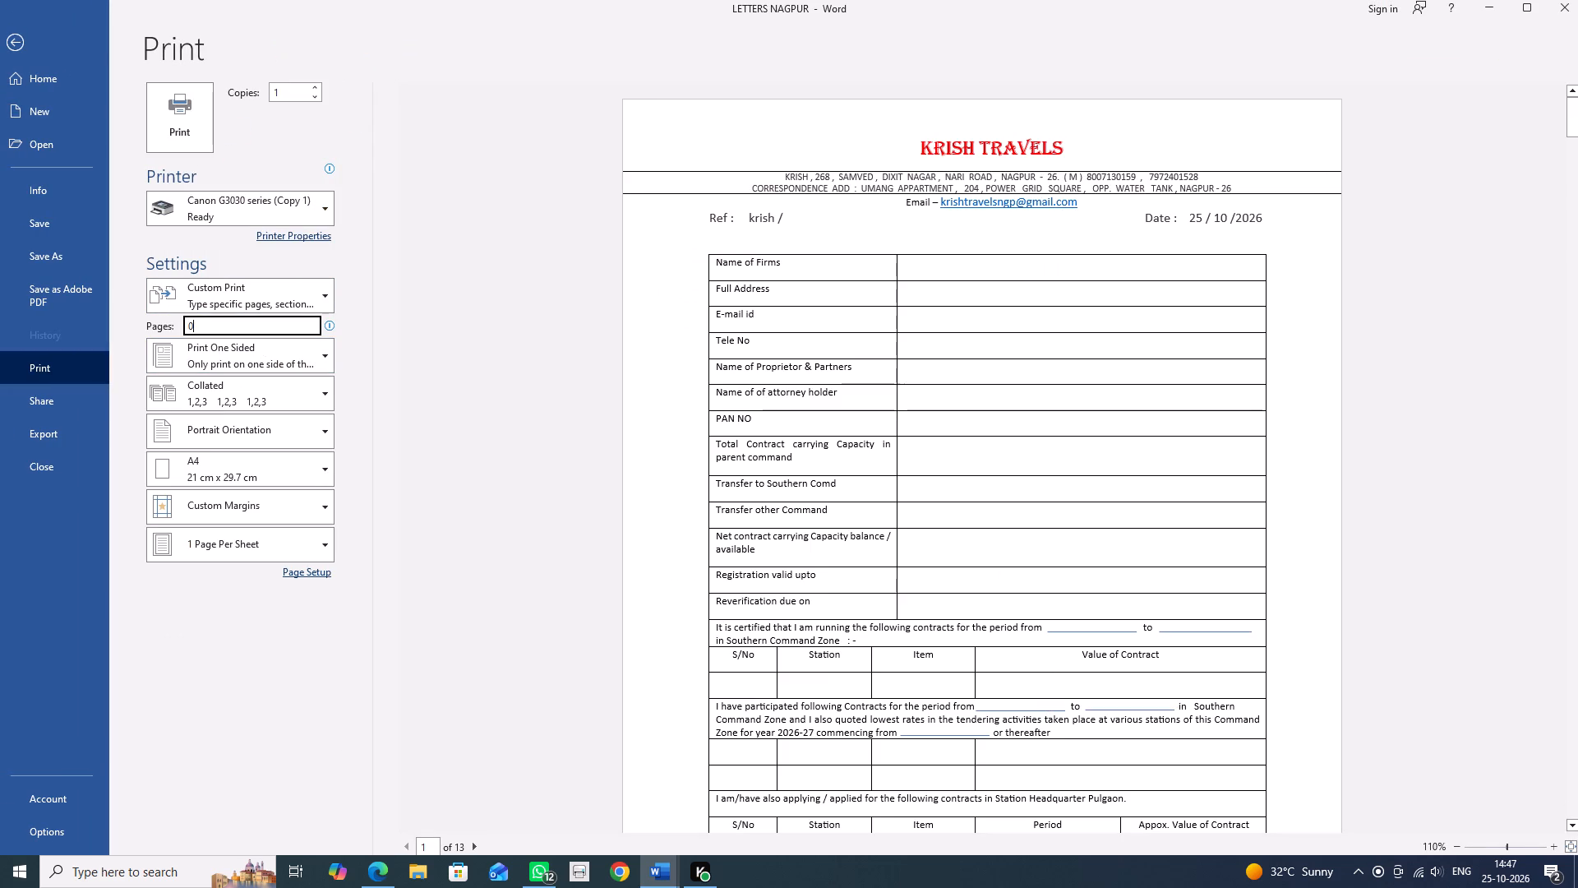
key("BackSpace")
type("1-2")
left_click(173, 124)
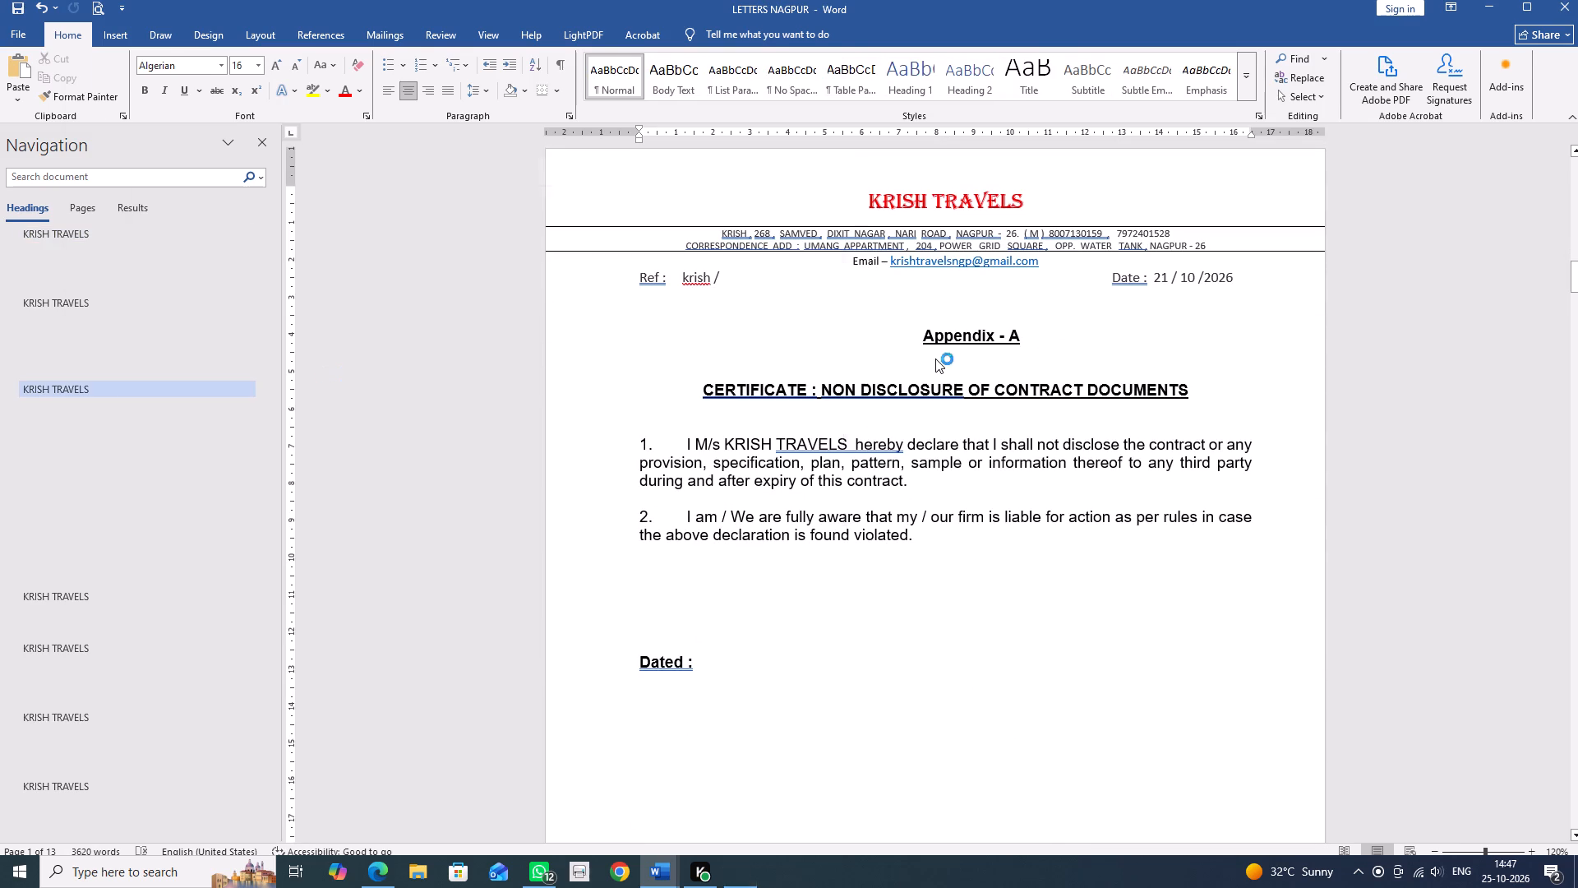
Start printing the job from the Canon IJ Preview and minimise the printer status window.
scroll(935, 358, "up", 8)
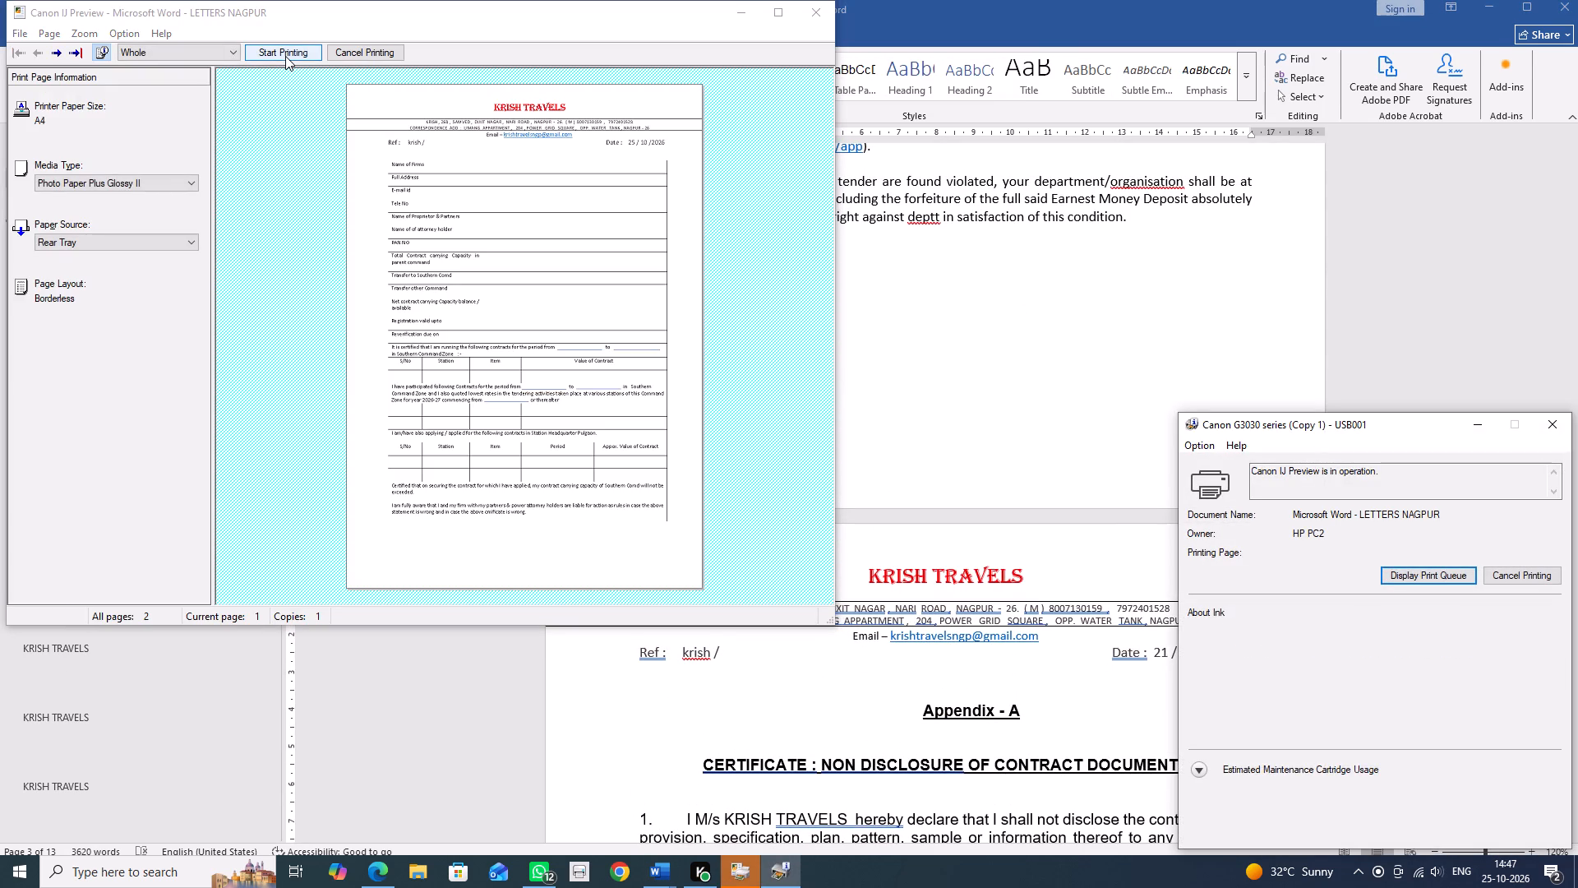
scroll(495, 234, "down", 15)
scroll(535, 281, "up", 12)
scroll(535, 281, "down", 16)
scroll(385, 160, "up", 7)
left_click(281, 55)
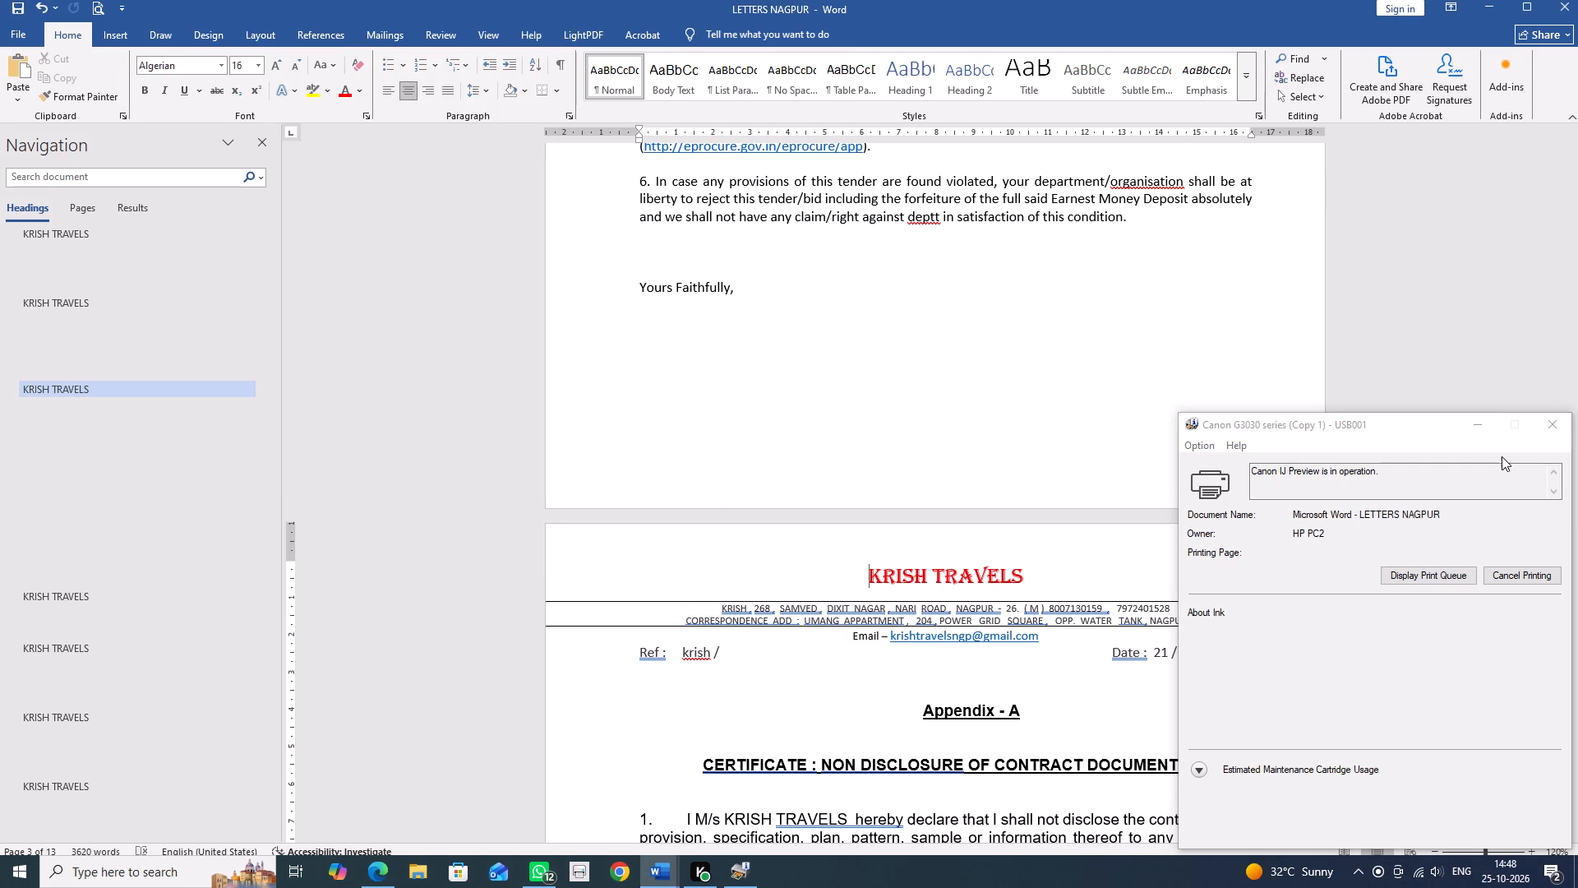
left_click(1475, 428)
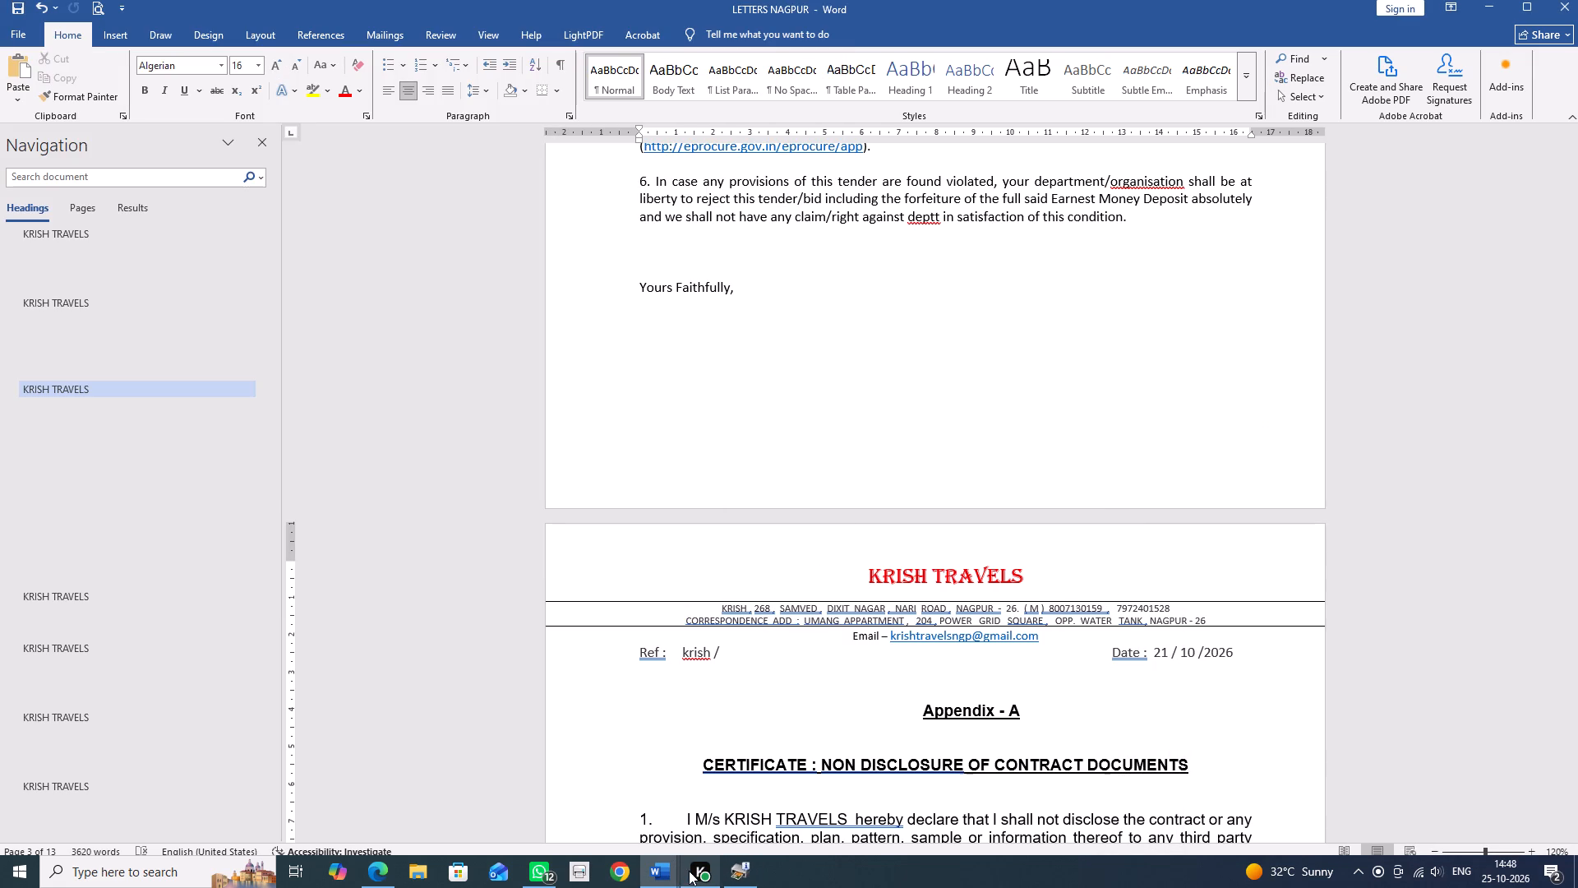
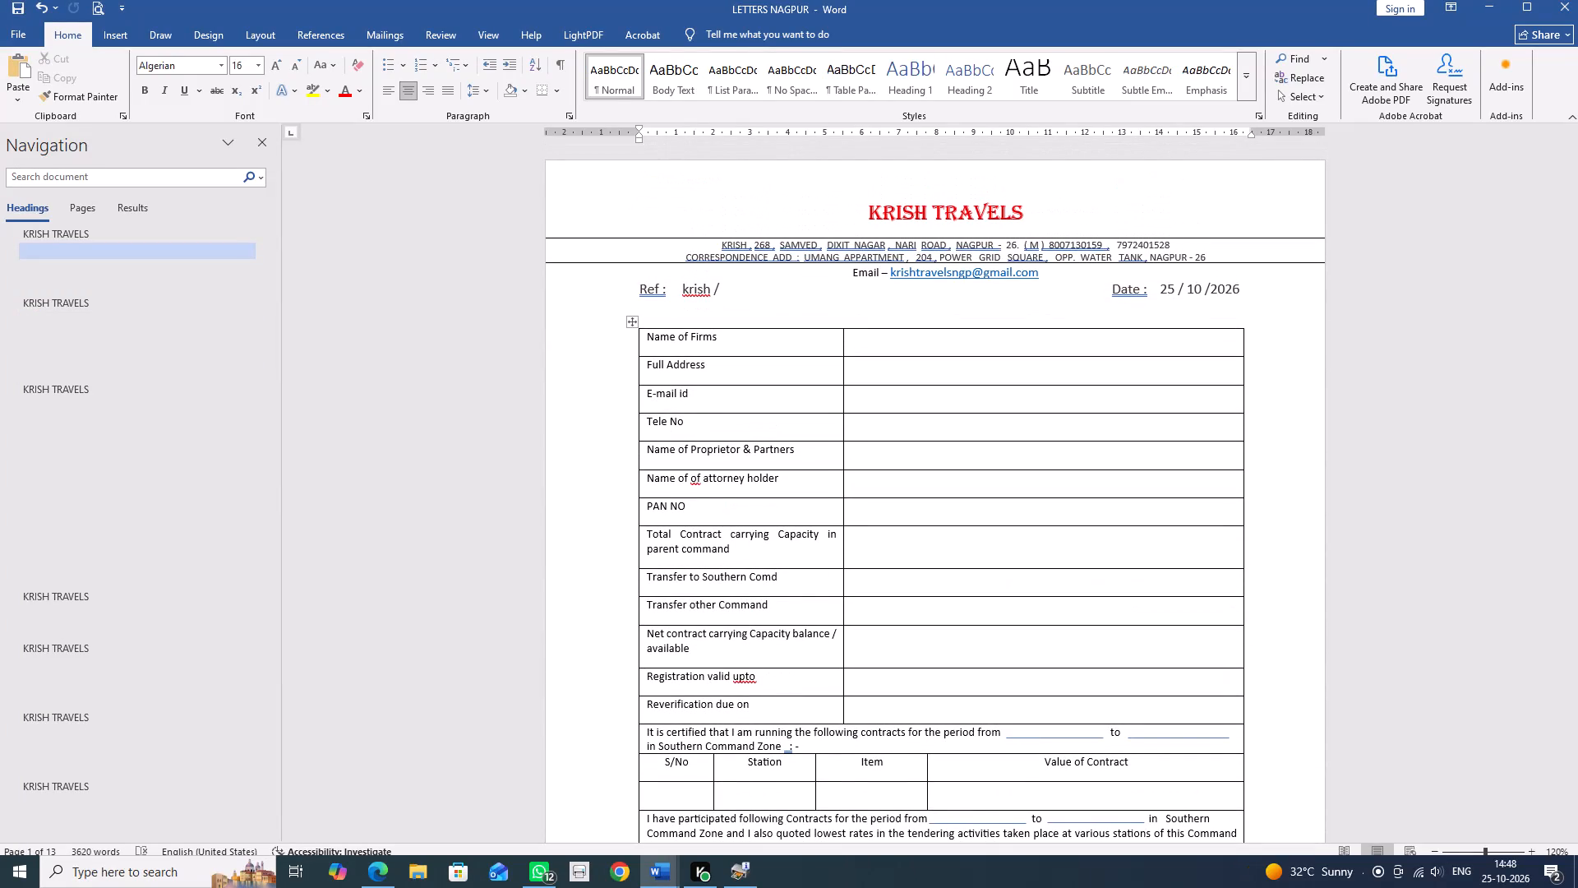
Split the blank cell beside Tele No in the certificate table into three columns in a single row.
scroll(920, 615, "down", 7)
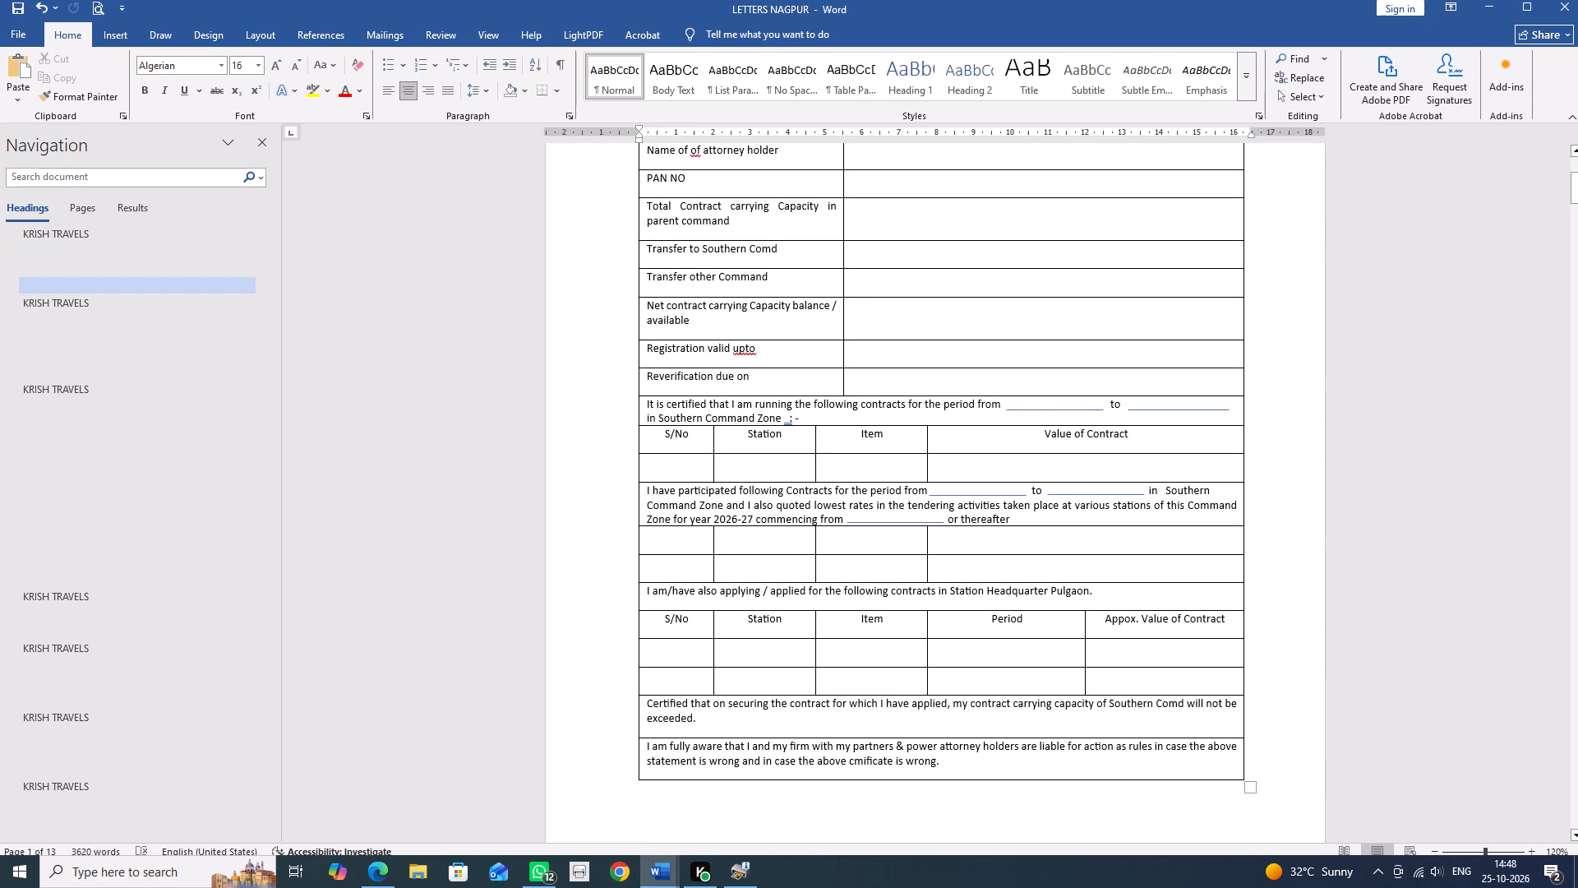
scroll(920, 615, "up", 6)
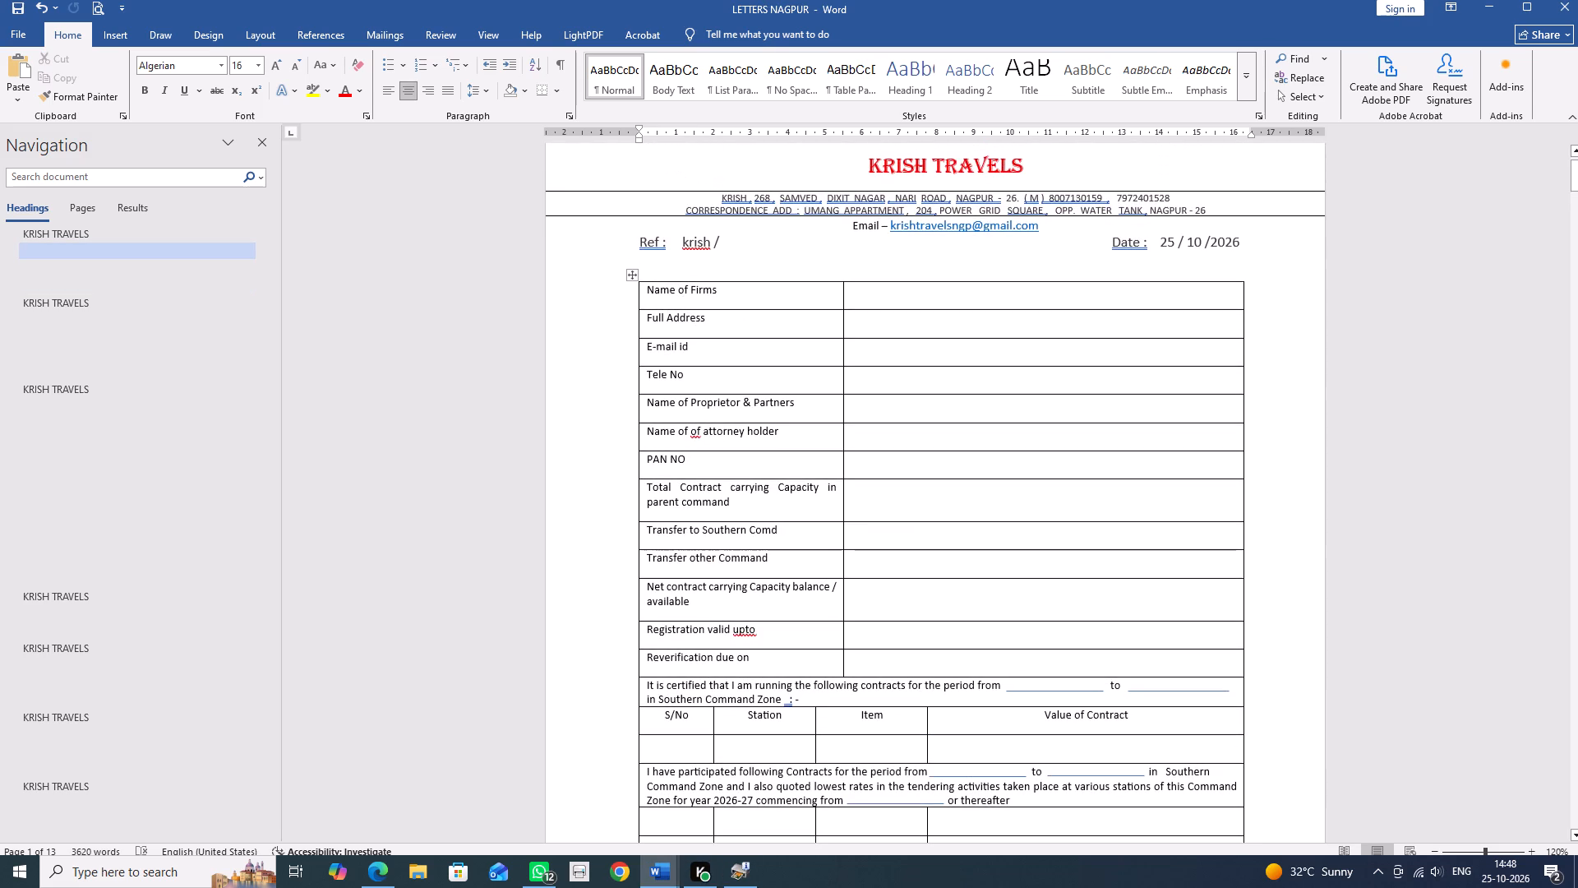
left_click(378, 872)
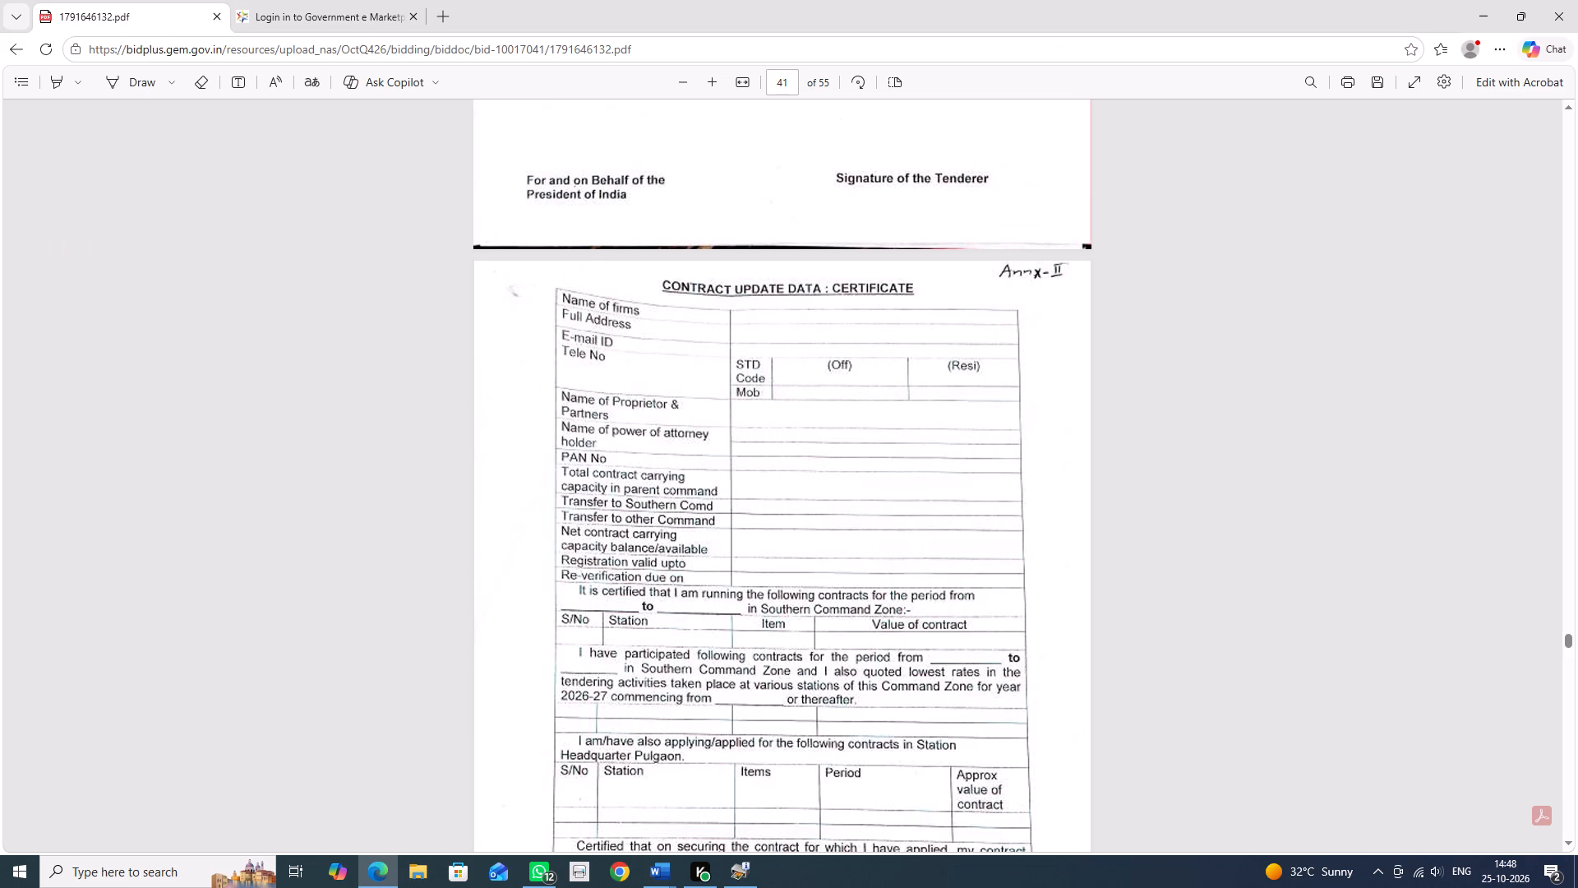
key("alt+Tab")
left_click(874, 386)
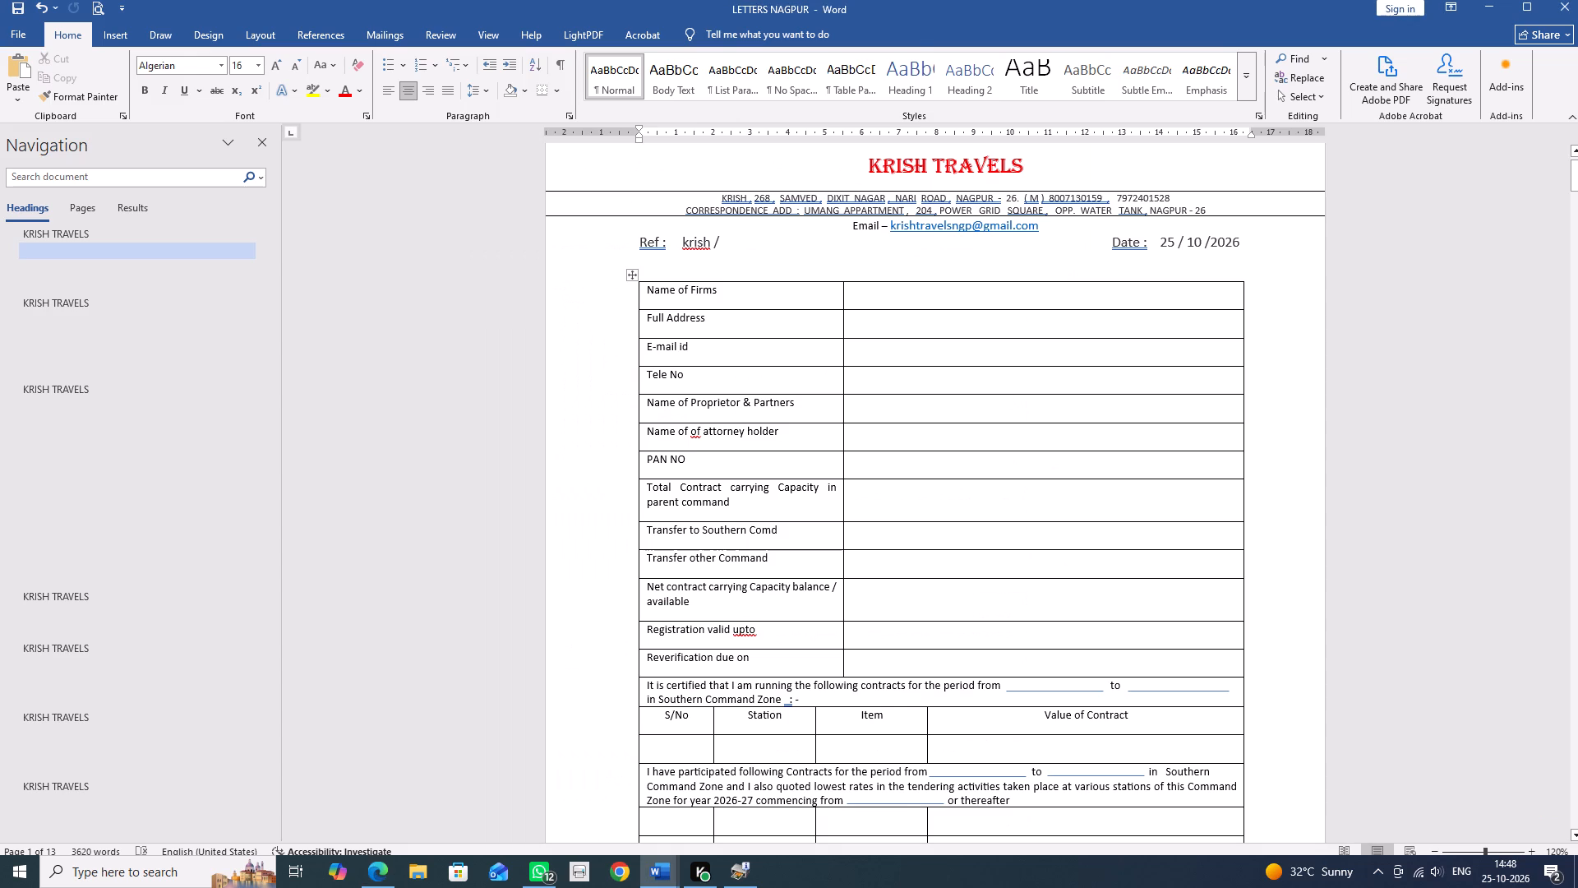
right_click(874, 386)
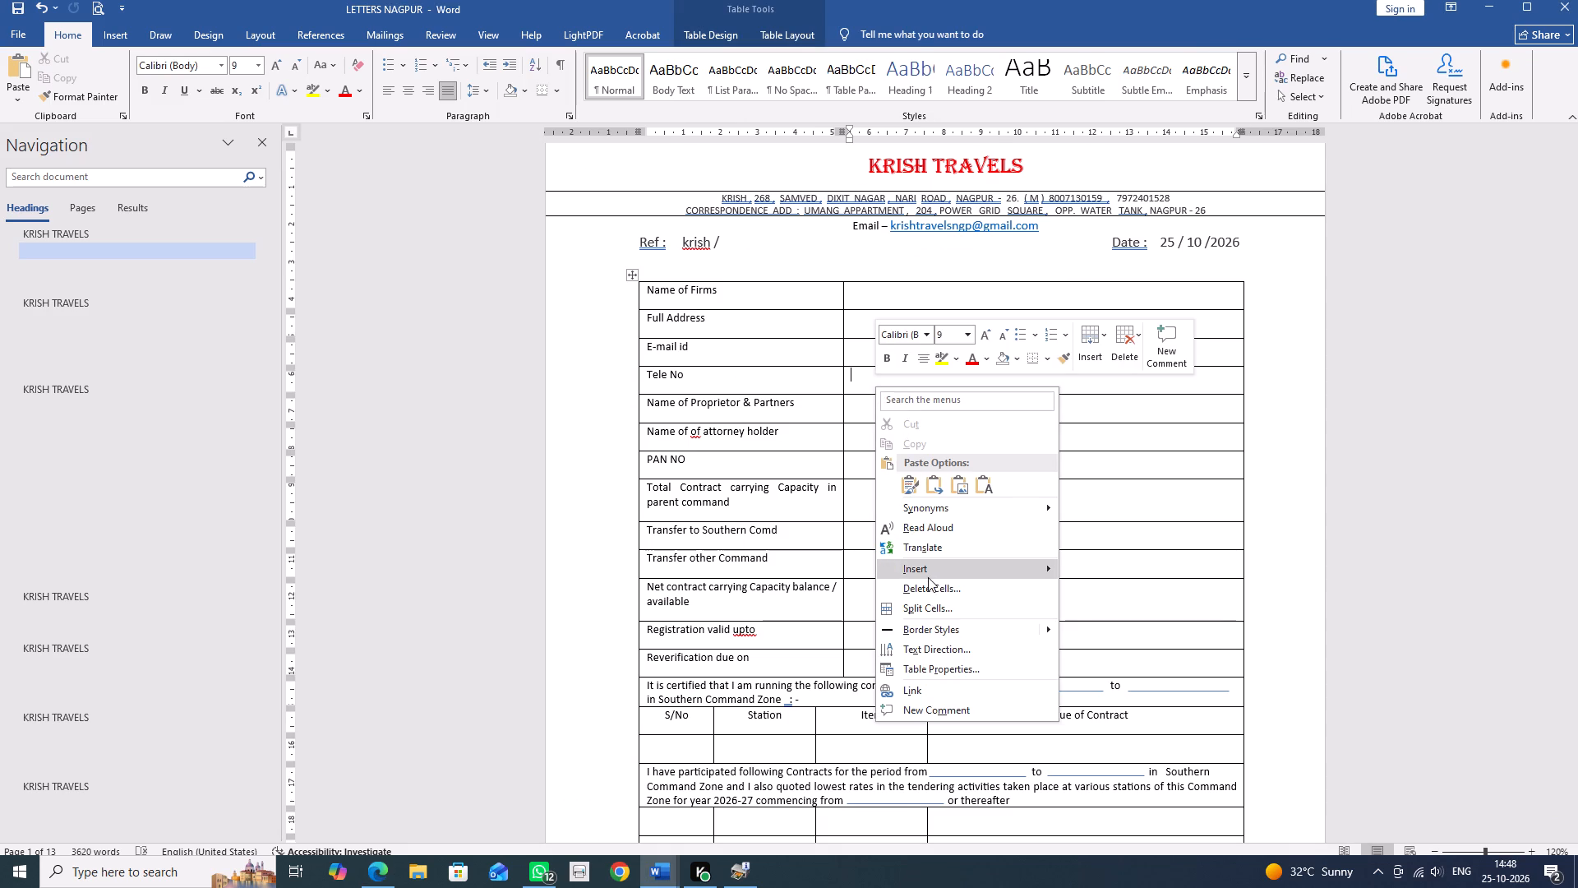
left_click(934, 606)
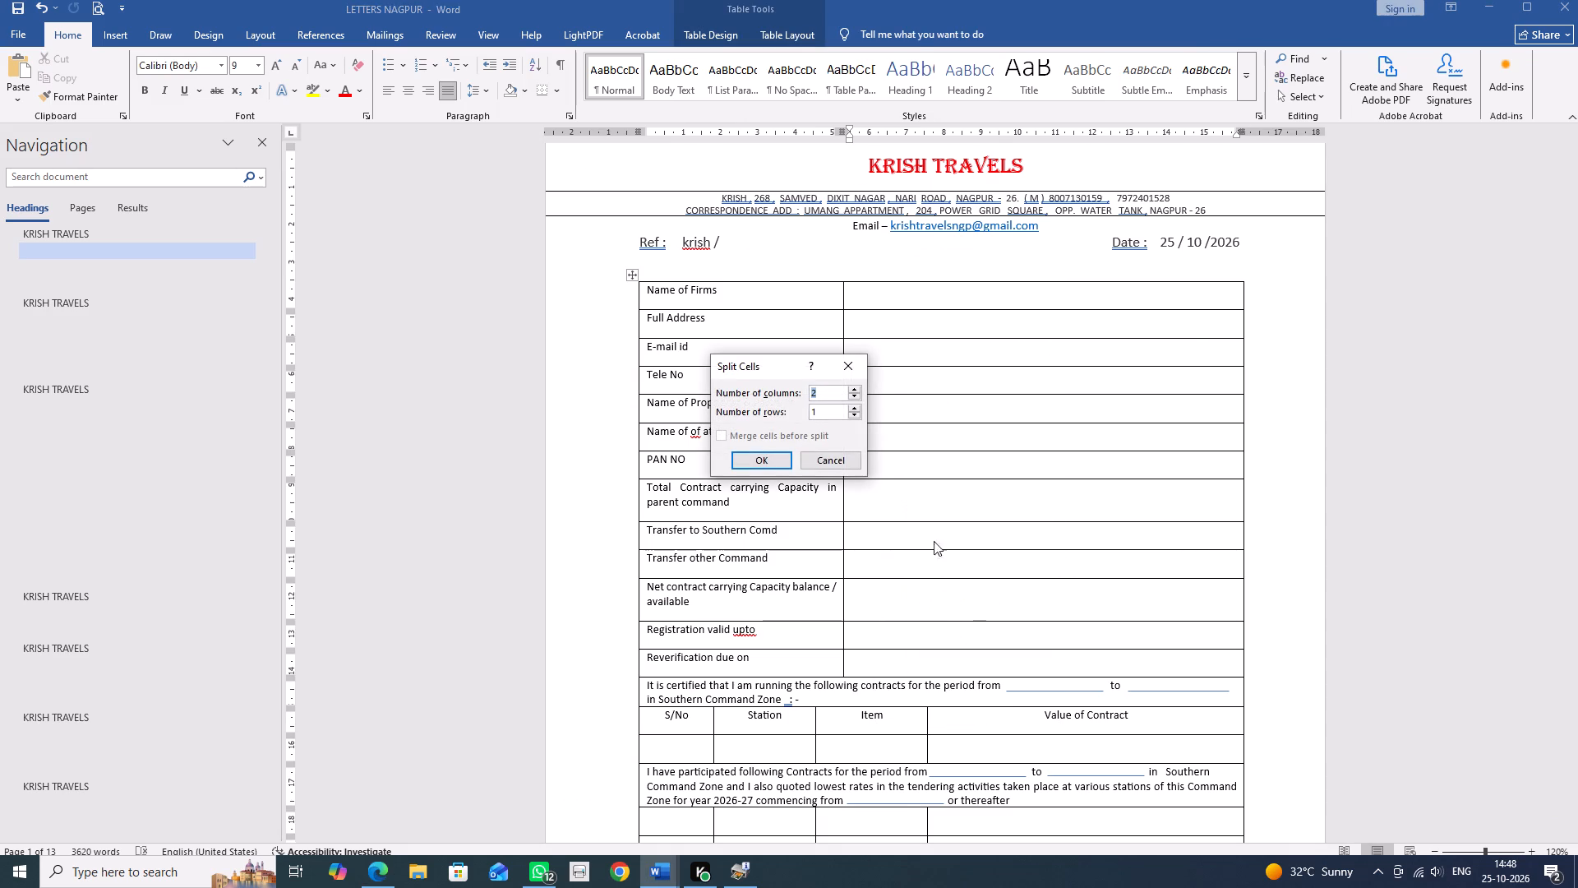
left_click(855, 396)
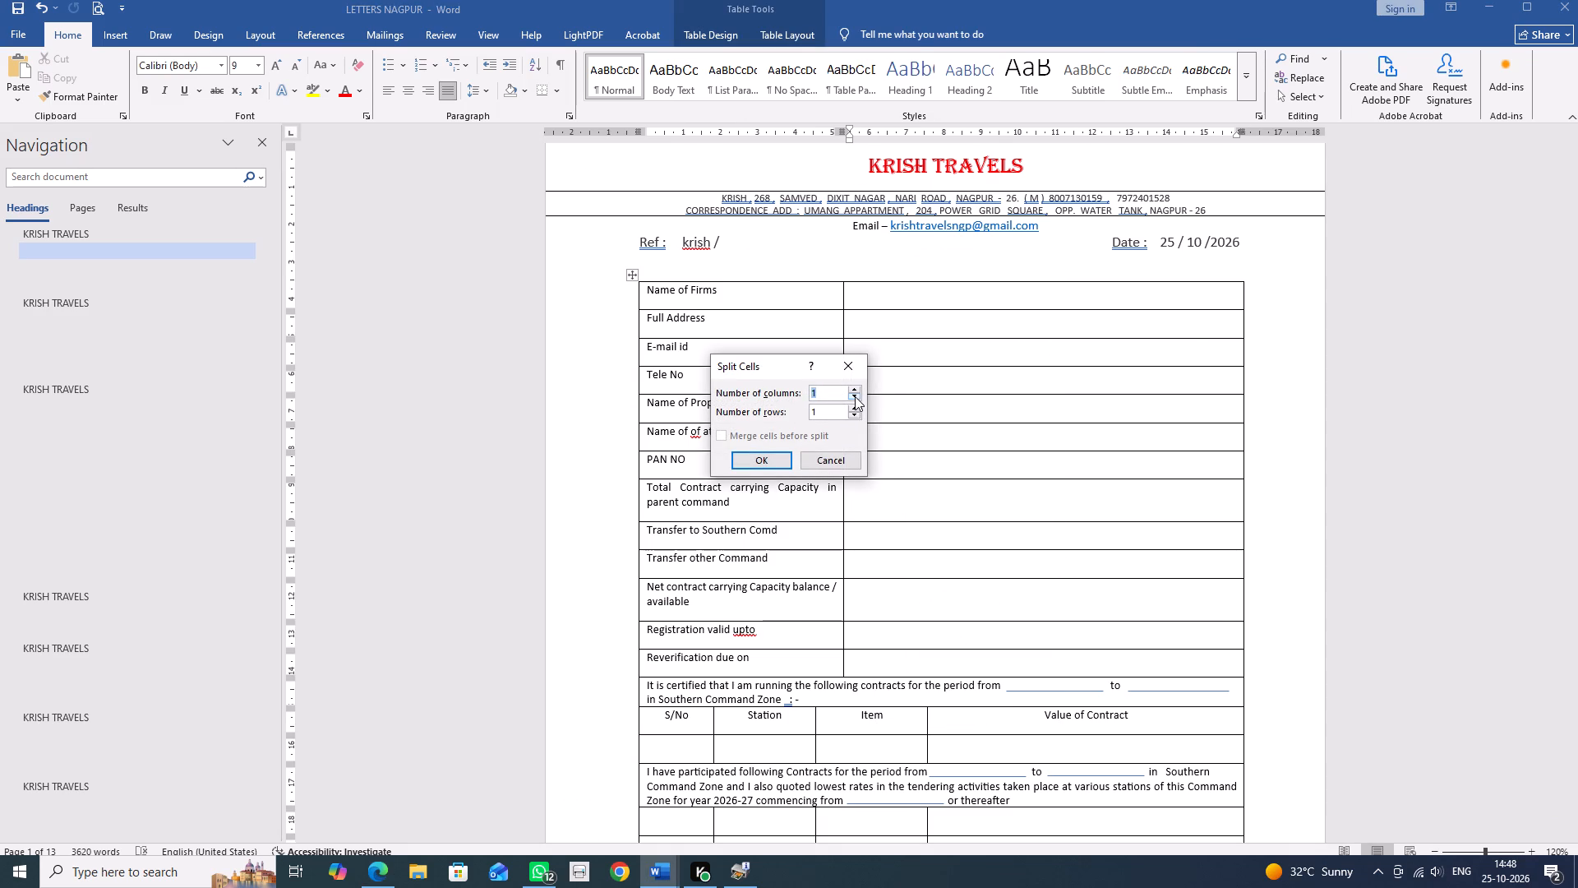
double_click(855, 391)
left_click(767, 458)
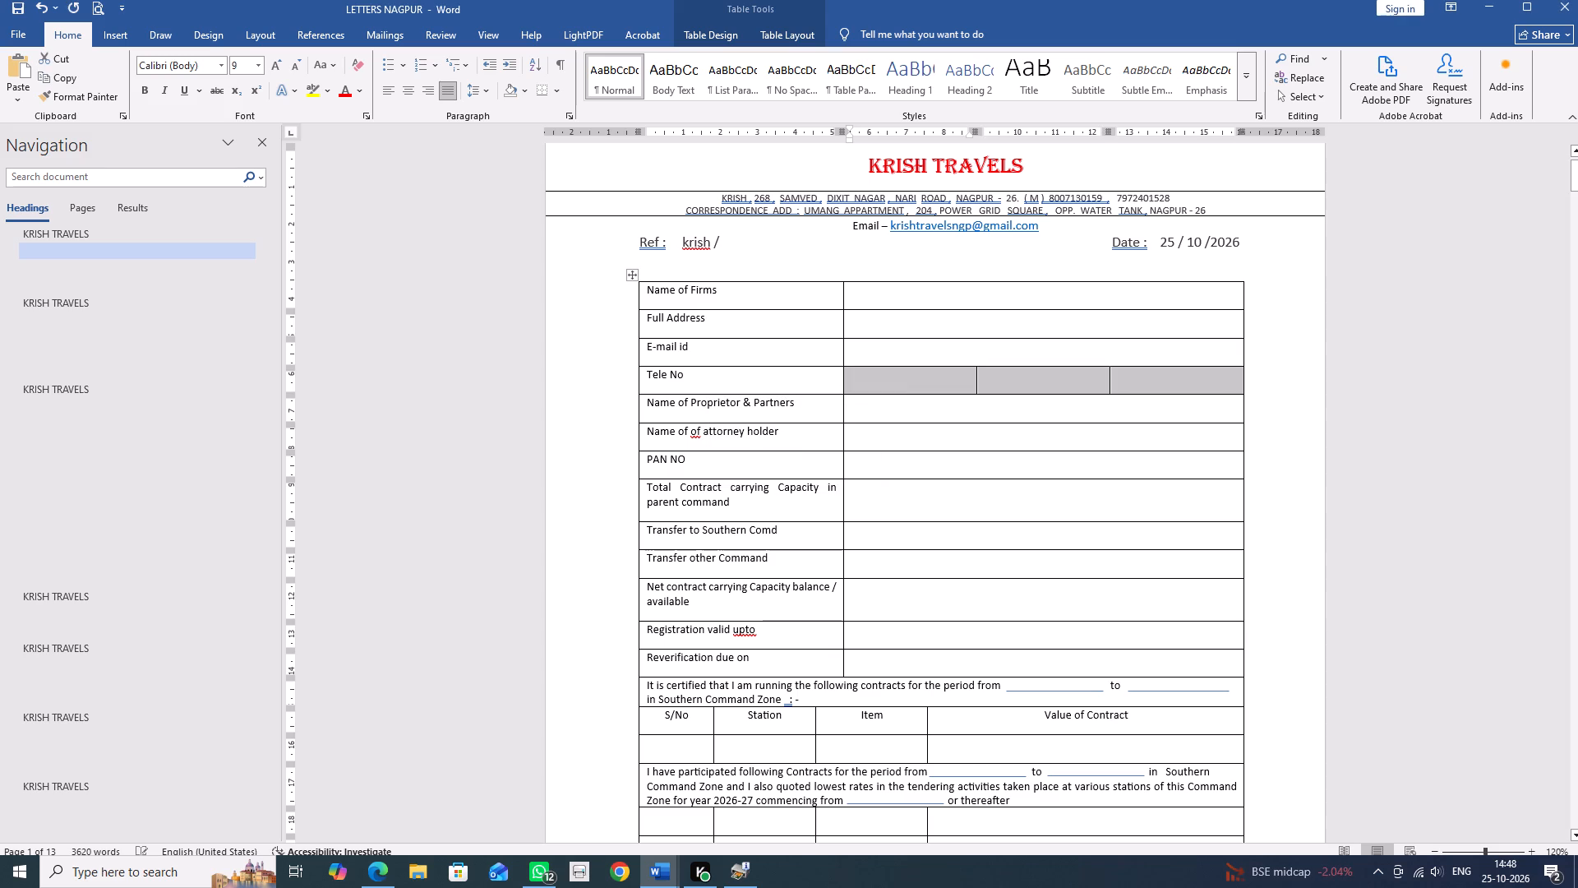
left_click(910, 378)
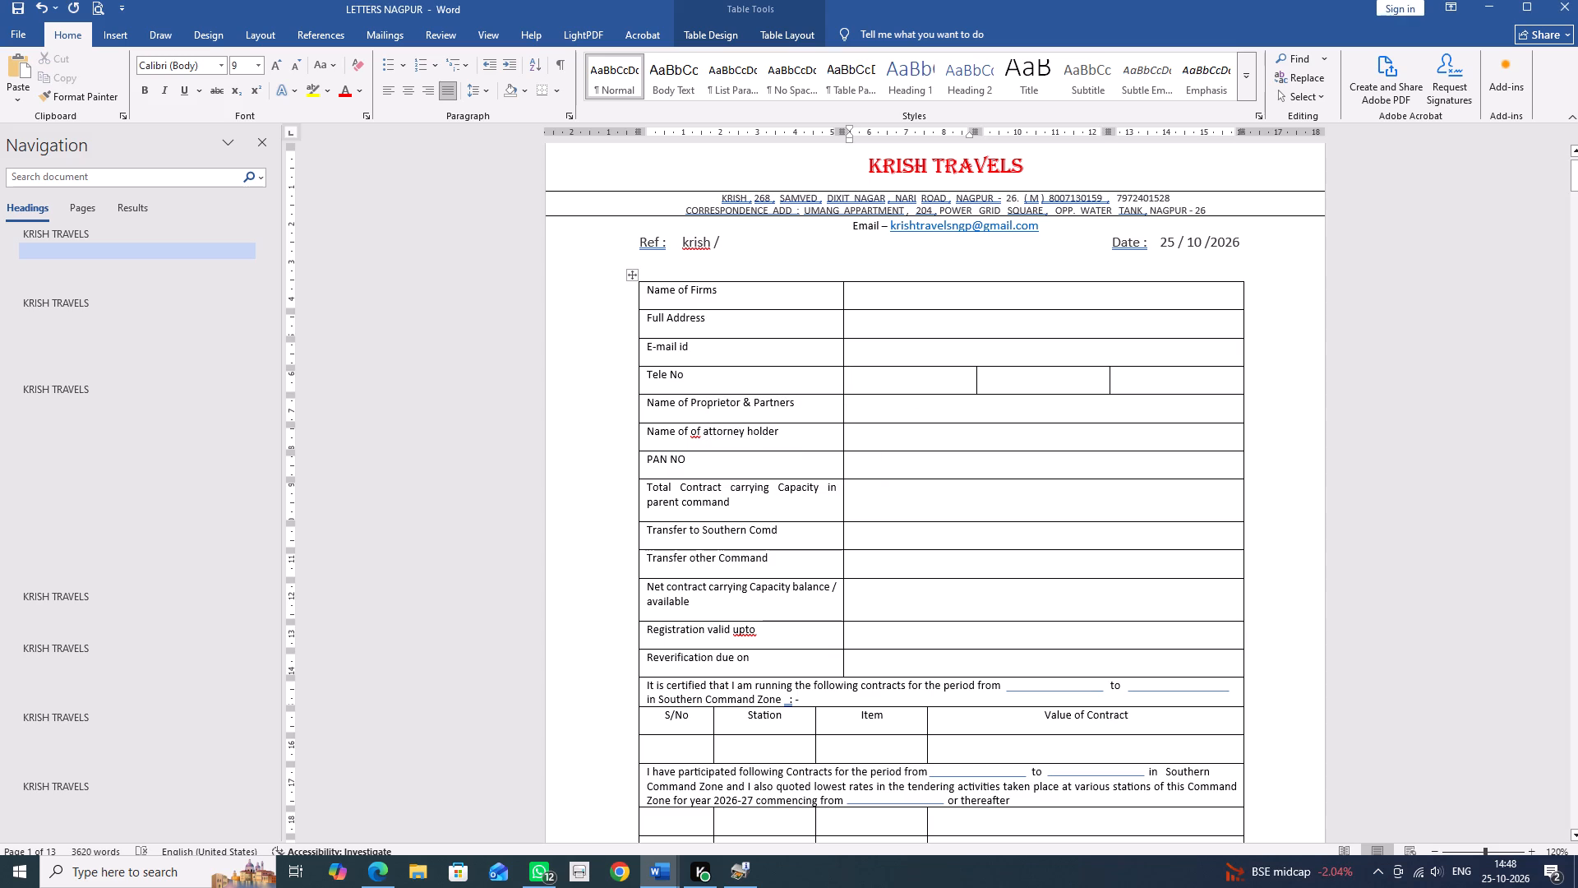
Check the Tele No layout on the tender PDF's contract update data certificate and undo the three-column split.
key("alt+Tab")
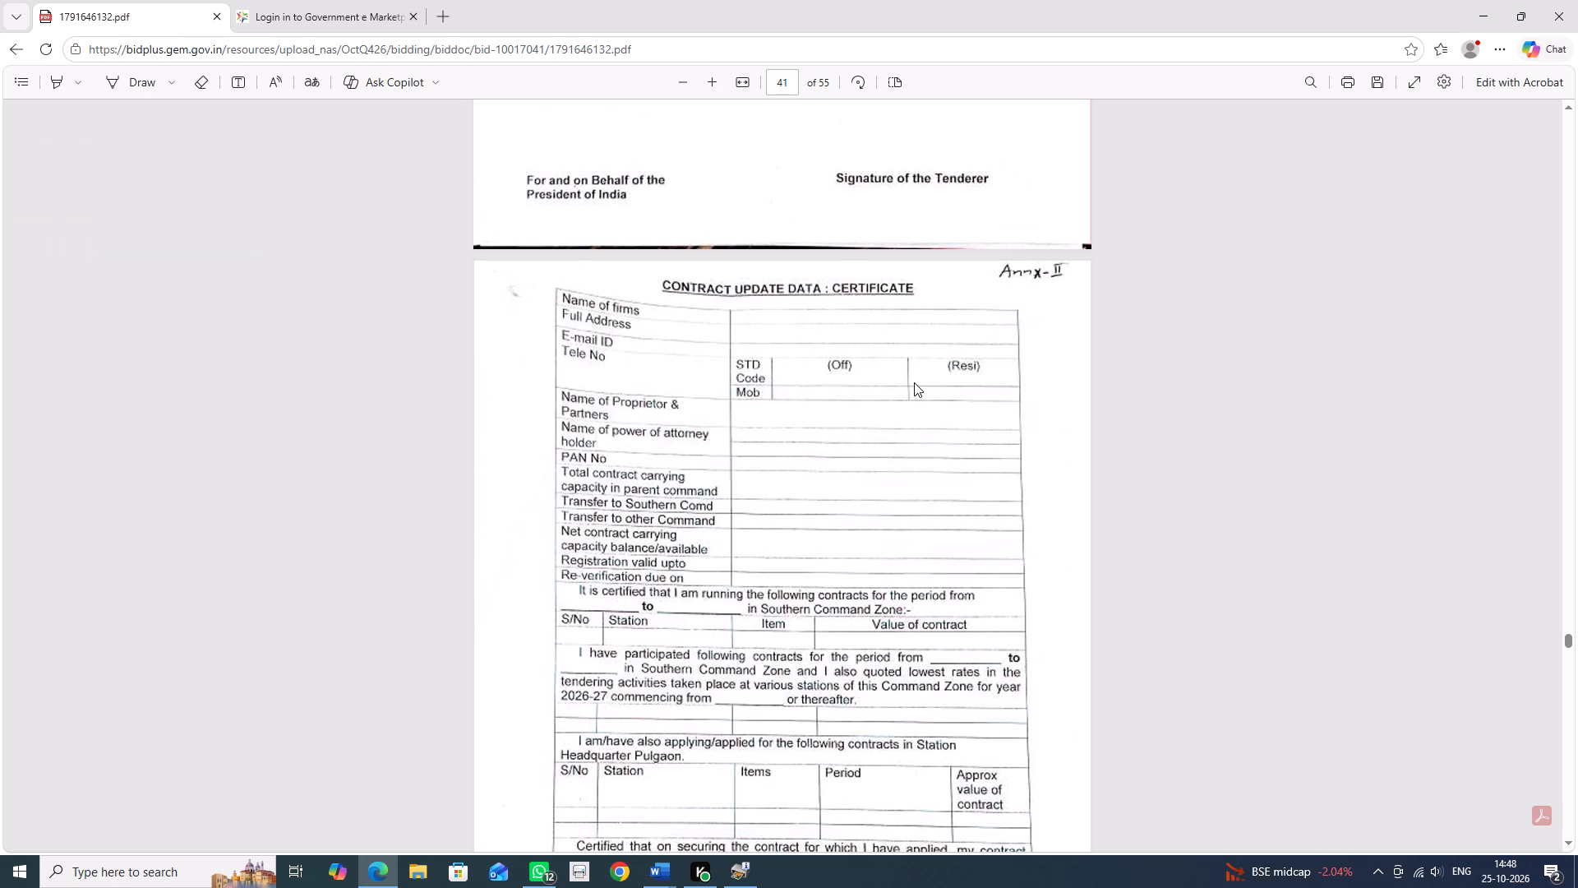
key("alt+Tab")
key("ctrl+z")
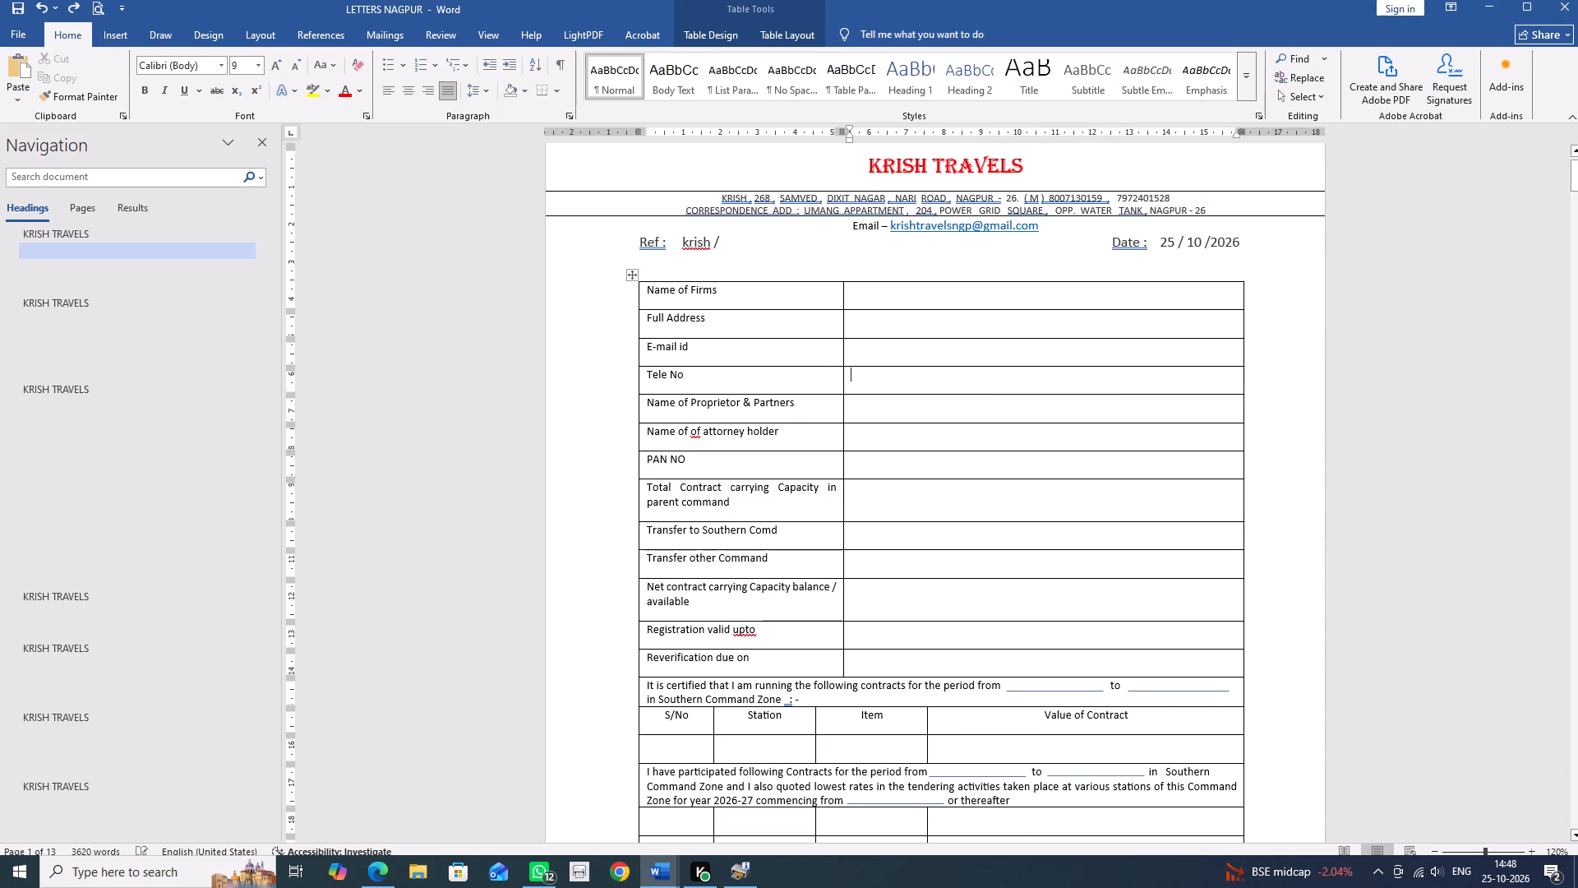
Split the blank cell beside Tele No into three columns and two rows.
right_click(915, 382)
left_click(980, 599)
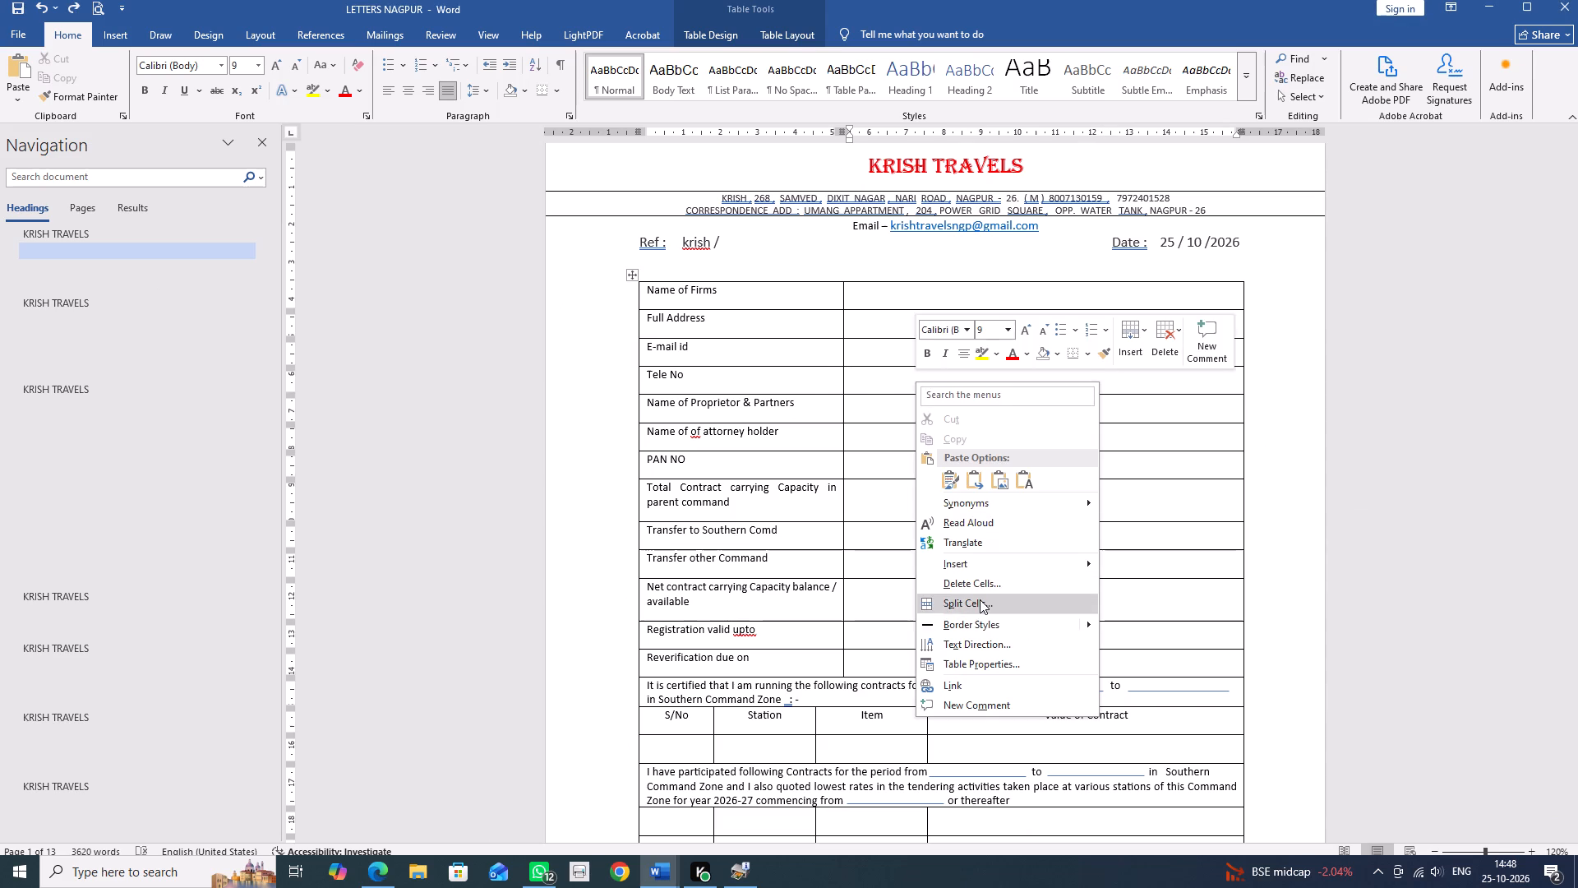
left_click(859, 385)
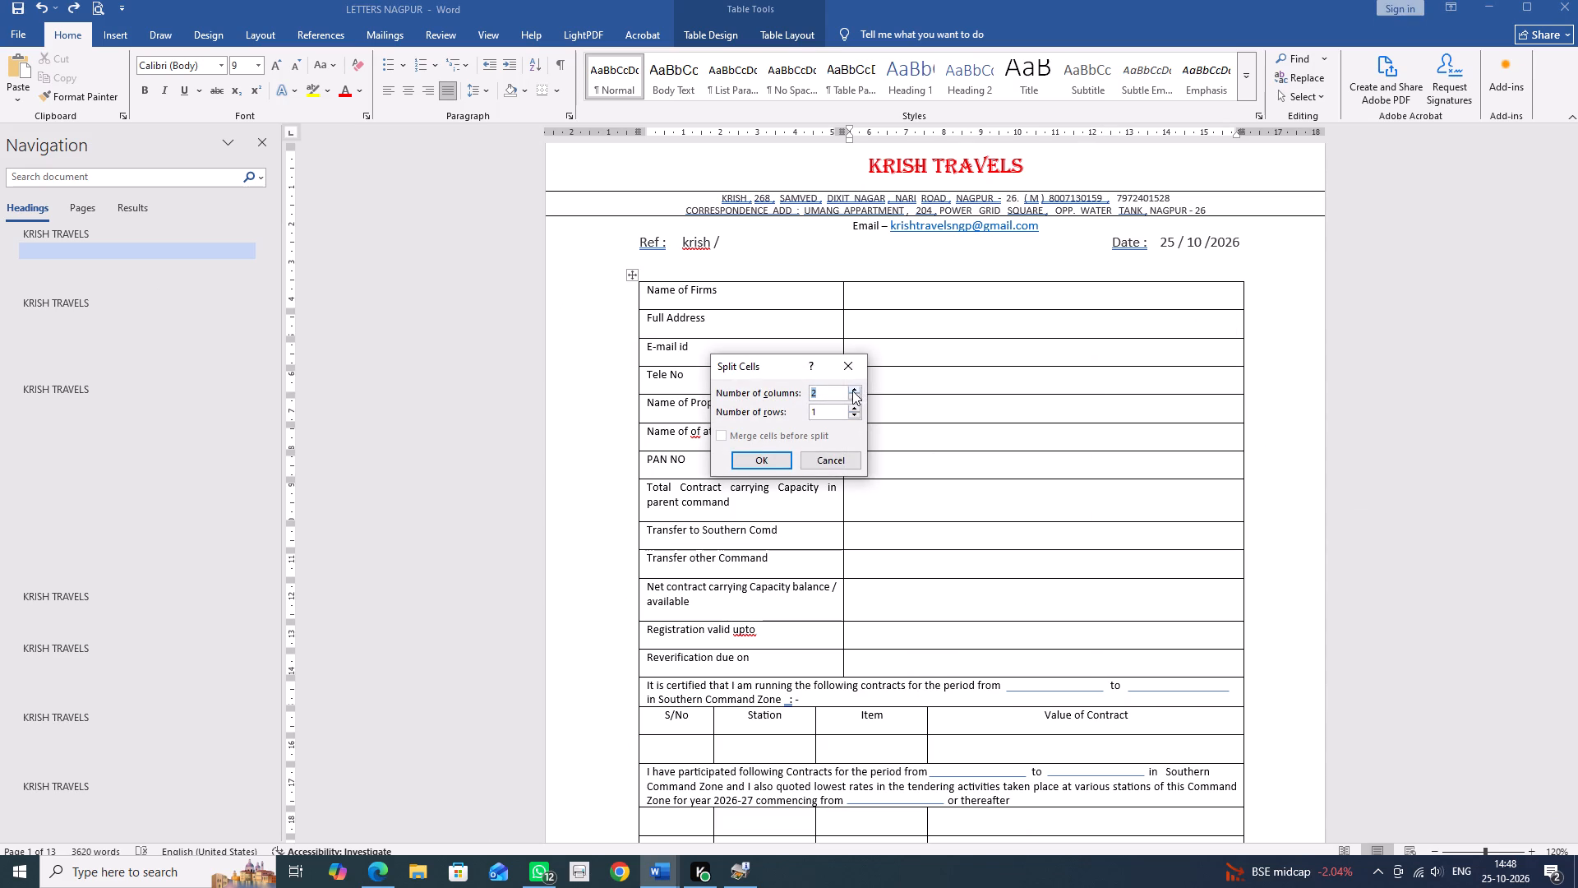
left_click(852, 391)
left_click(858, 406)
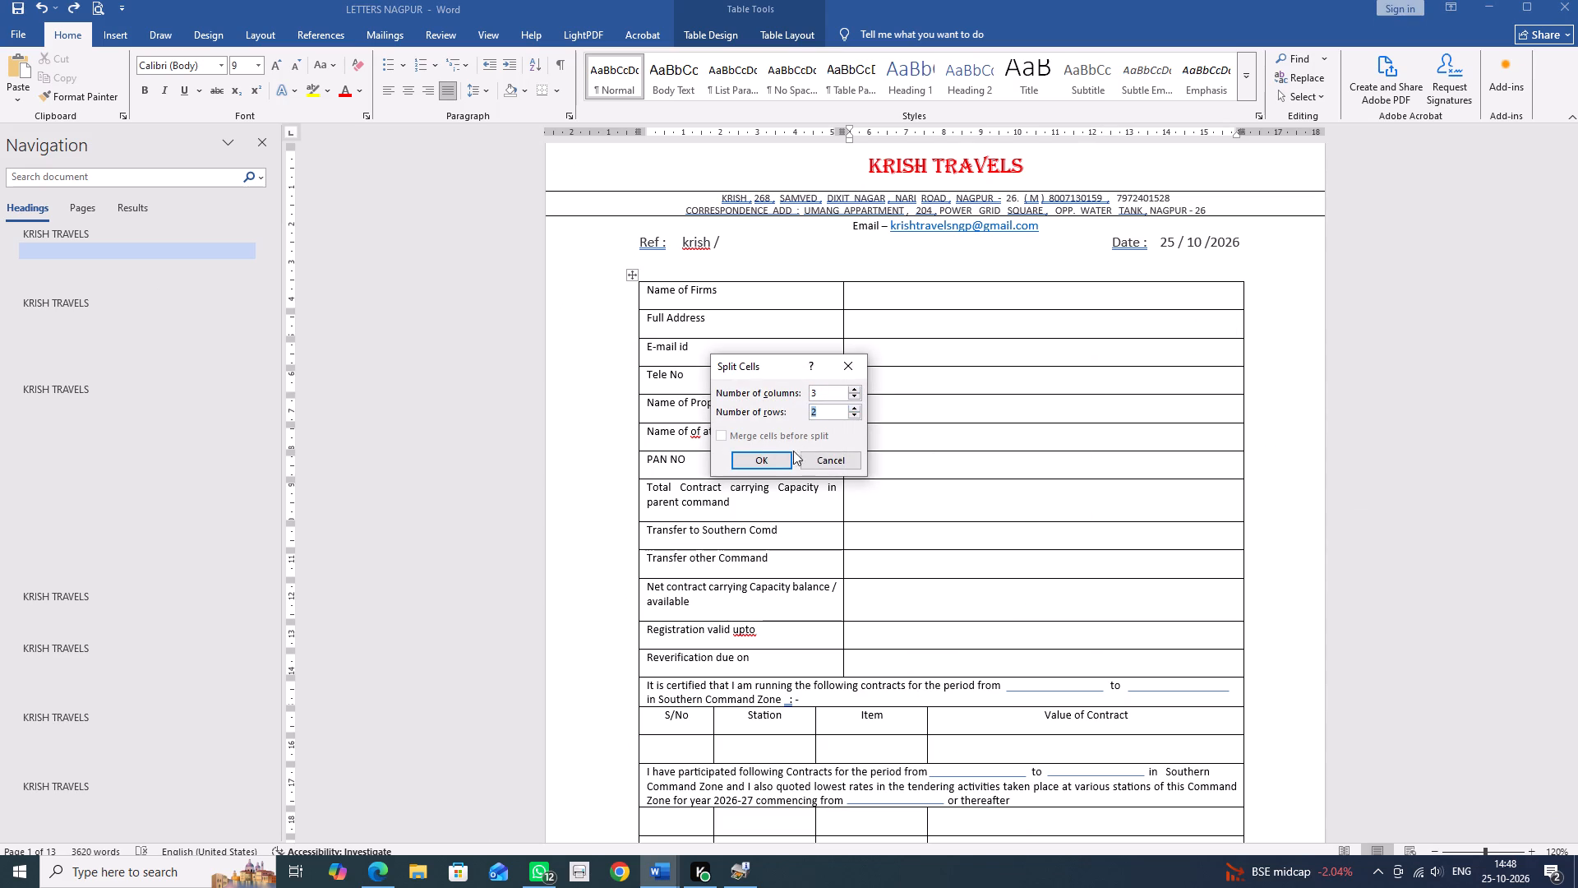
left_click(777, 461)
Following the tender PDF form, fill the upper row of Tele No cells with STD CODE, (OFF) and (RESI).
left_click(930, 377)
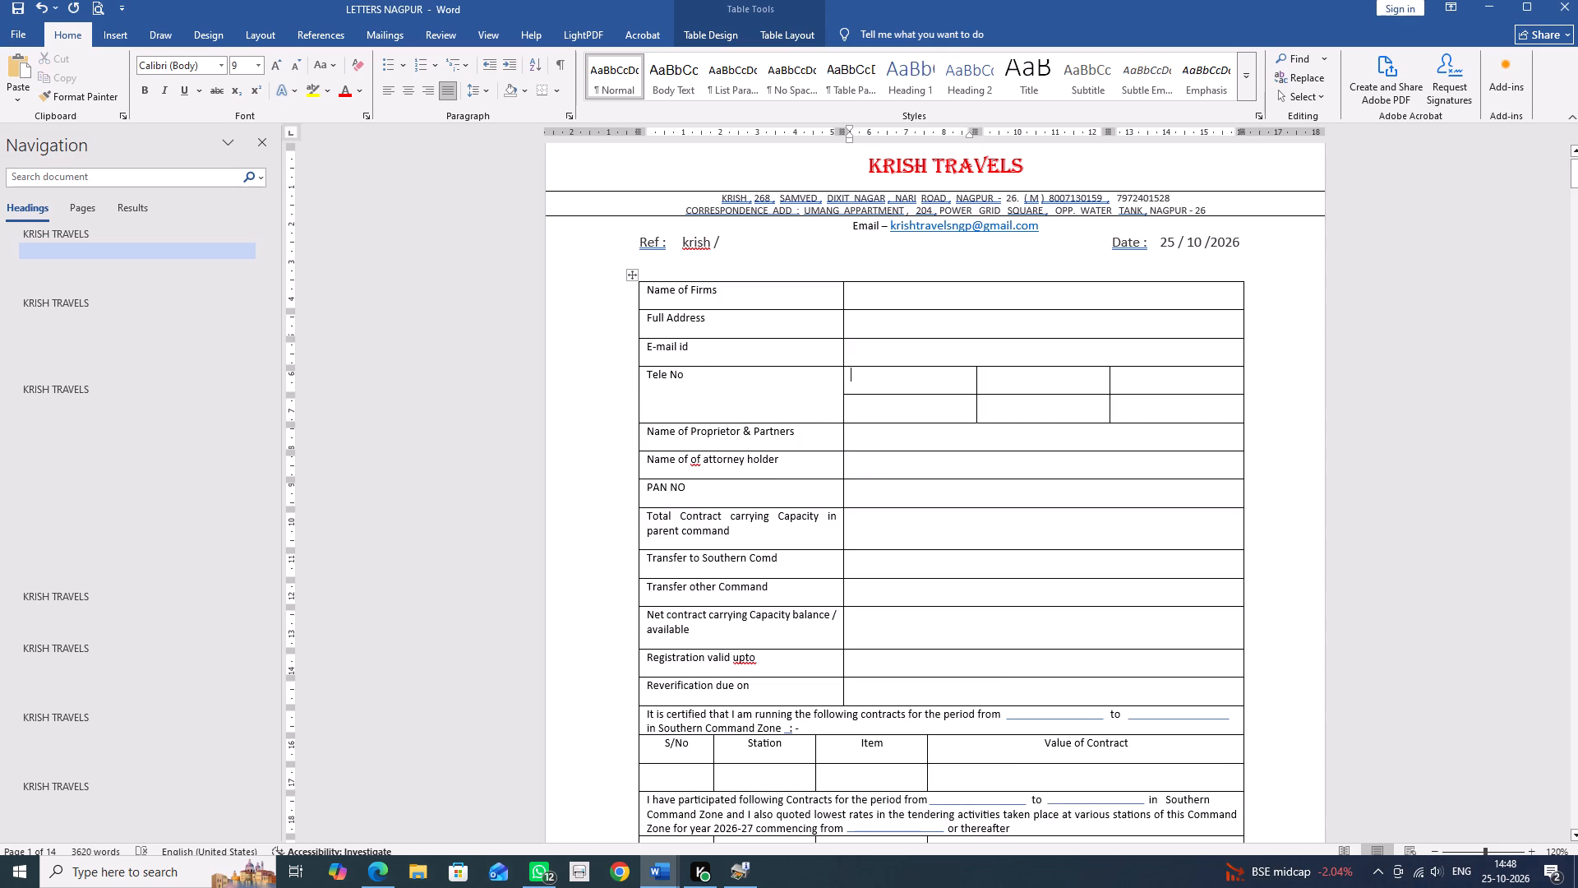
key("alt+Tab")
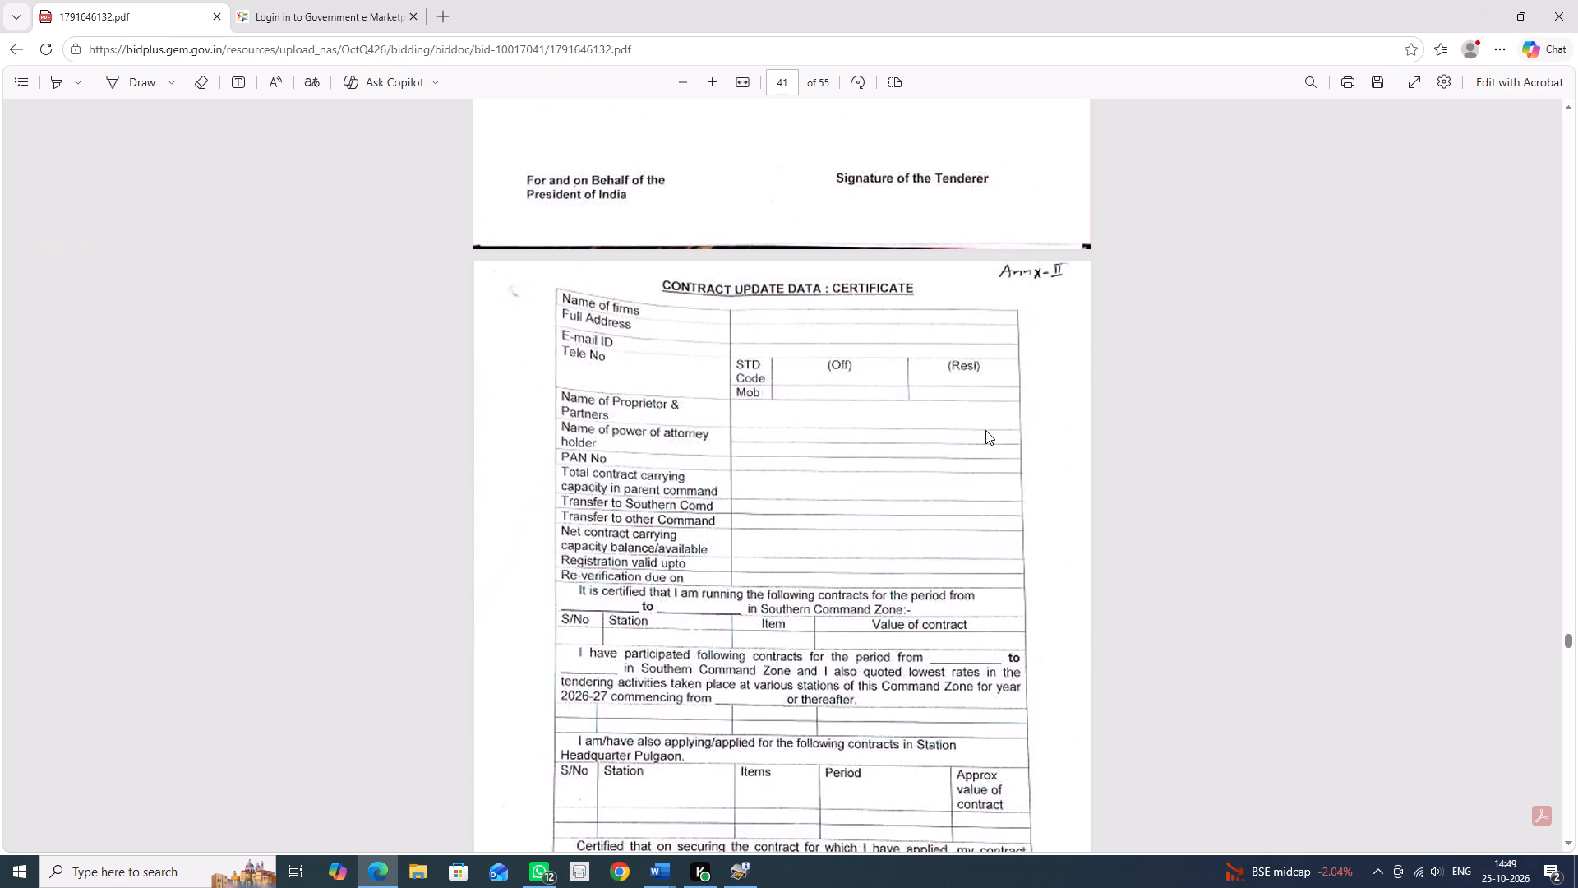
key("alt+Tab")
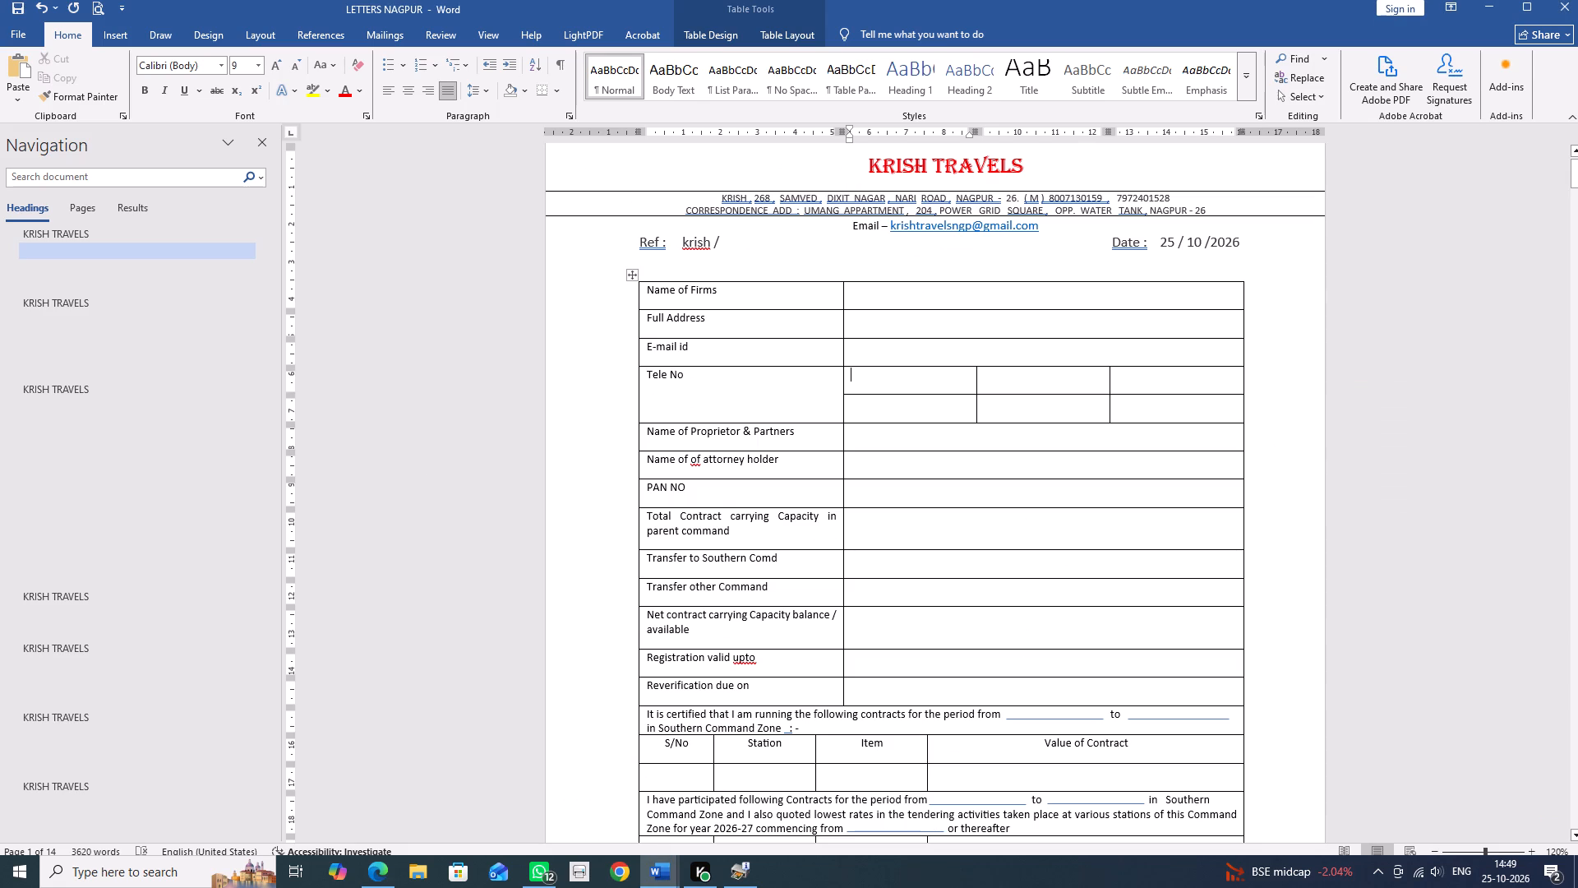
type("STD CODE")
key("Tab")
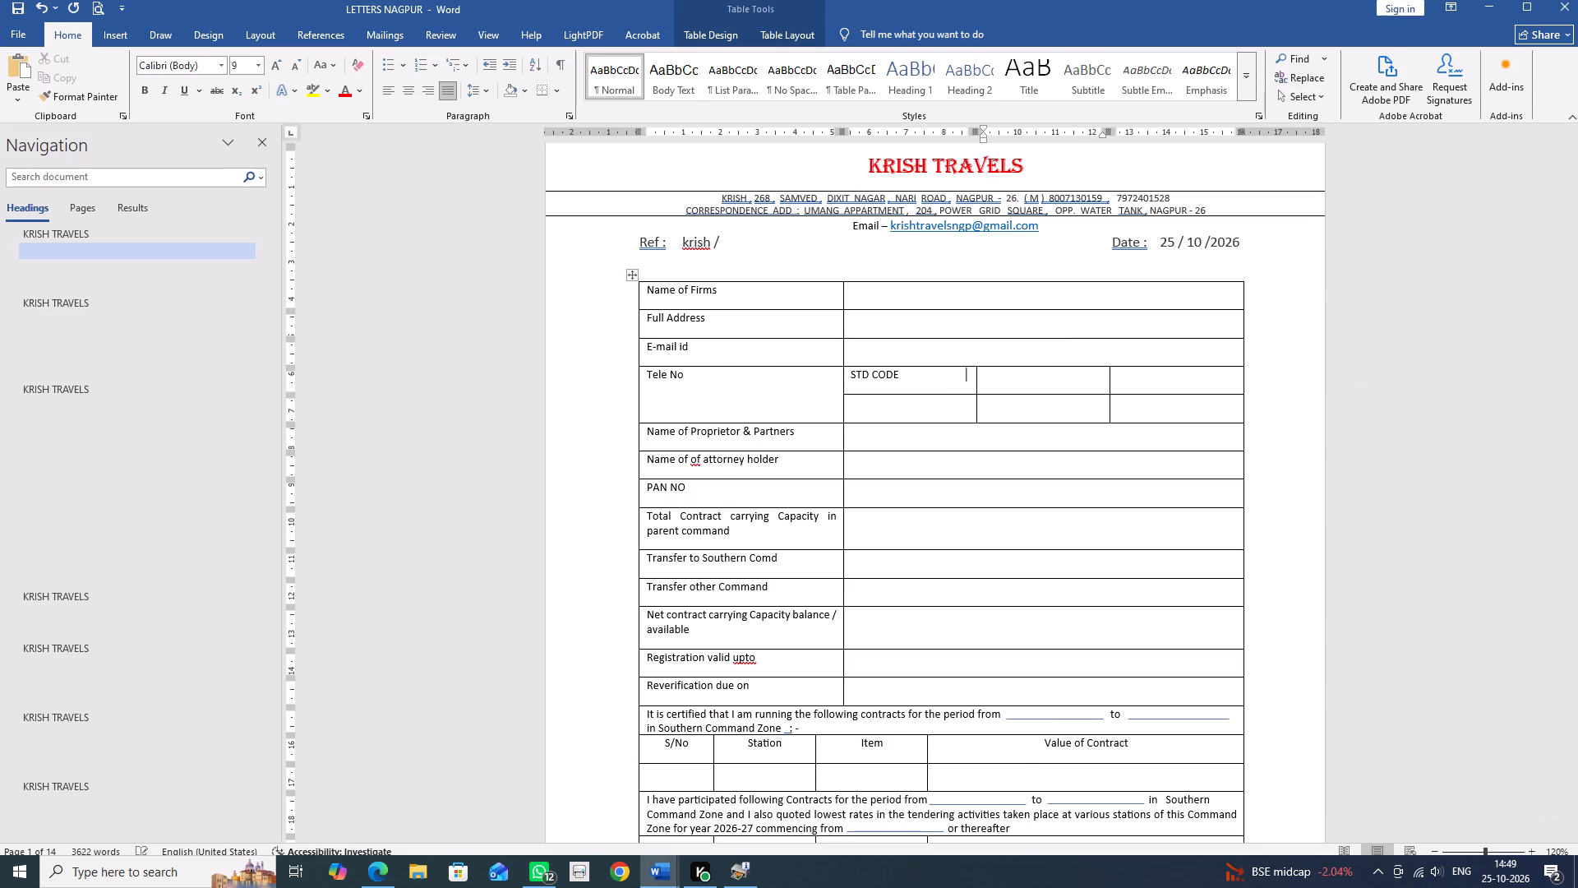
key("alt+Tab")
key("alt+Tab")
type("(OFF)")
key("Tab")
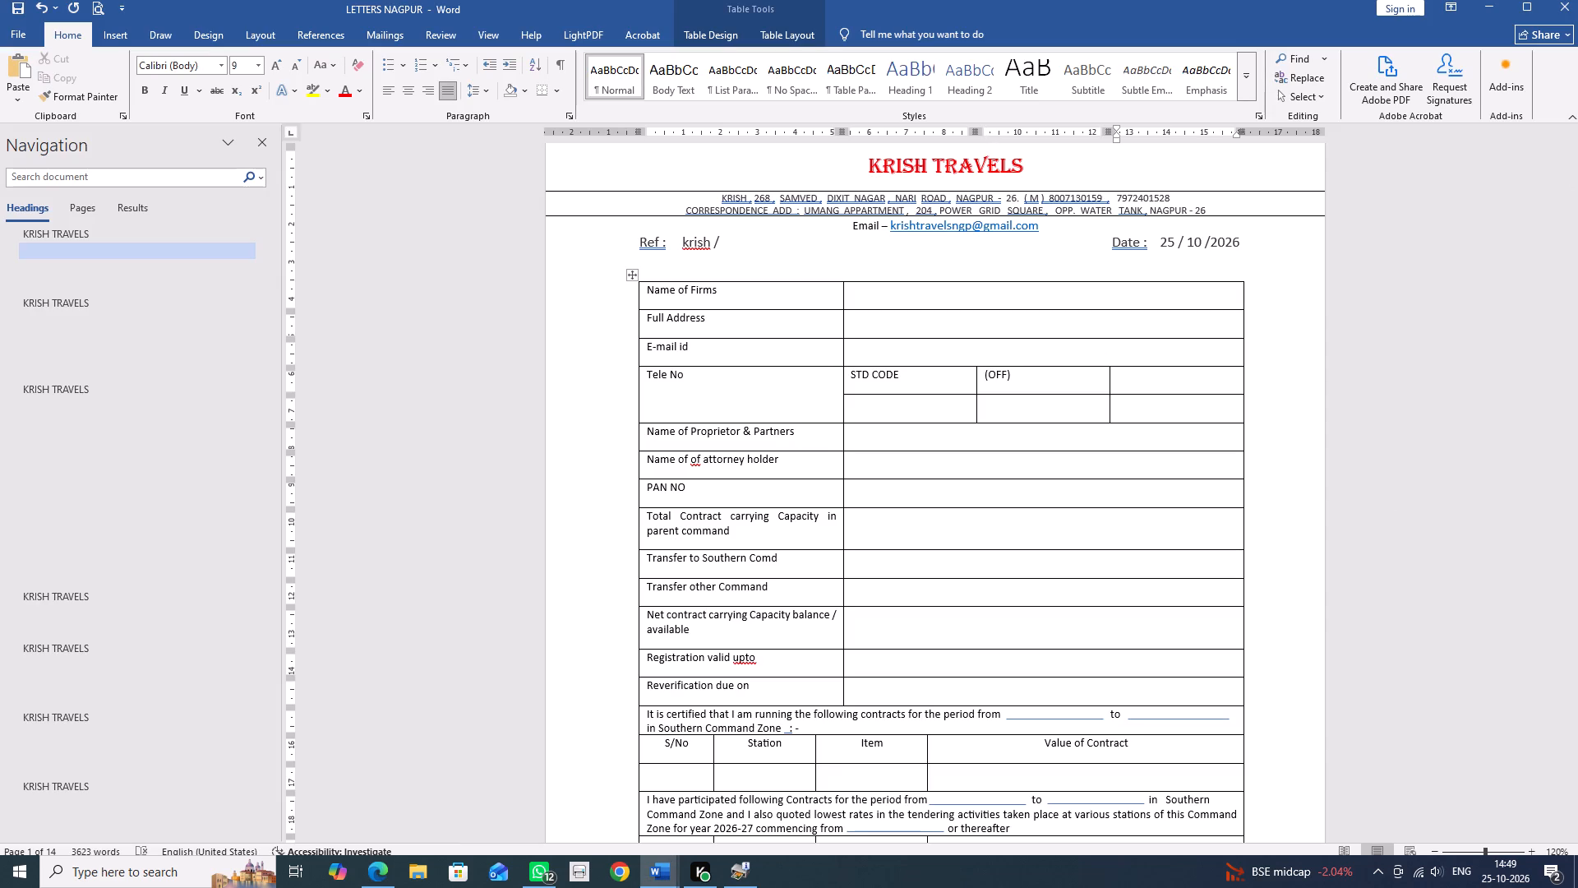
type("(RESI")
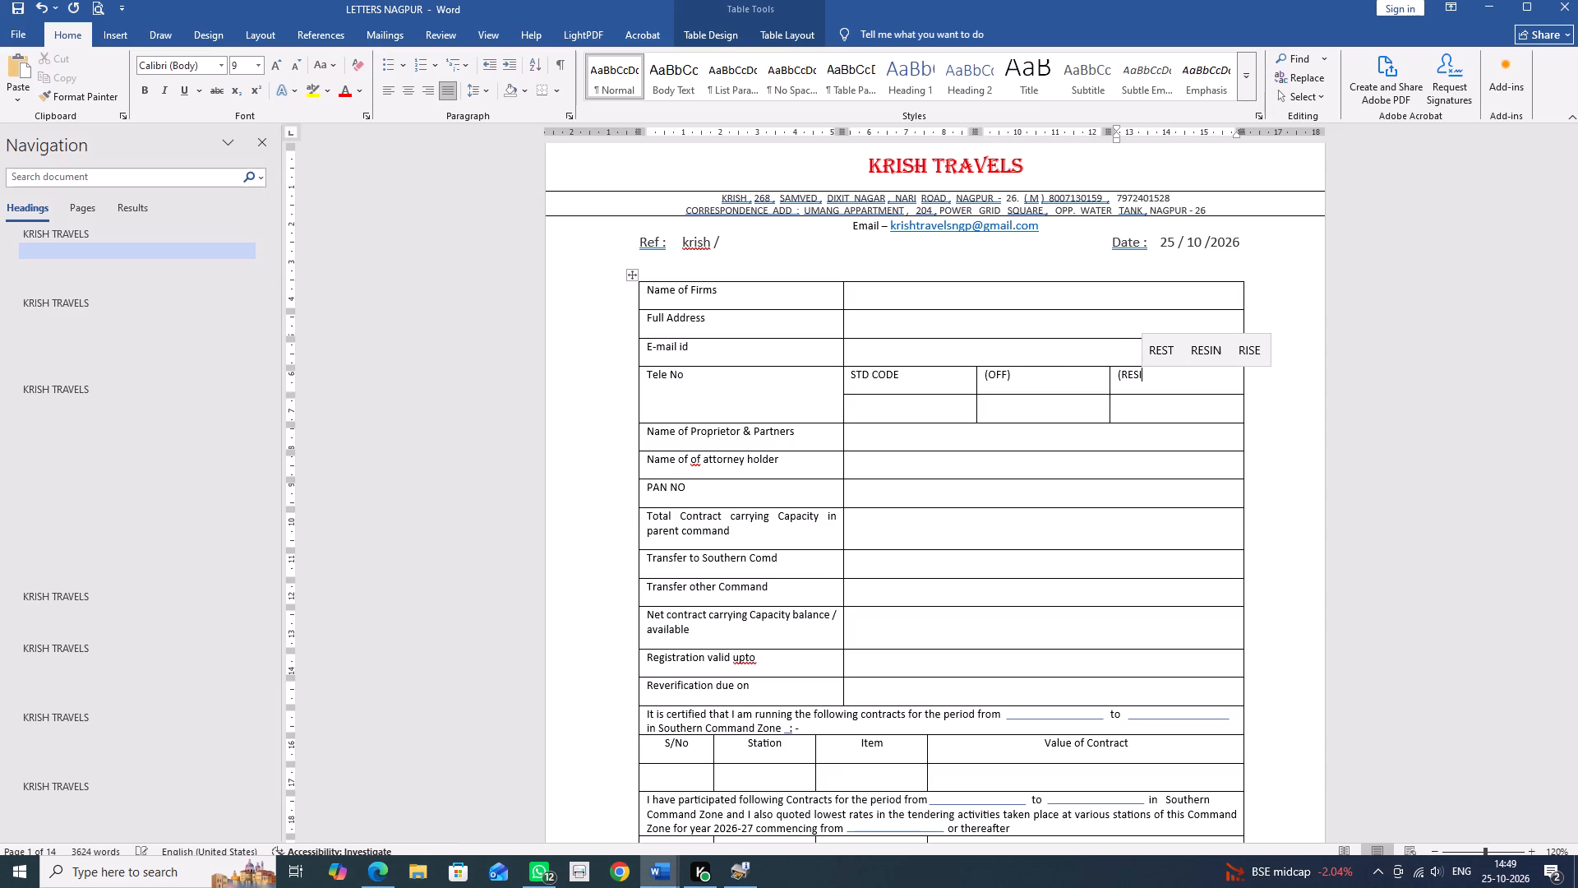
key("shift+parenright")
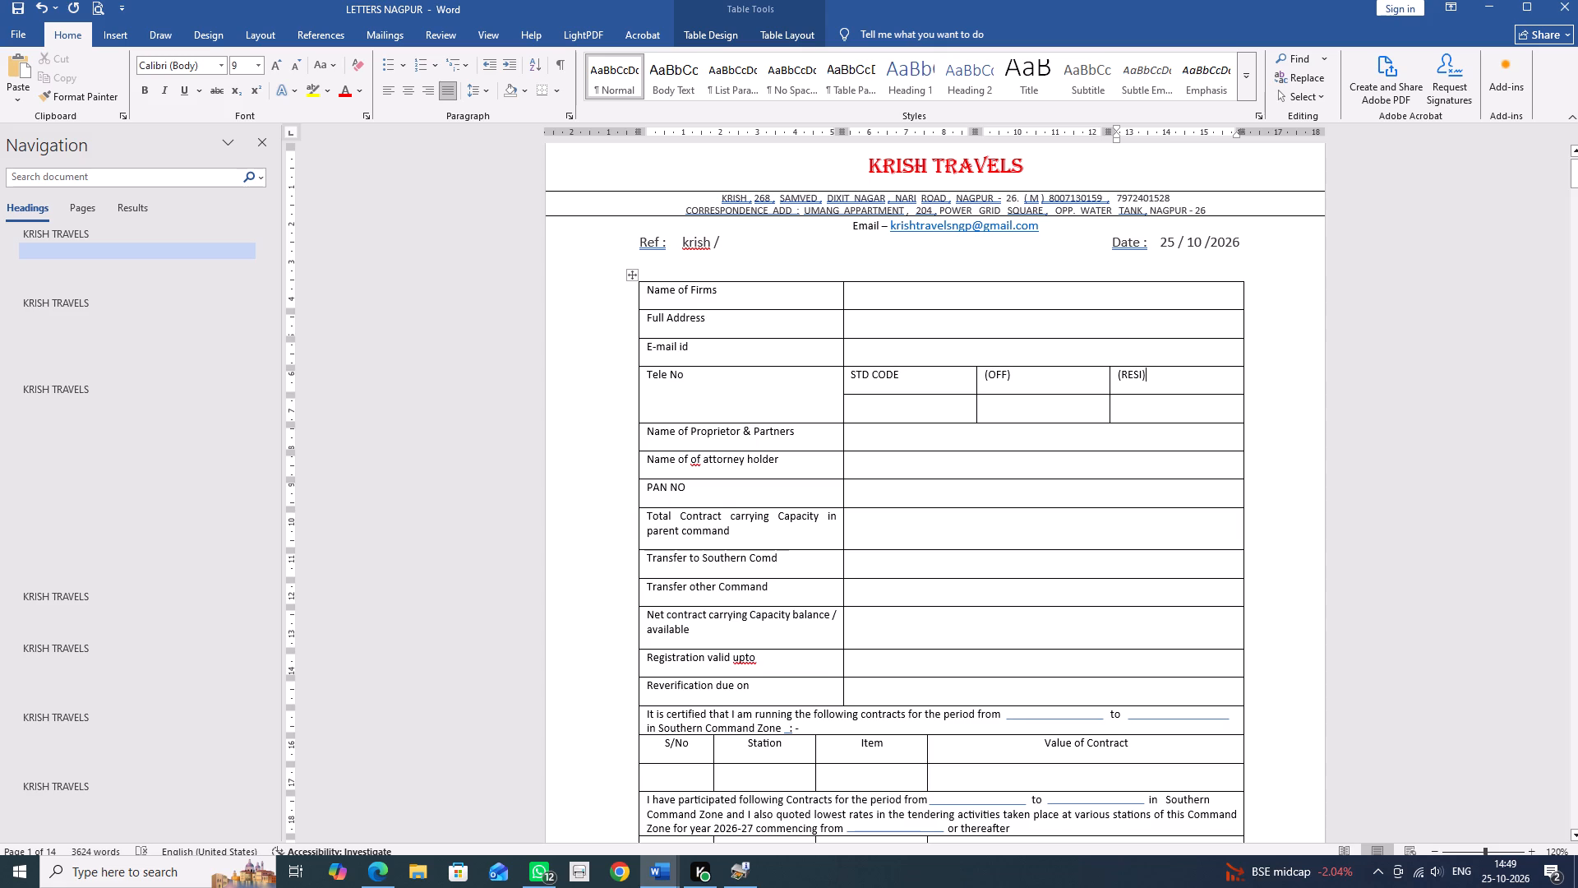
Centre the STD CODE, (OFF) and (RESI) cells and save the document.
left_click(849, 375)
left_click(861, 373)
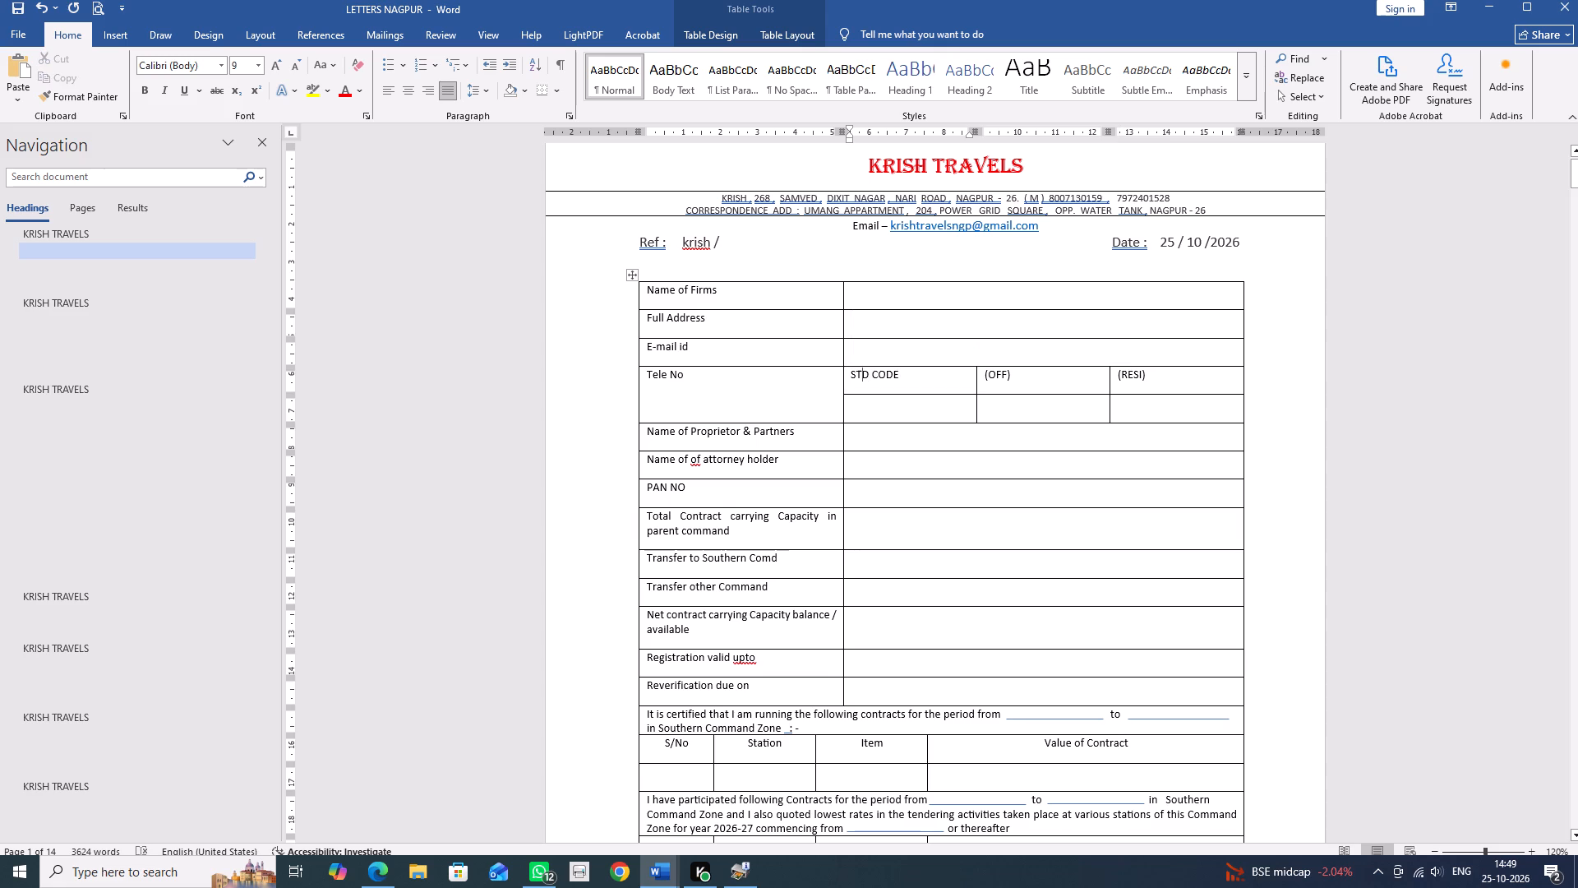
left_click(850, 377)
left_click(856, 376)
left_click_drag(853, 372, 1140, 366)
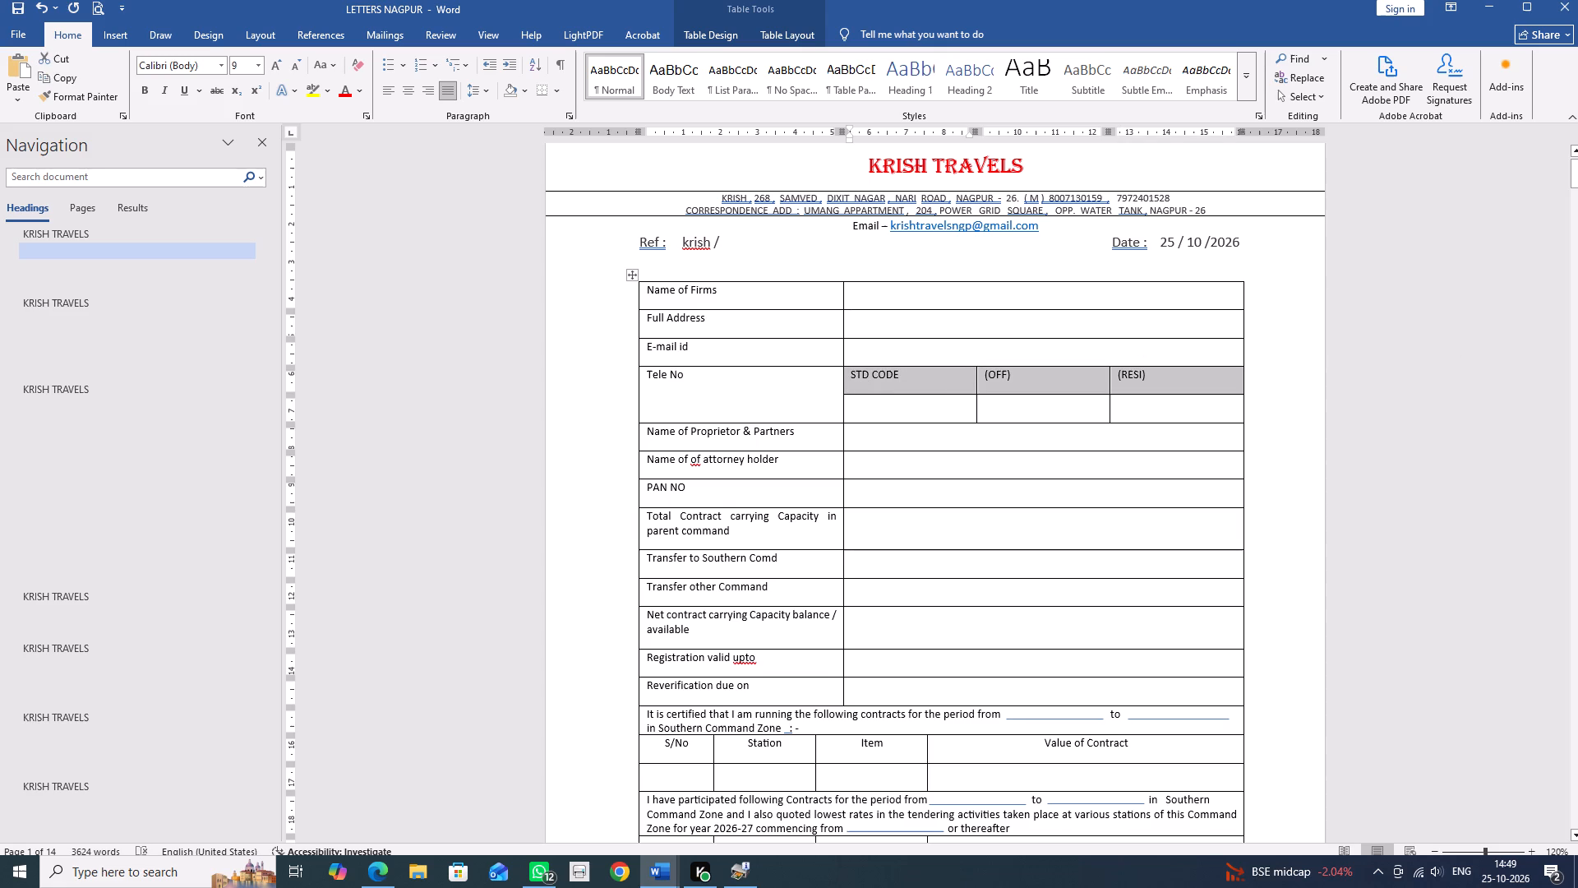
key("ctrl+e")
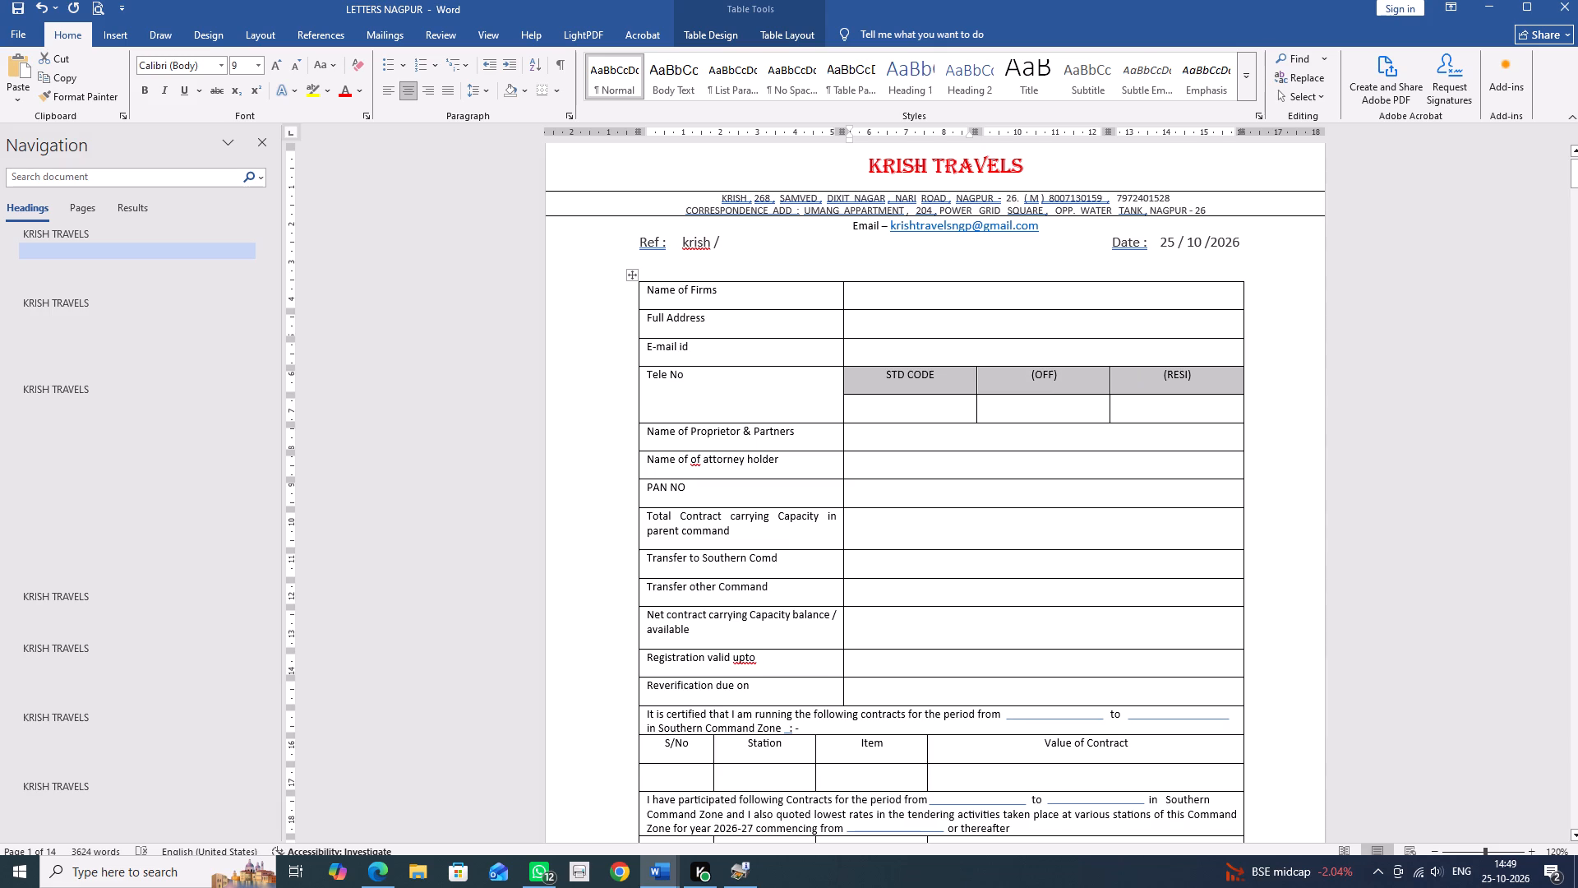
key("ctrl+s")
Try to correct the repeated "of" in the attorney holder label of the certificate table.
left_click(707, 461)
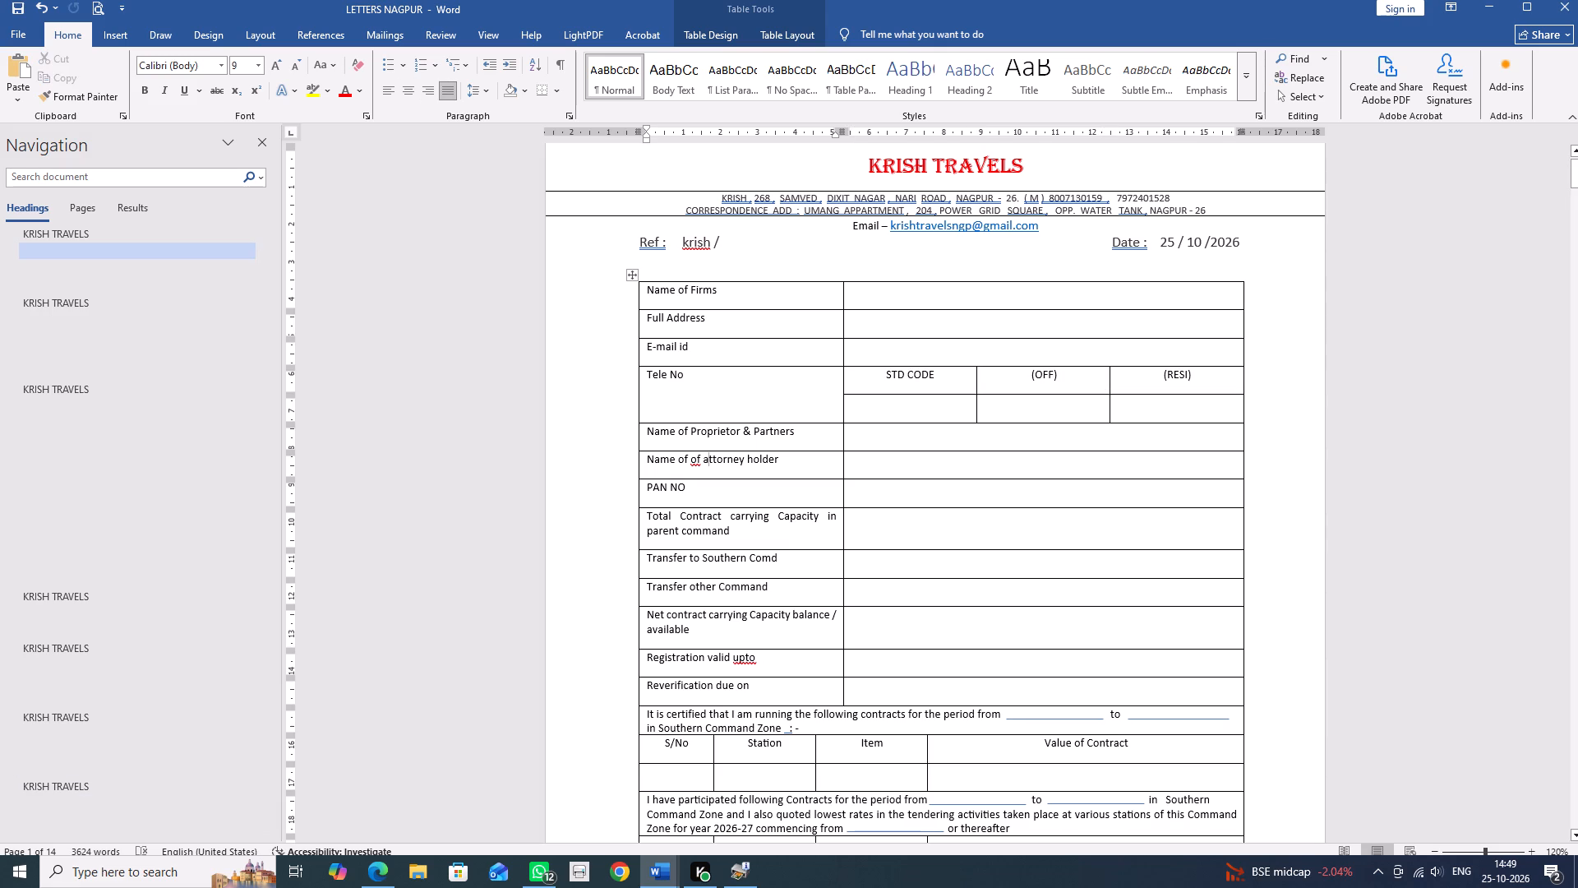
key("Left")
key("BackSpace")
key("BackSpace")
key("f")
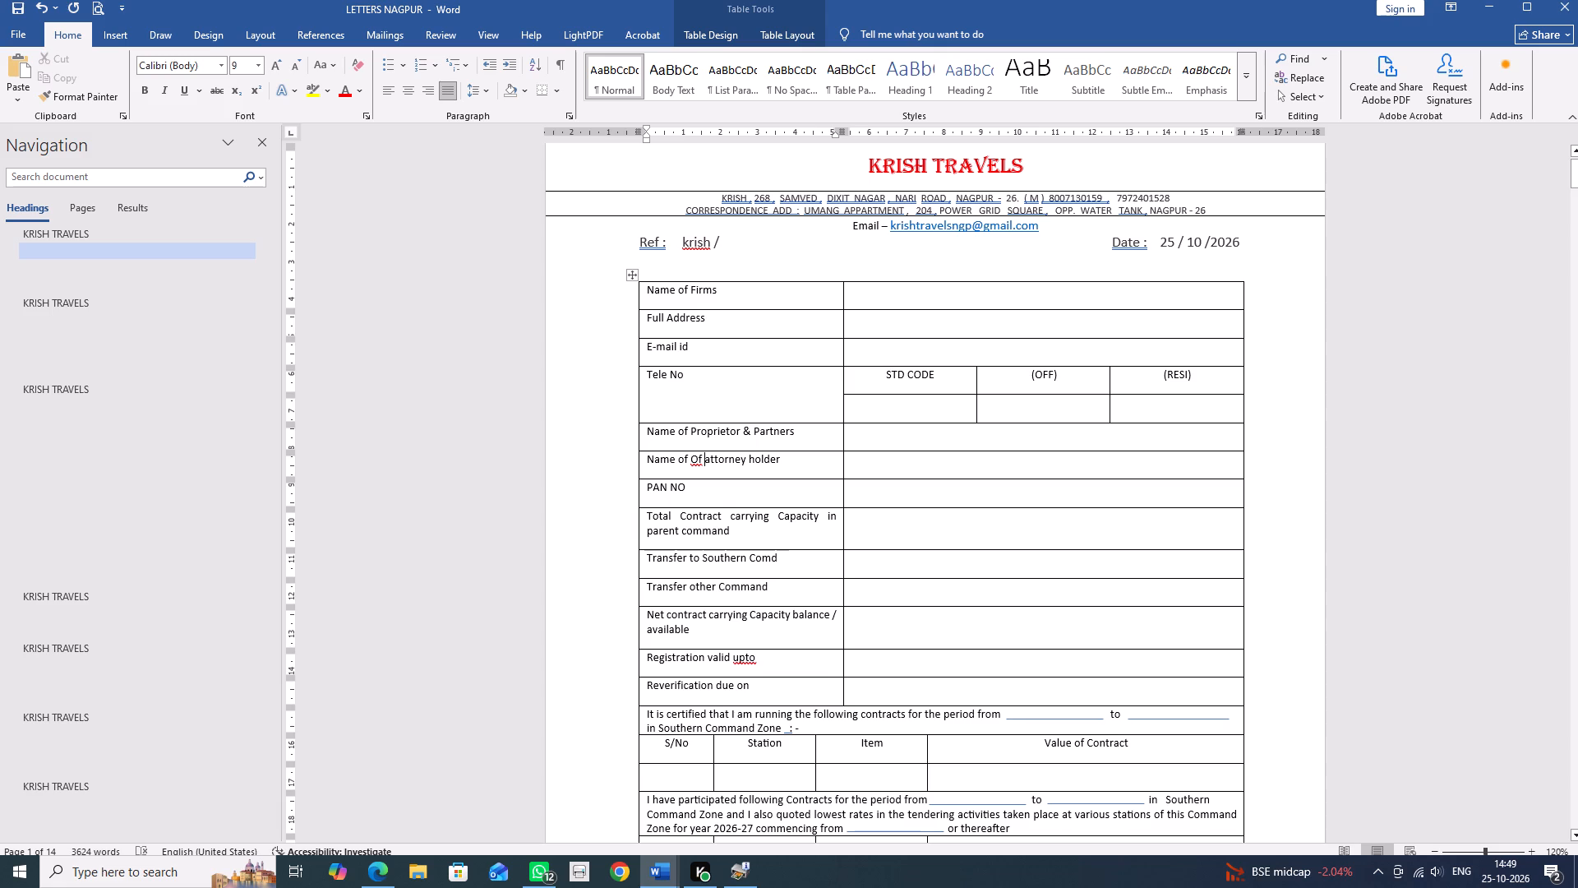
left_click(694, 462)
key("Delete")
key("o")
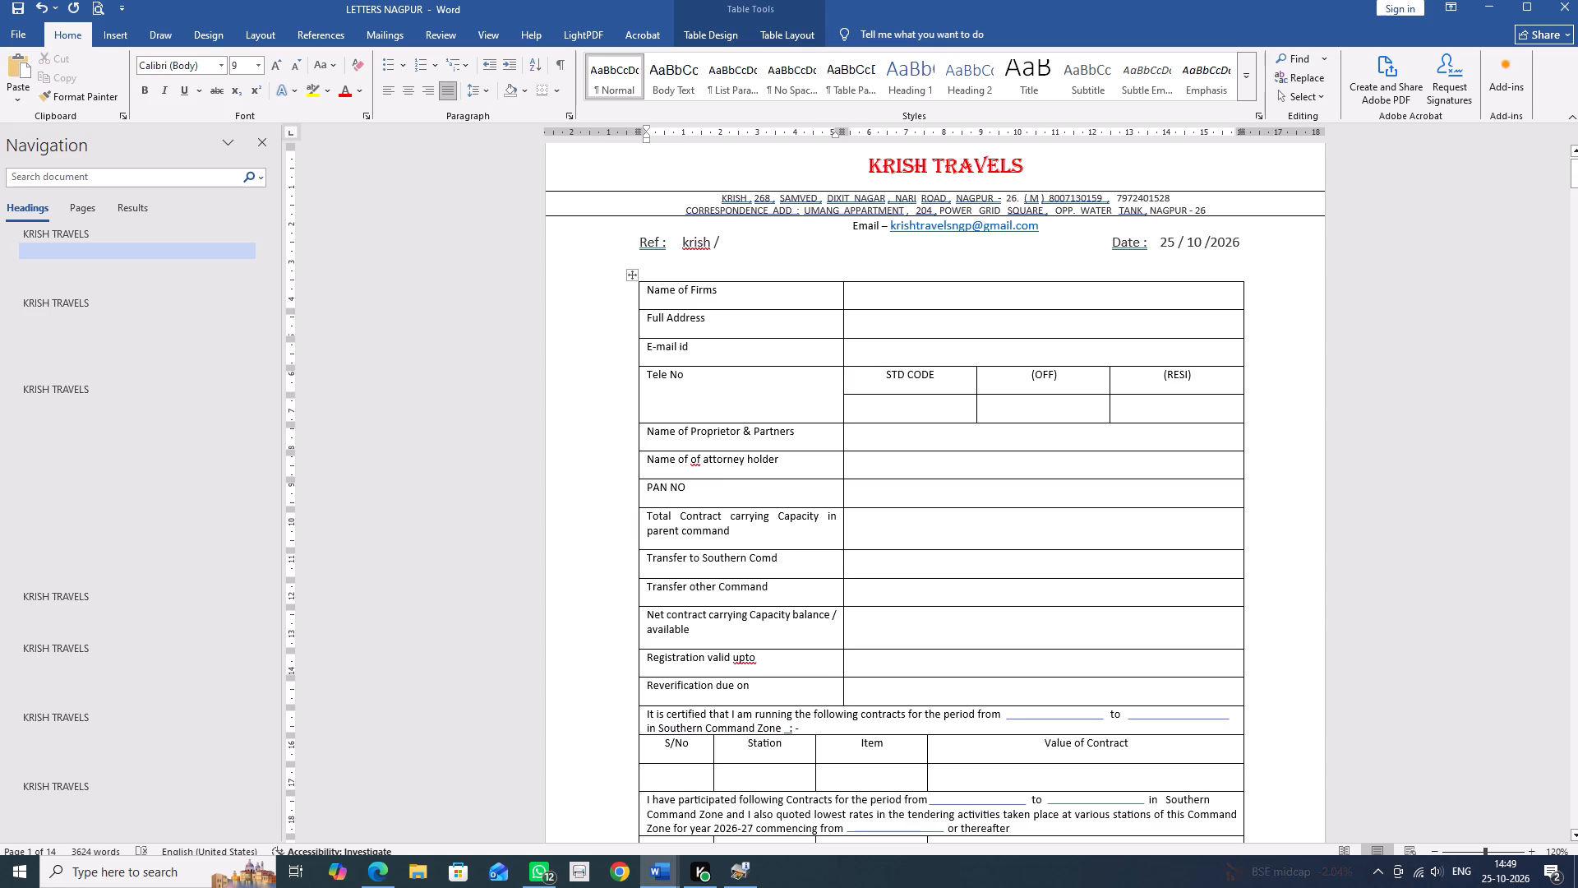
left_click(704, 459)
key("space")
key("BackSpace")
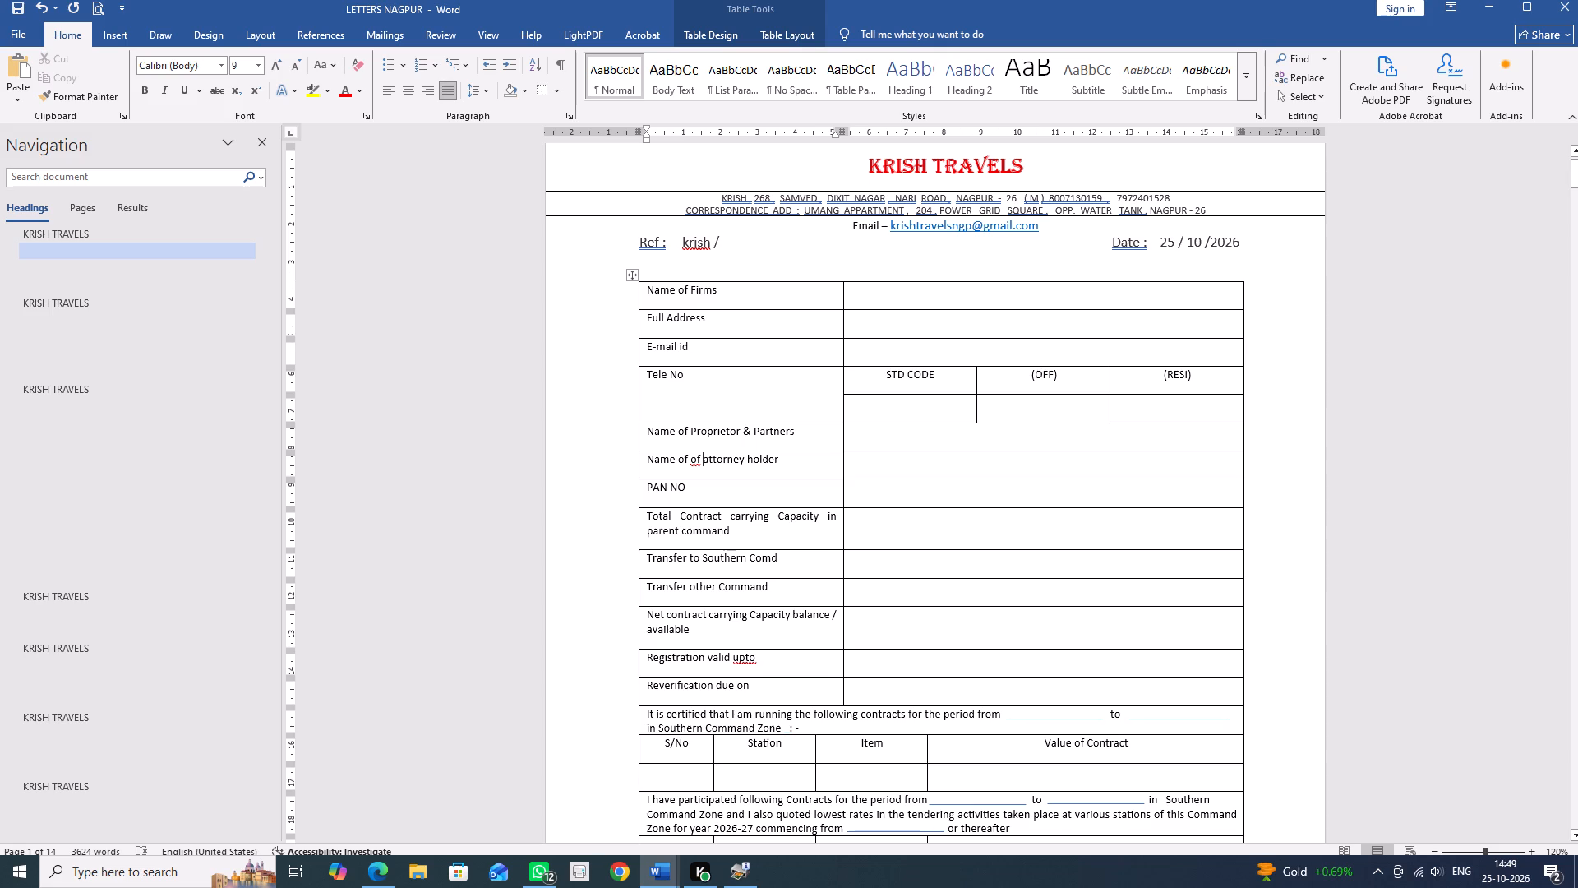
Review the certificate table and compare it with the Annx-II contract update data certificate in the tender PDF.
left_click(908, 301)
scroll(1029, 458, "down", 5)
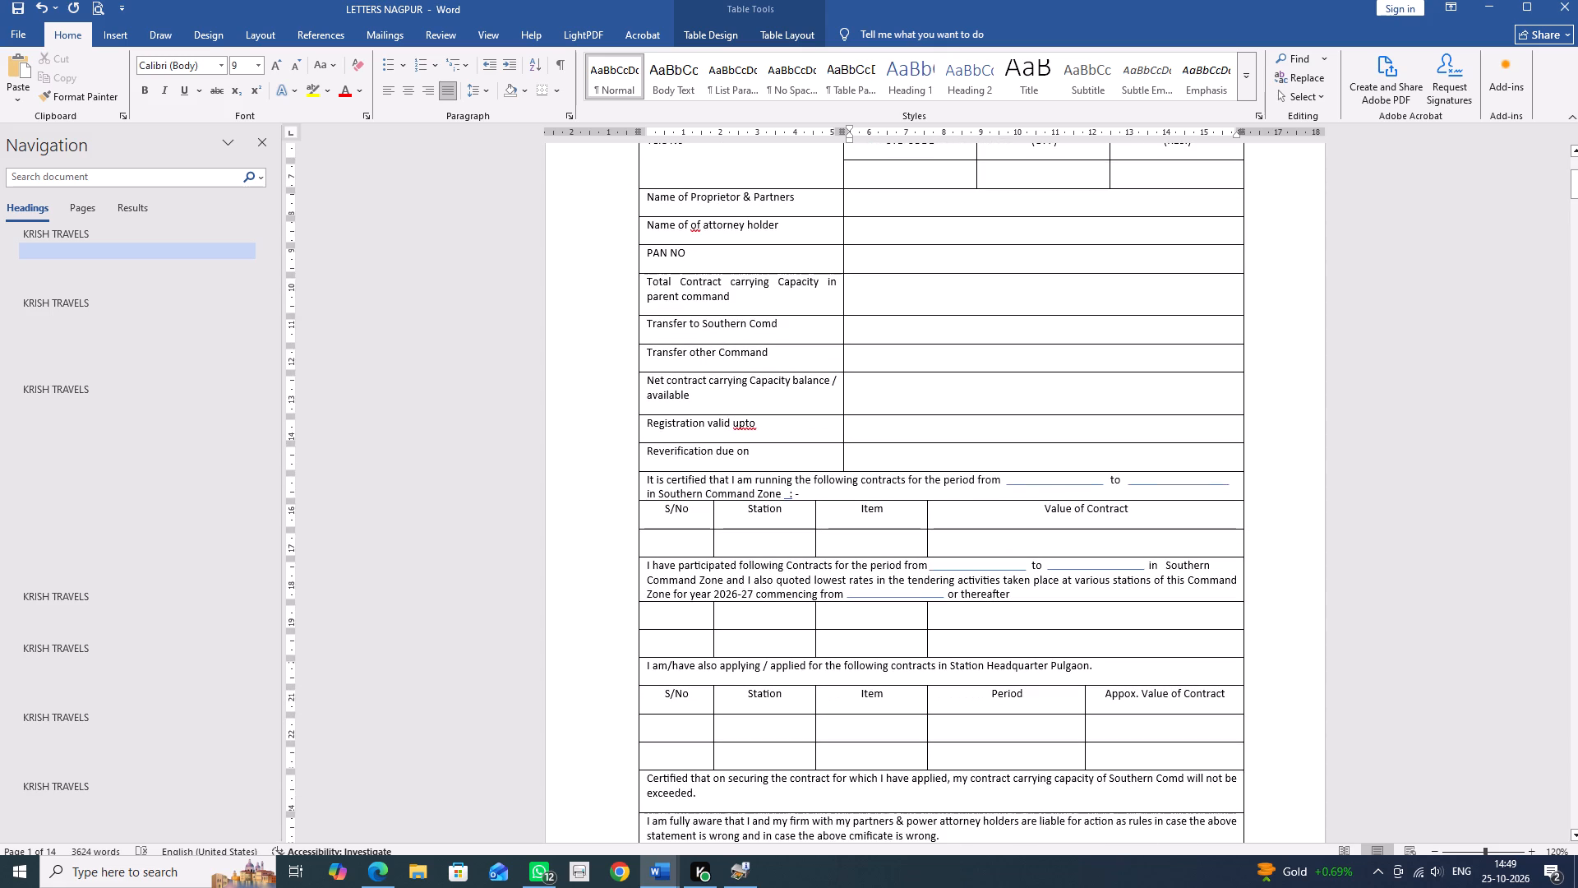
scroll(990, 459, "up", 8)
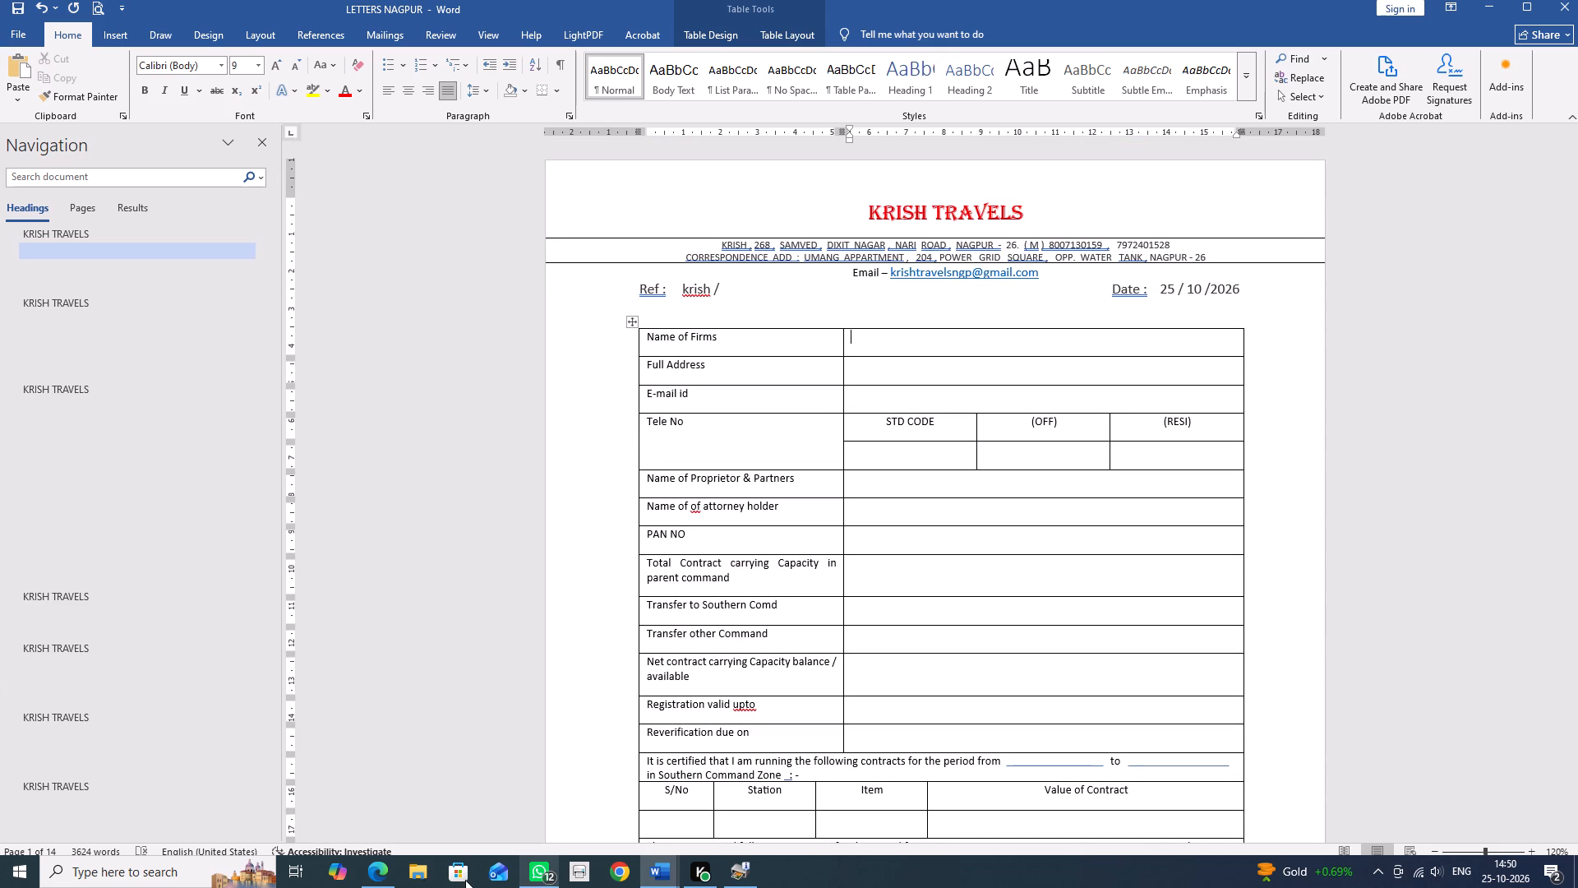
left_click(384, 880)
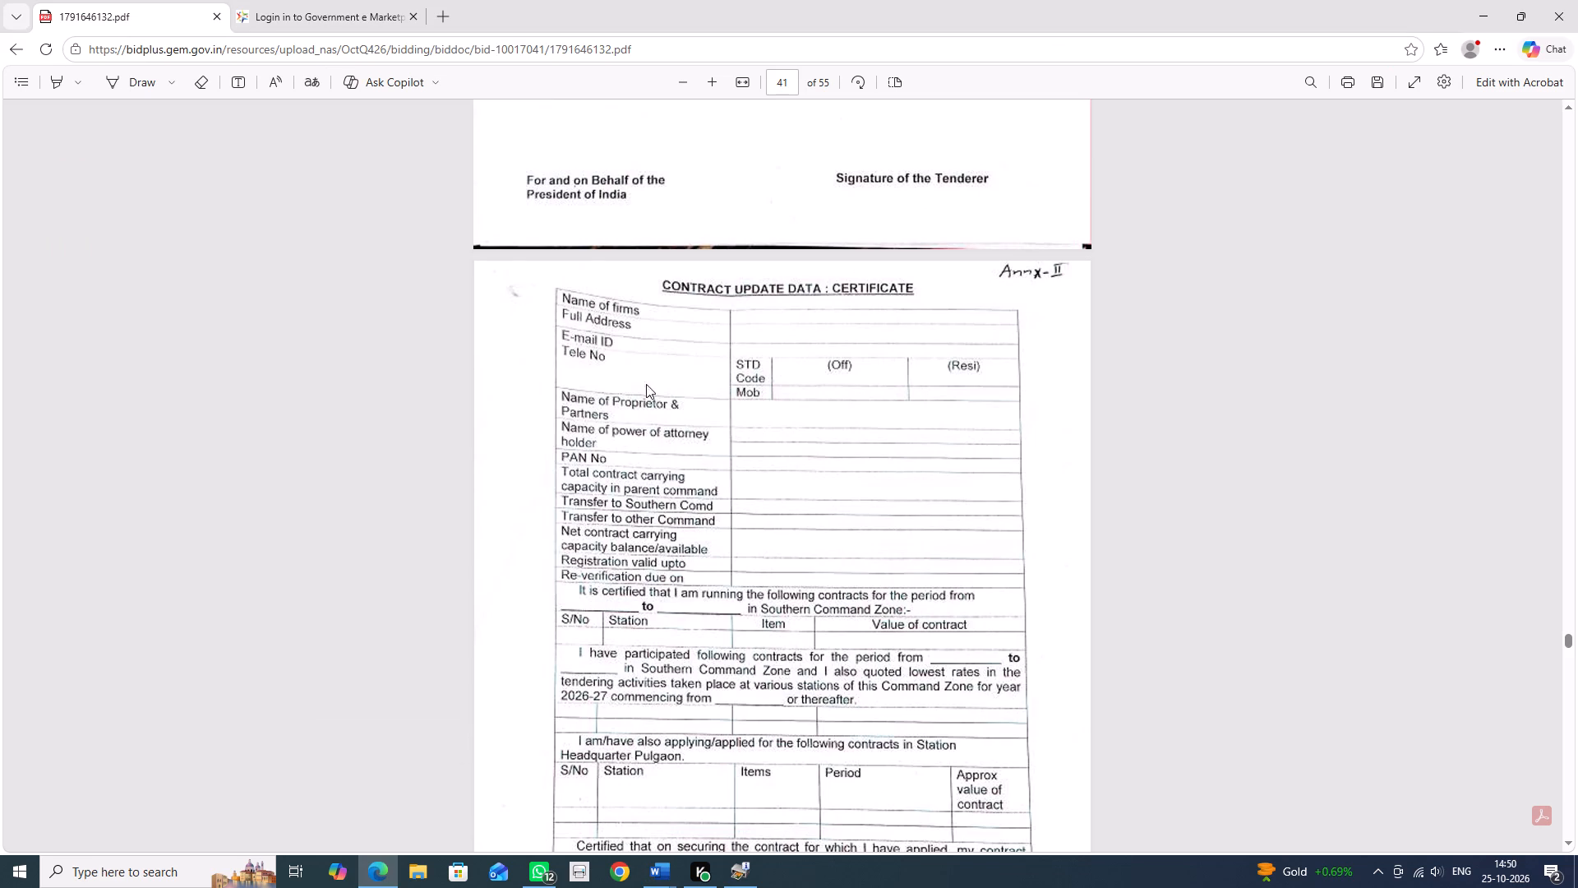
left_click(1494, 2)
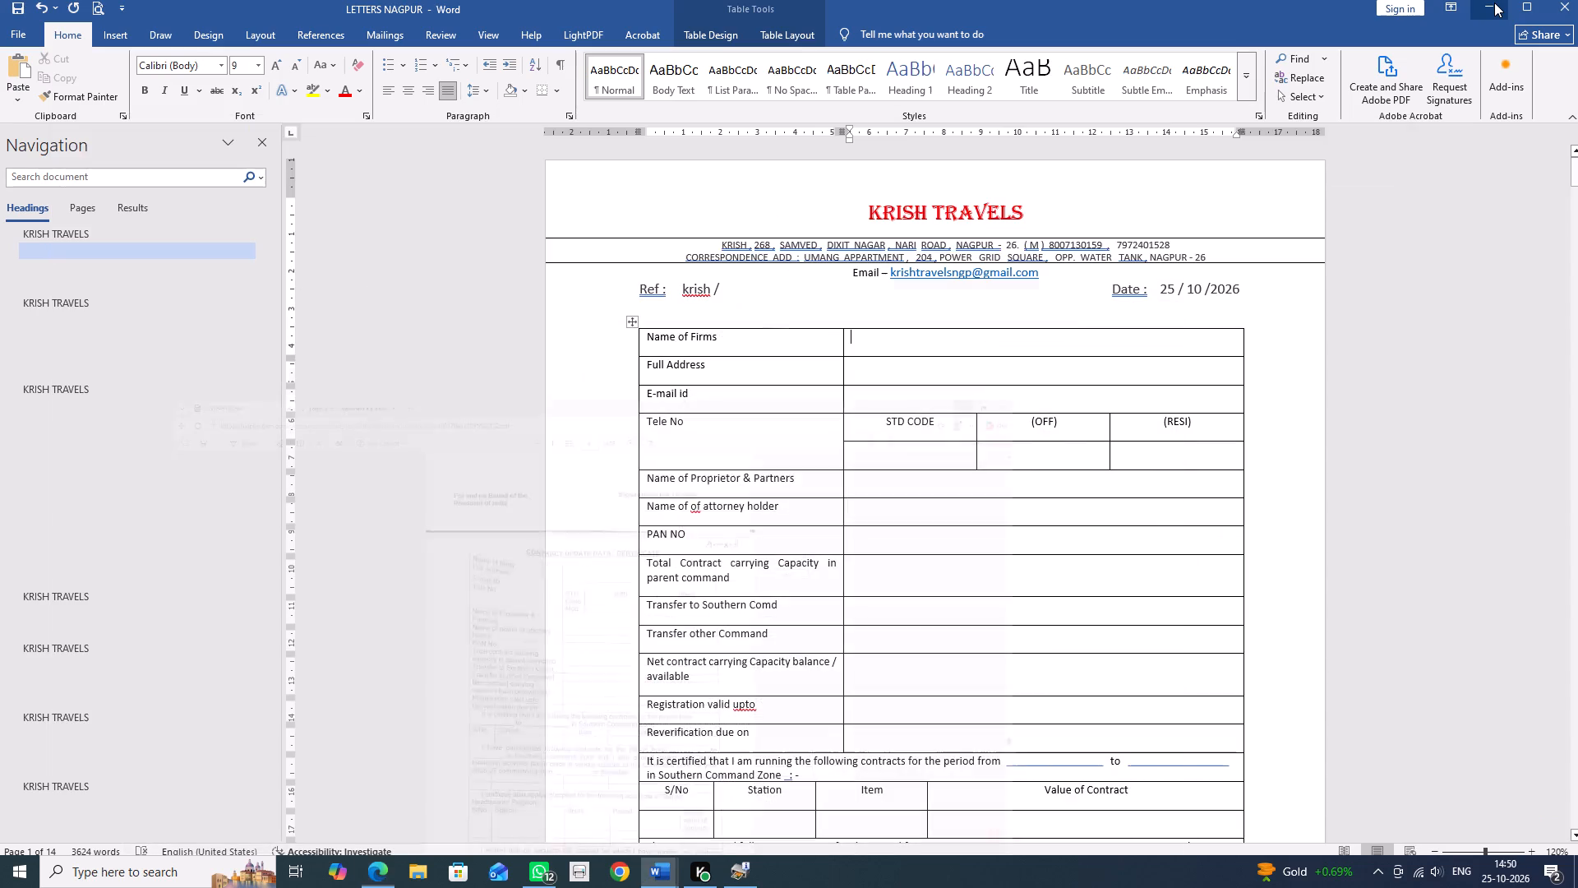